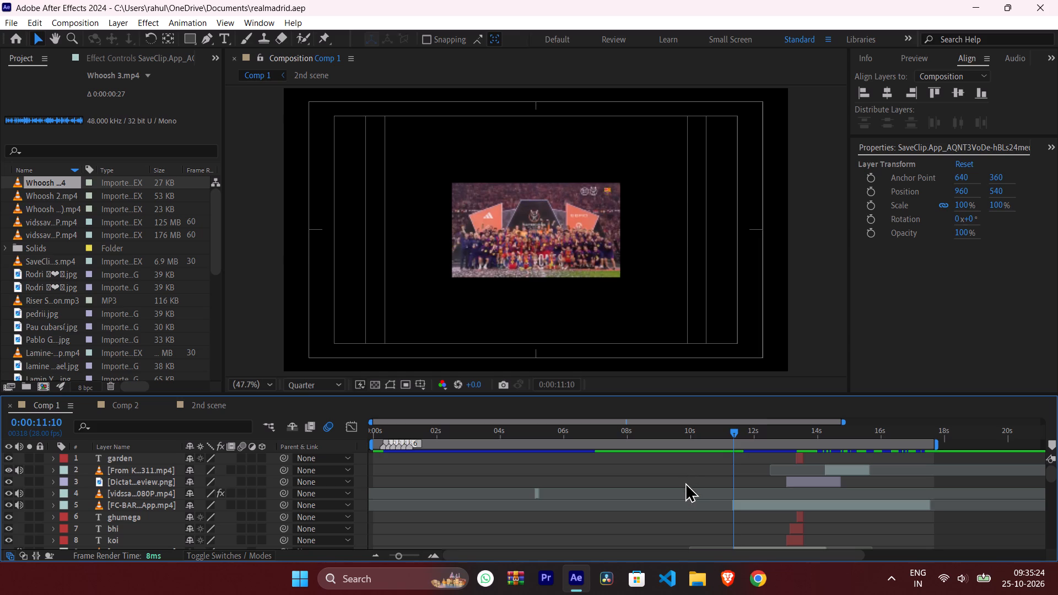
Trim the start of the FC-BARCELONA clip on layer 5 to 0:00:11:12.
{"action": "left_click", "coordinate": [736, 429]}
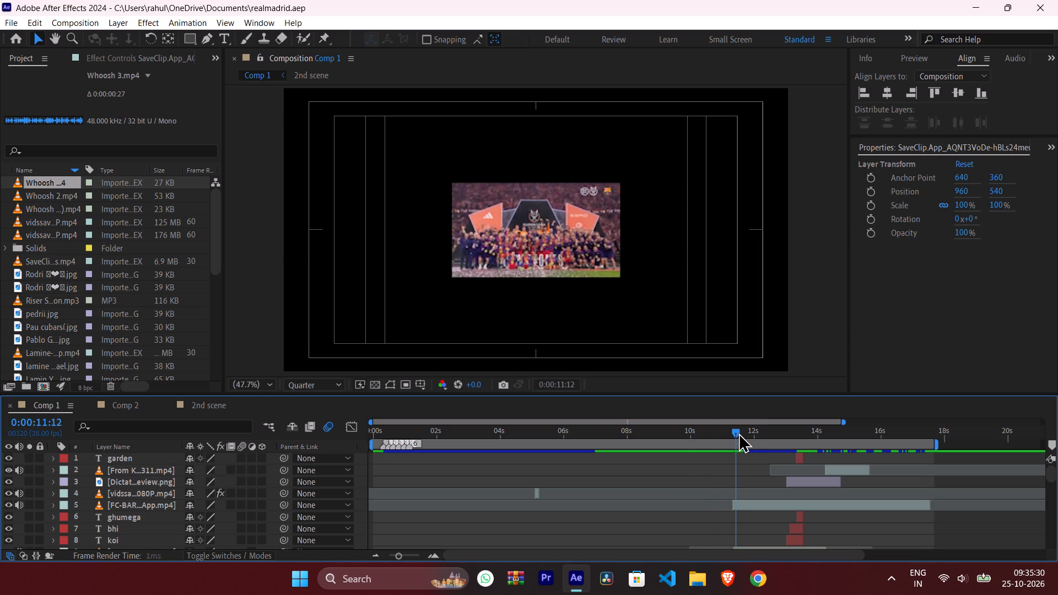
{"action": "left_click", "coordinate": [731, 503]}
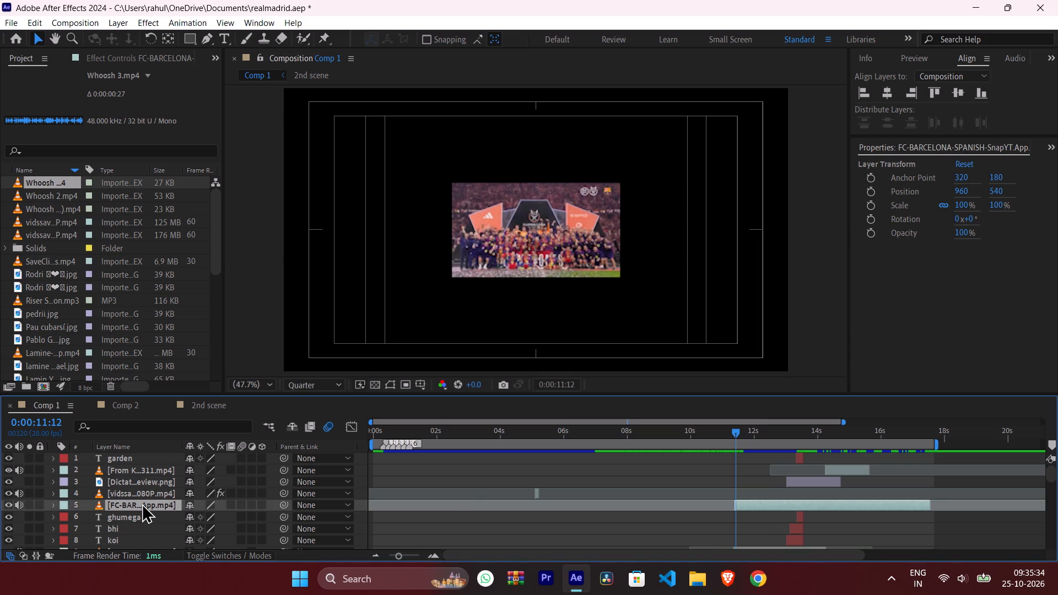
Scale the FC-BARCELONA clip on layer 5 up to 306% so it fills the frame.
{"action": "left_click", "coordinate": [142, 503]}
{"action": "key", "text": "s"}
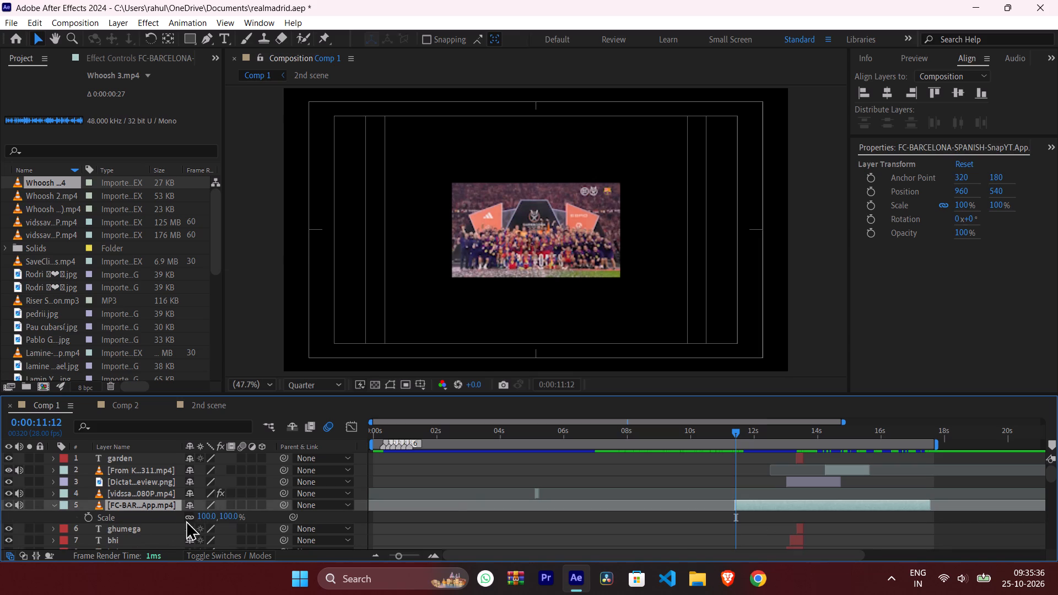
{"action": "left_click_drag", "start_coordinate": [201, 518], "coordinate": [300, 522]}
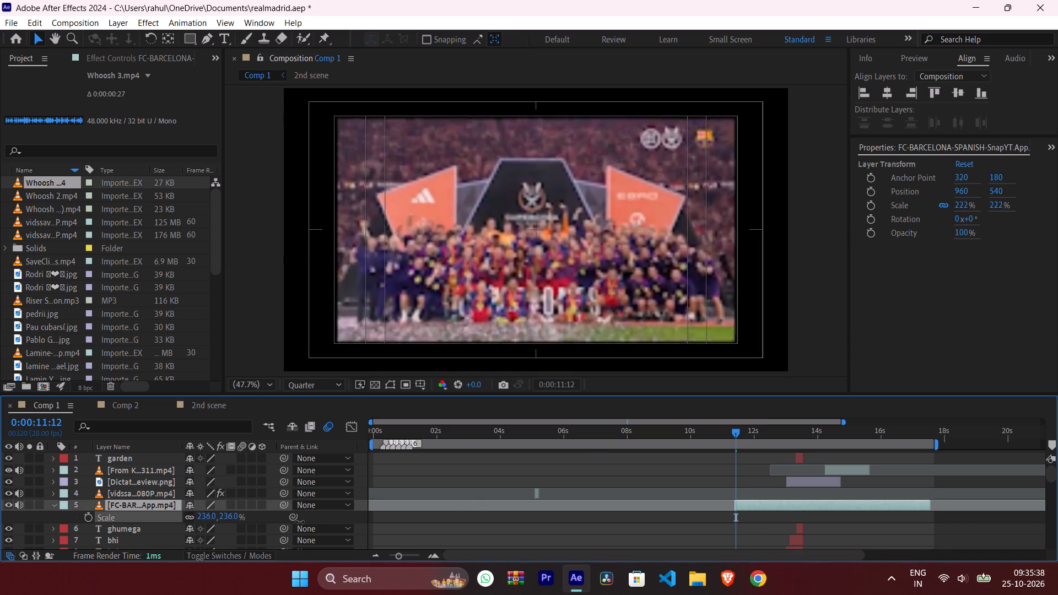
{"action": "left_click_drag", "start_coordinate": [300, 522], "coordinate": [341, 520]}
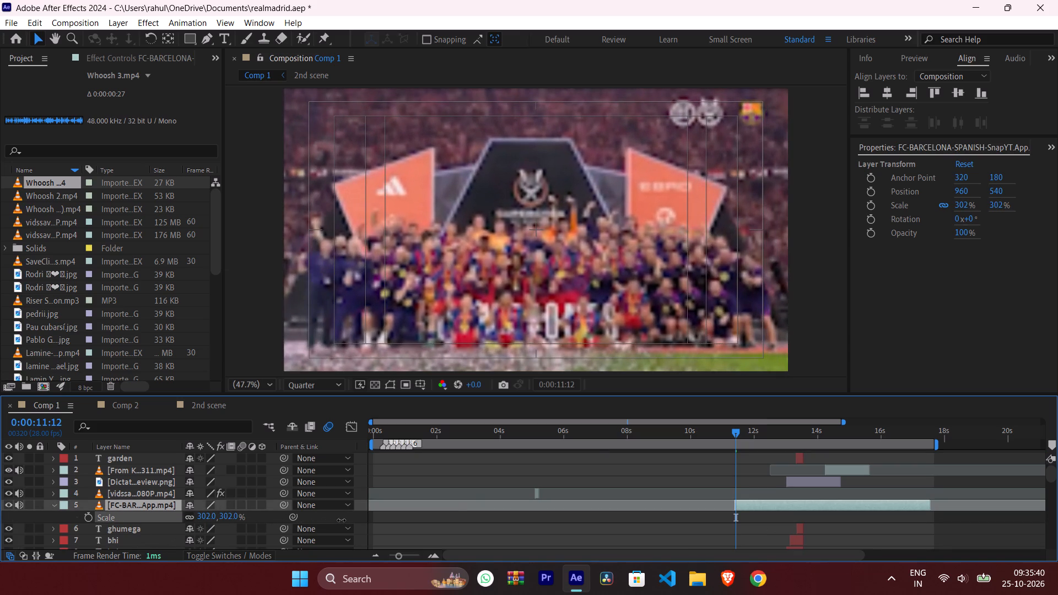
{"action": "left_click_drag", "start_coordinate": [341, 520], "coordinate": [344, 520]}
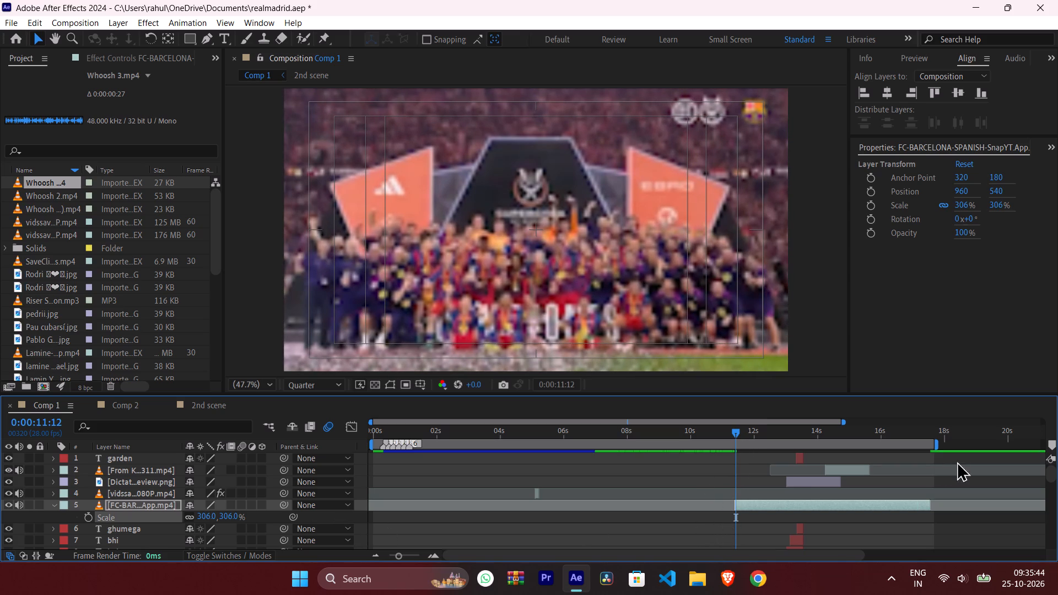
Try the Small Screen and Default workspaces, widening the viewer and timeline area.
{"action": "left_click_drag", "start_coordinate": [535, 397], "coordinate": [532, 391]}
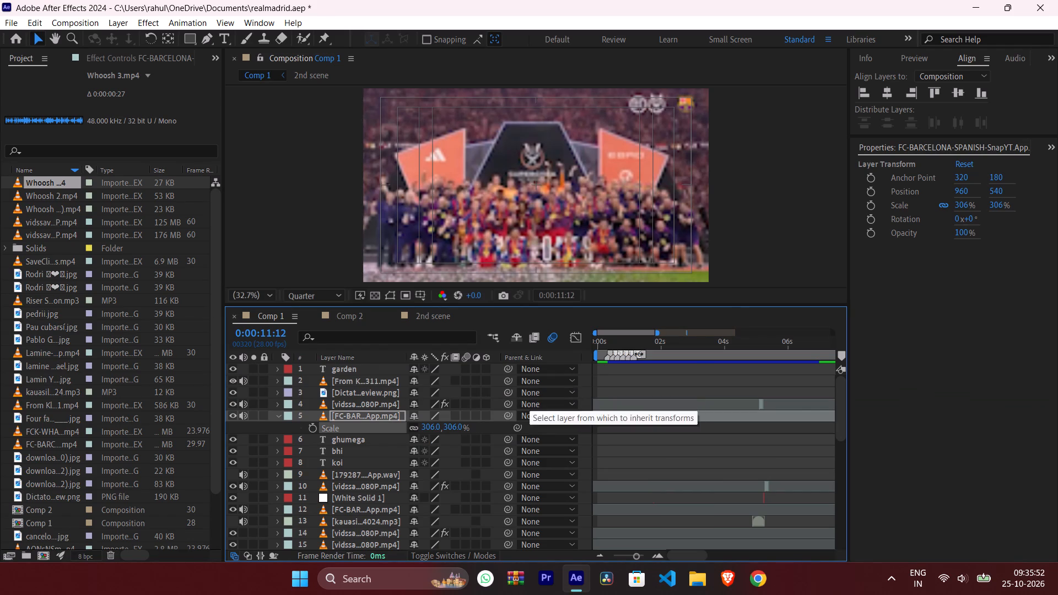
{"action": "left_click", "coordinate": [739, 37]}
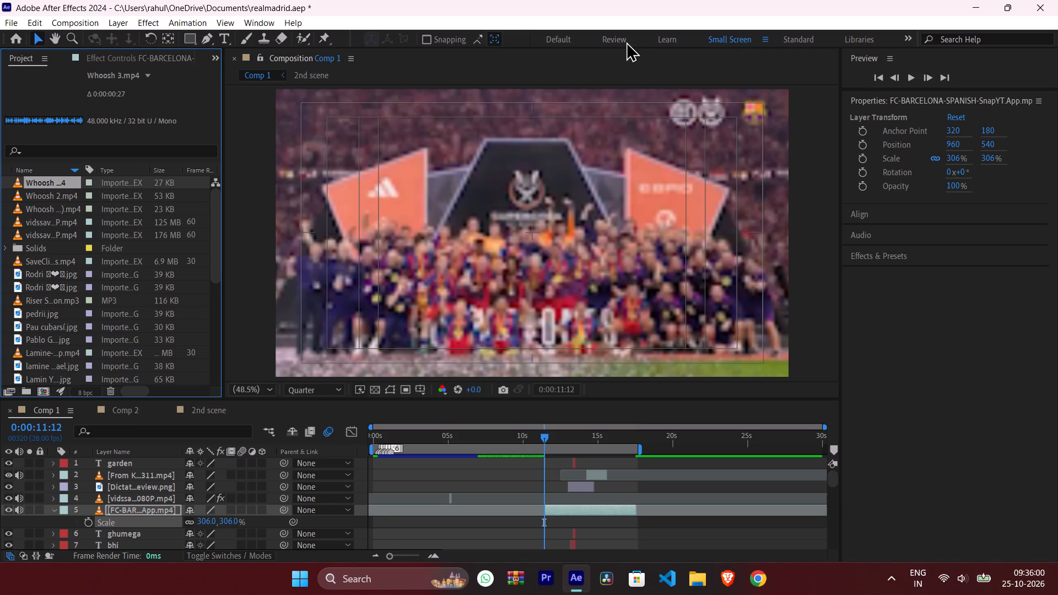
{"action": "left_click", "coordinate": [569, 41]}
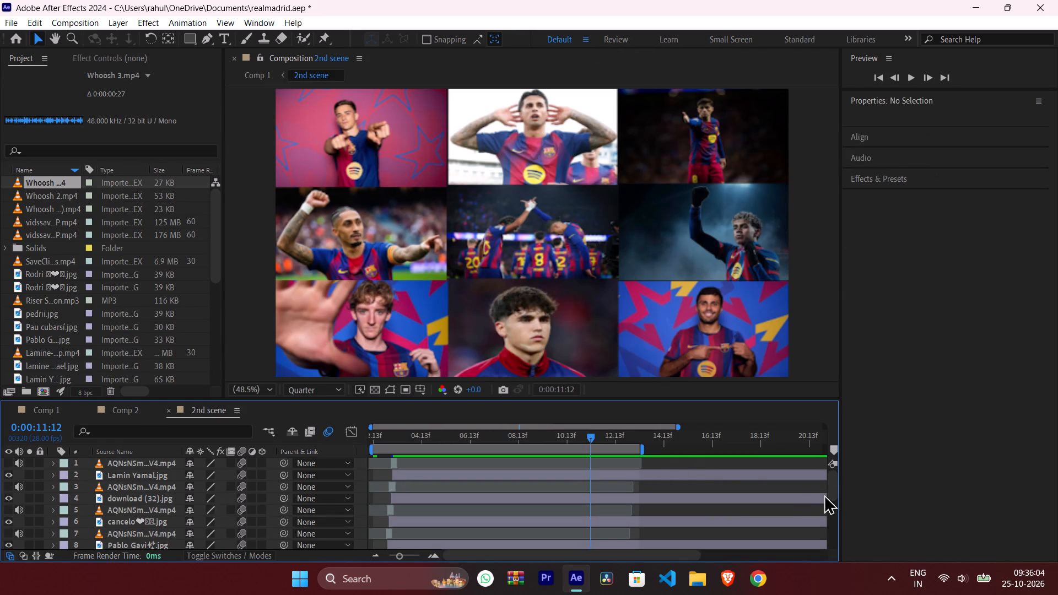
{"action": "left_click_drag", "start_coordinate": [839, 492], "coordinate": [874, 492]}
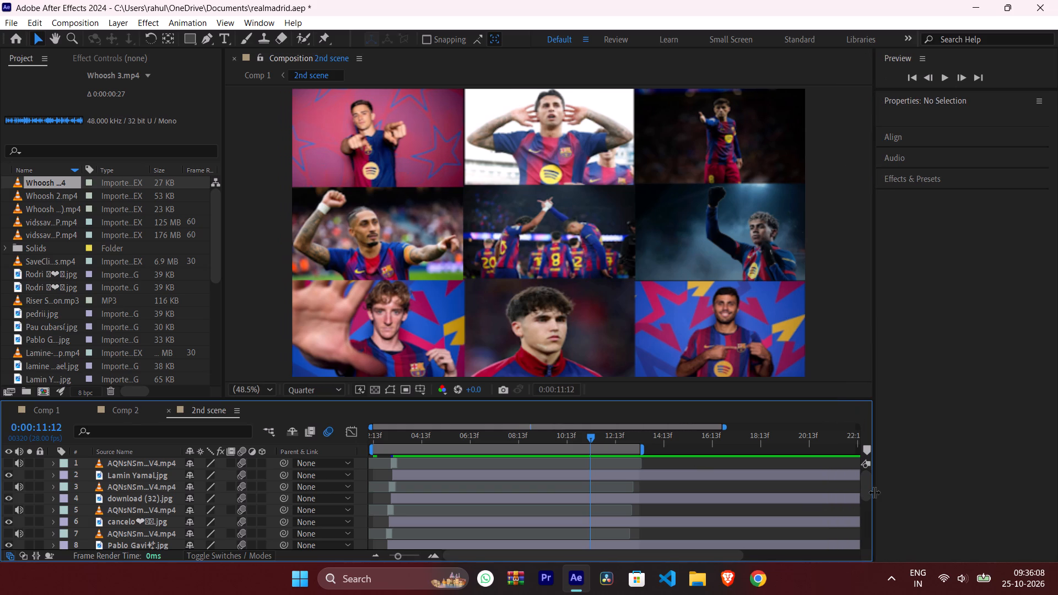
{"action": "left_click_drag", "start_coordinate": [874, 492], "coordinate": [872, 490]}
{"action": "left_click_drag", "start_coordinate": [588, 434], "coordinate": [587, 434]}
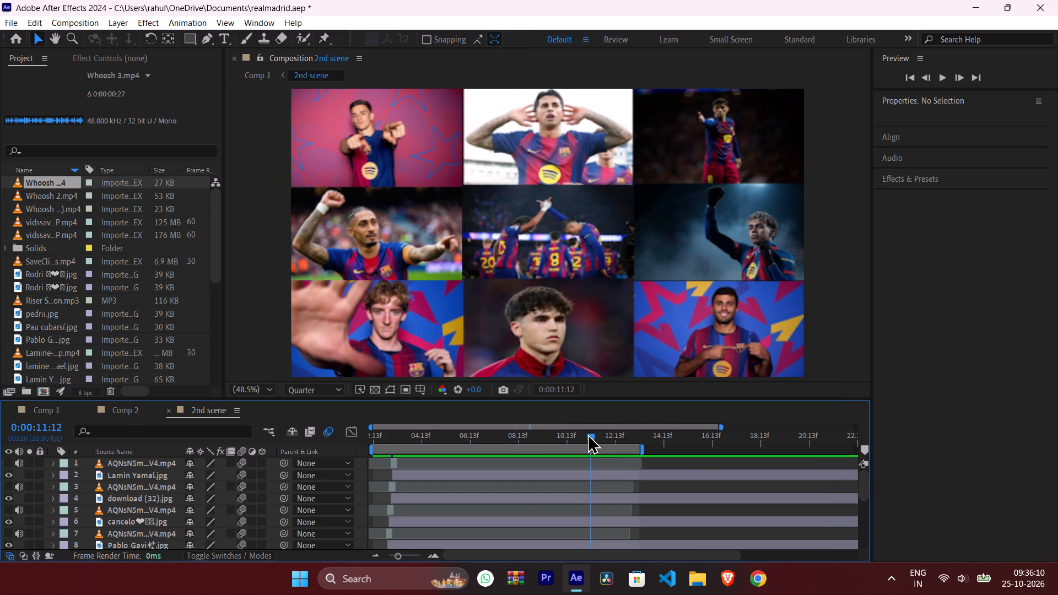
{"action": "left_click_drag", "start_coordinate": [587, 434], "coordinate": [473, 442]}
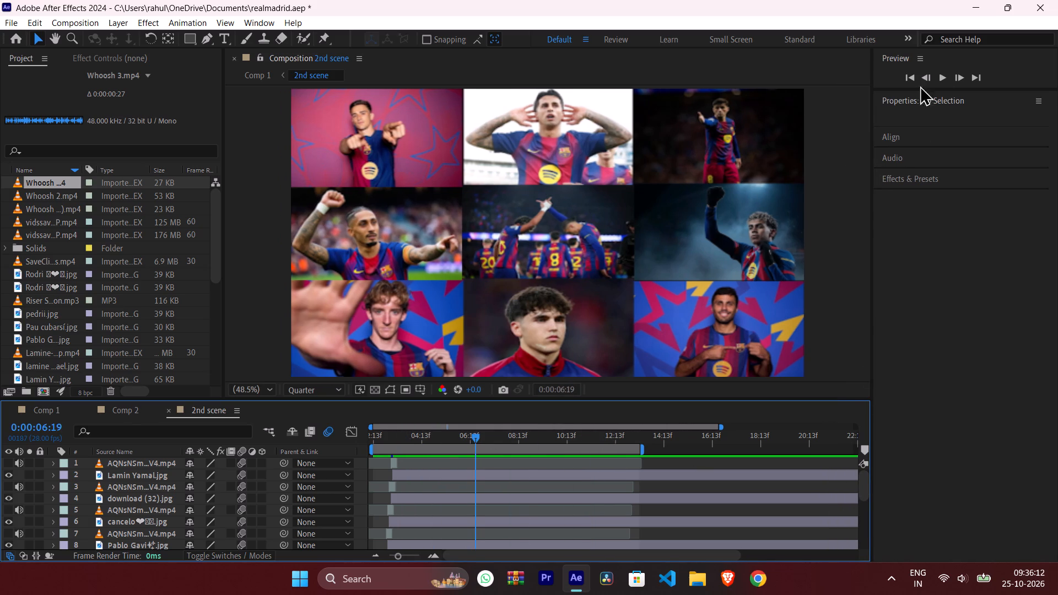
Switch to the Review workspace.
{"action": "left_click", "coordinate": [615, 37]}
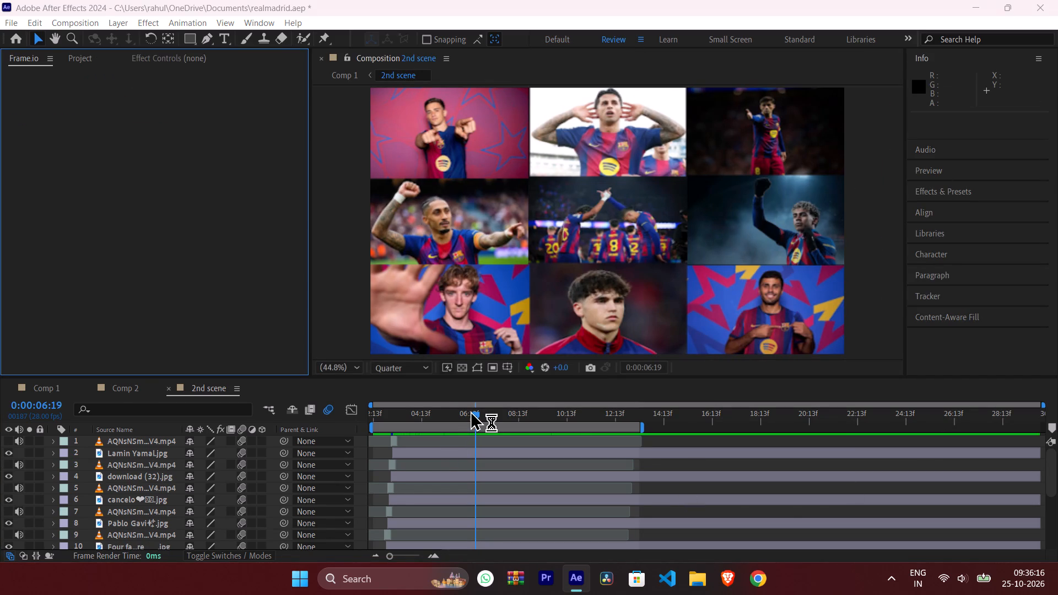
Preview the 2nd scene composition from 0:00:02:21.
{"action": "left_click_drag", "start_coordinate": [471, 410], "coordinate": [380, 429]}
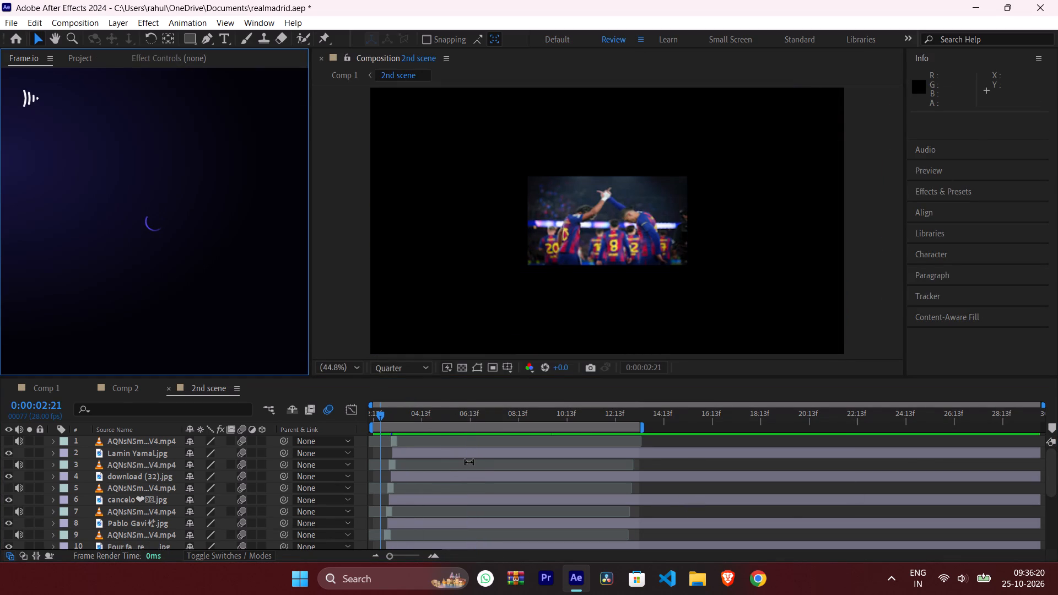
{"action": "key", "text": "space"}
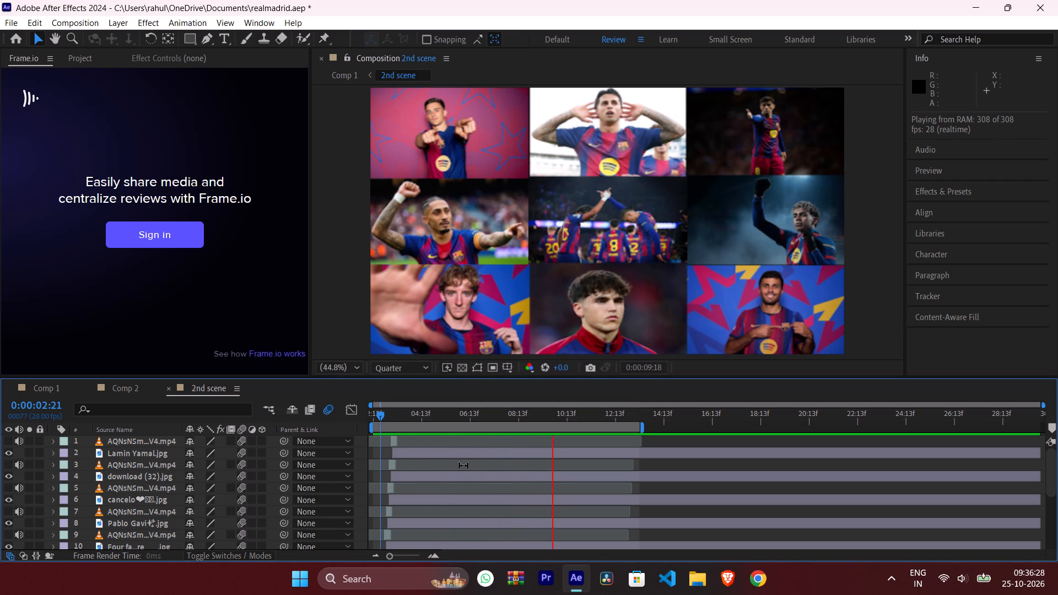
Return to Comp 1 and close the Frame.io panel so that the Project panel shows.
{"action": "left_click", "coordinate": [34, 383]}
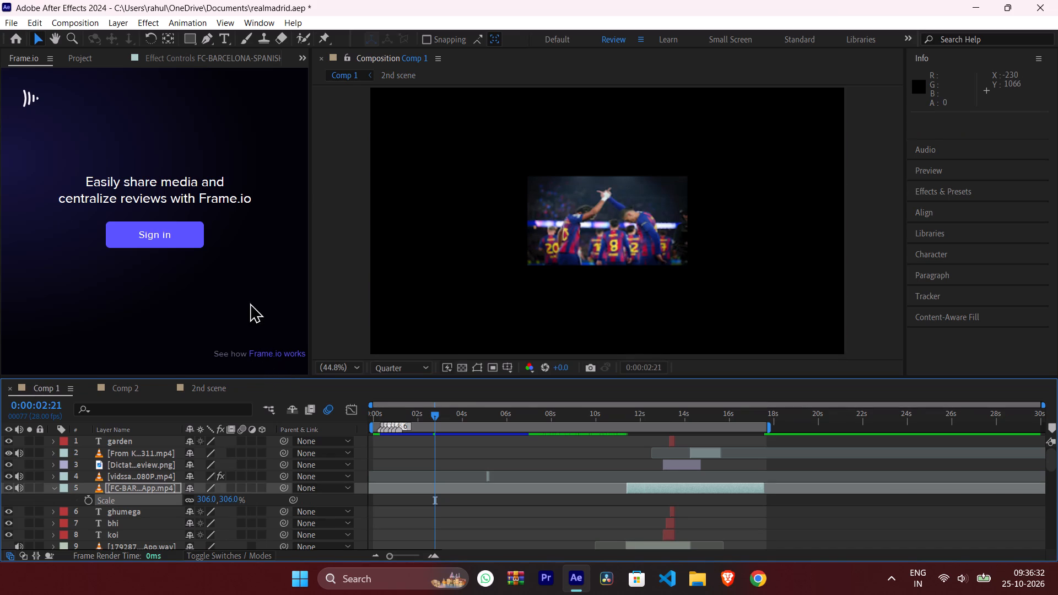
{"action": "scroll", "coordinate": [250, 288], "scroll_direction": "down", "scroll_amount": 2}
{"action": "scroll", "coordinate": [247, 329], "scroll_direction": "up", "scroll_amount": 1}
{"action": "left_click", "coordinate": [46, 58]}
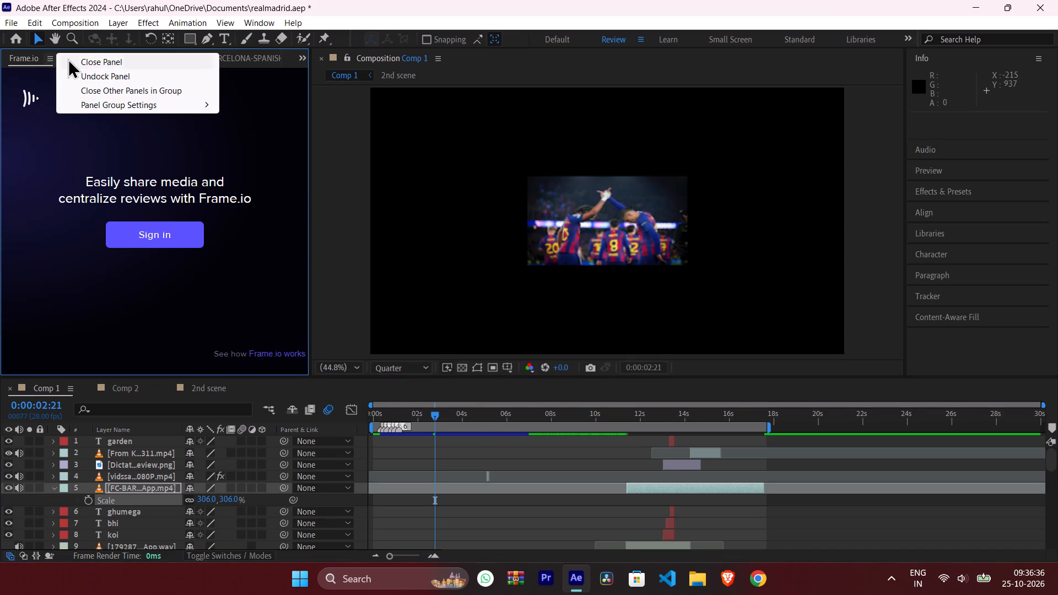
{"action": "left_click", "coordinate": [75, 58]}
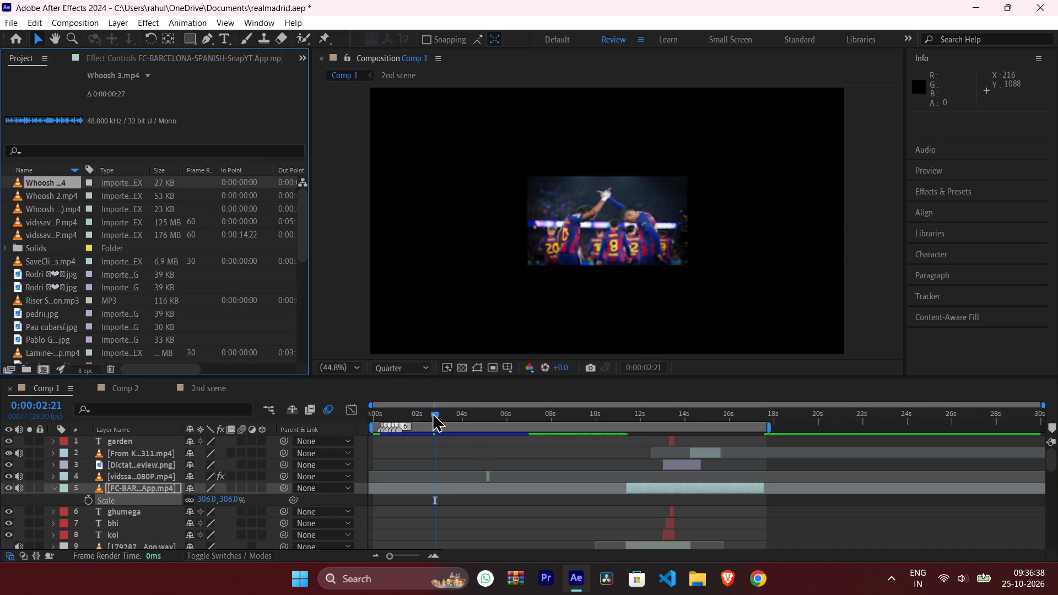
Examine Comp 1's footage between about 0:00:07:09 and 0:00:11:14, and open layer 5's FC-BARCELONA clip in its Layer viewer.
{"action": "left_click_drag", "start_coordinate": [432, 412], "coordinate": [582, 426]}
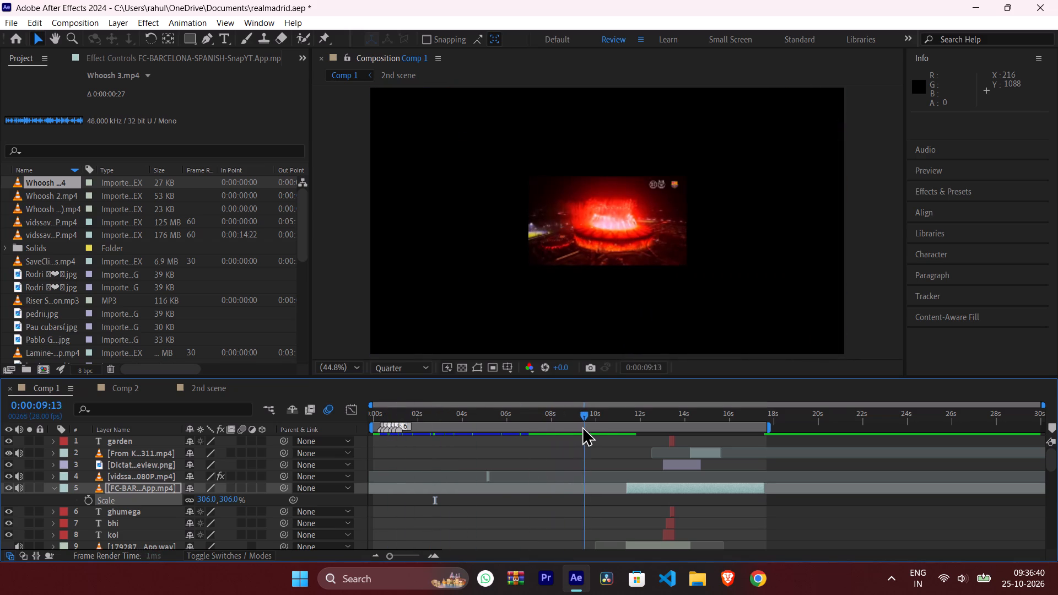
{"action": "left_click_drag", "start_coordinate": [582, 426], "coordinate": [620, 426]}
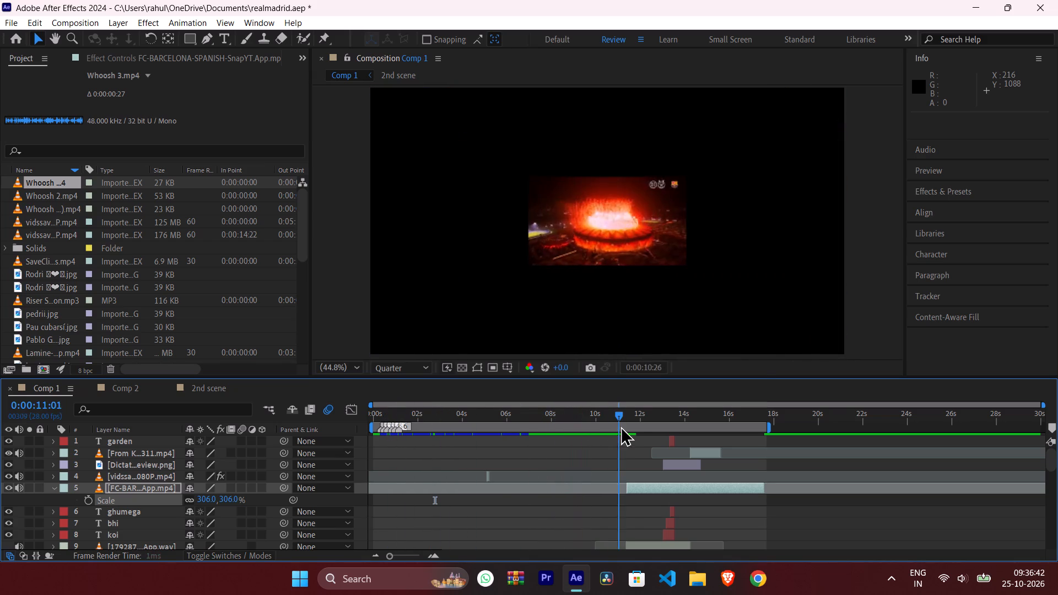
{"action": "left_click_drag", "start_coordinate": [620, 426], "coordinate": [630, 426]}
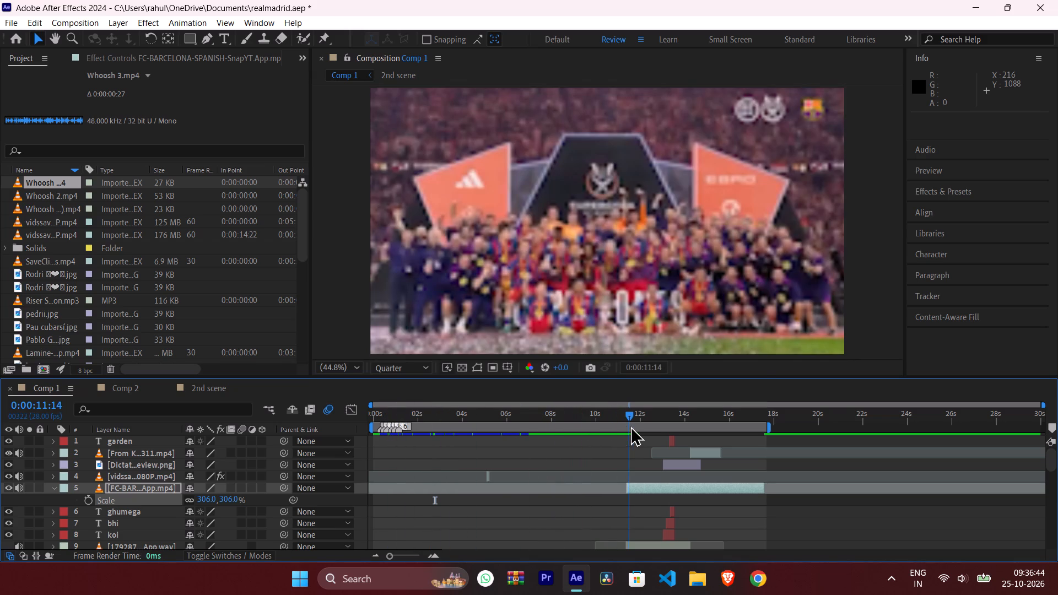
{"action": "left_click_drag", "start_coordinate": [630, 426], "coordinate": [545, 425]}
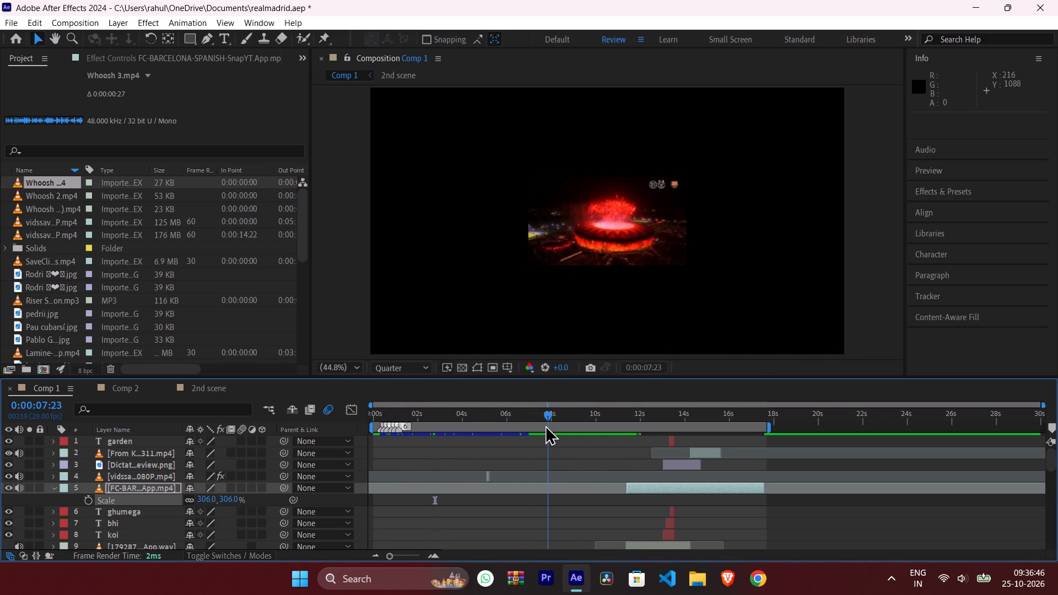
{"action": "left_click_drag", "start_coordinate": [545, 425], "coordinate": [533, 425]}
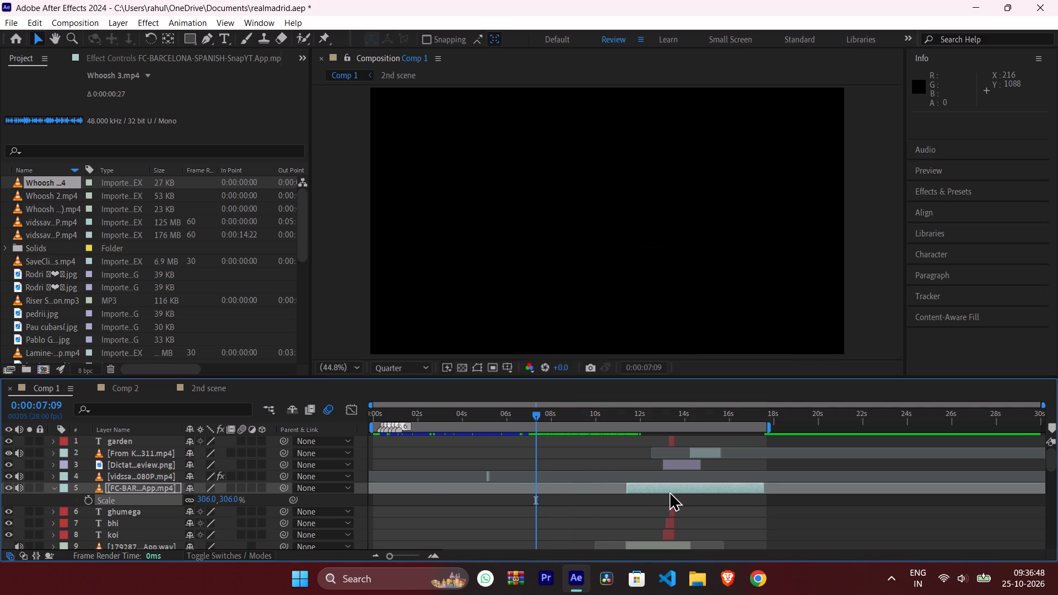
{"action": "left_click", "coordinate": [662, 486]}
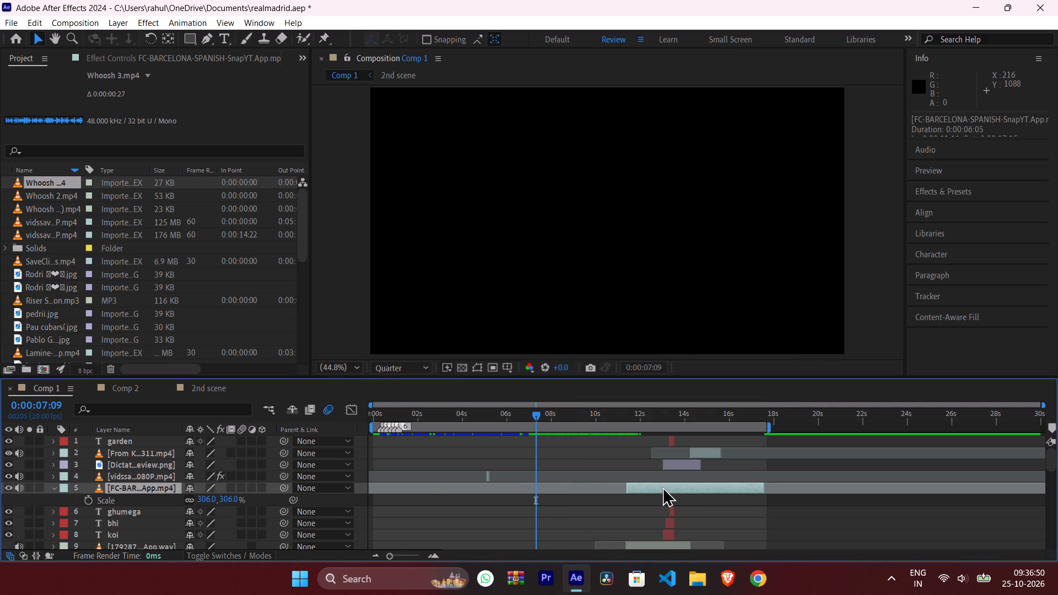
{"action": "left_click", "coordinate": [662, 486]}
{"action": "left_click", "coordinate": [662, 486]}
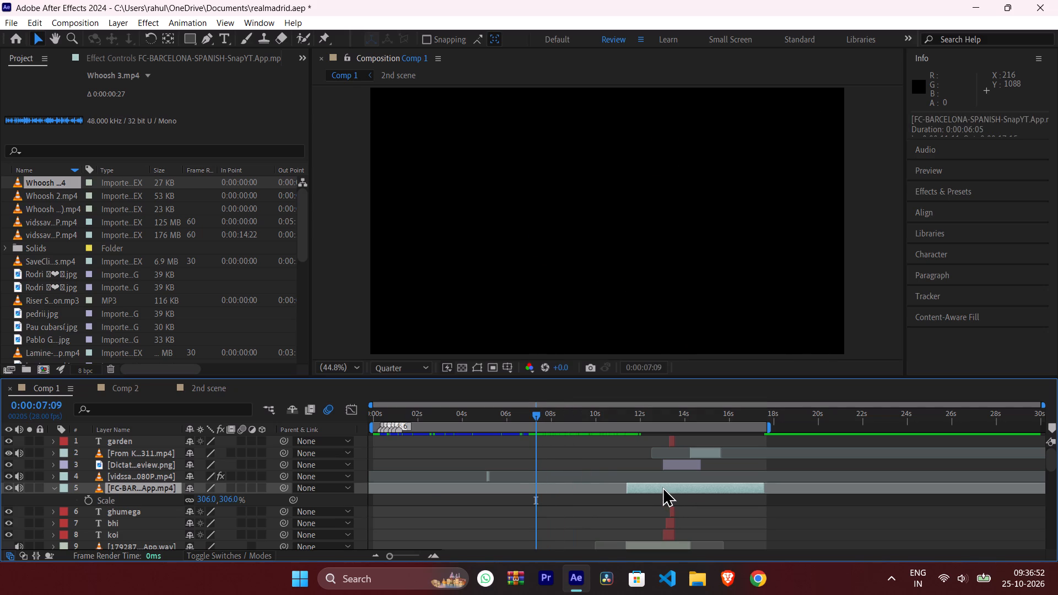
{"action": "left_click", "coordinate": [662, 486]}
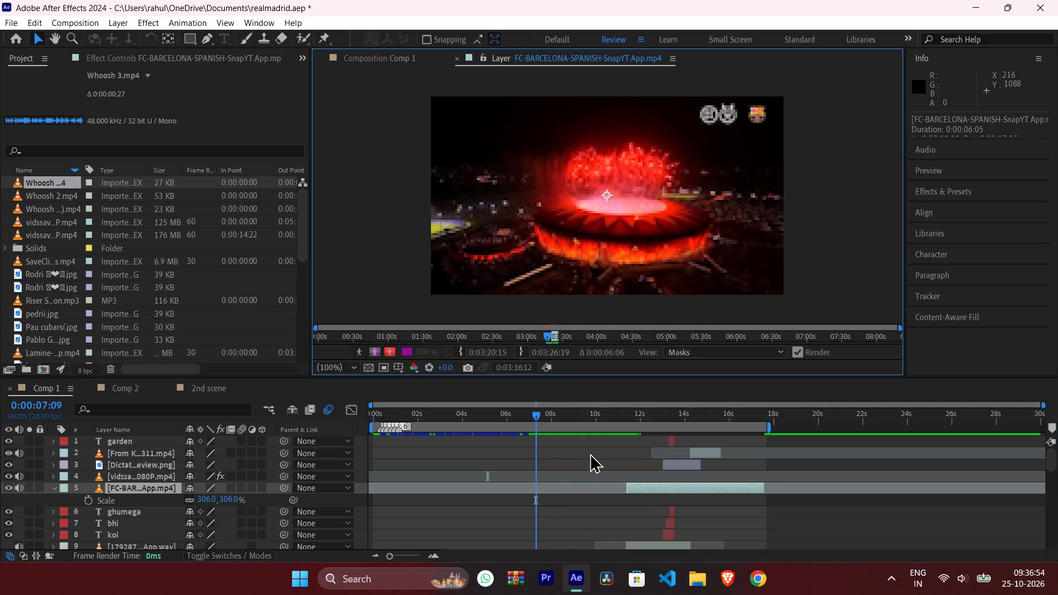
Delete layer 12 in Comp 1, the FC-BARCELONA stadium clip that ends where the enlarged layer 5 clip begins.
{"action": "scroll", "coordinate": [590, 511], "scroll_direction": "down", "scroll_amount": 1}
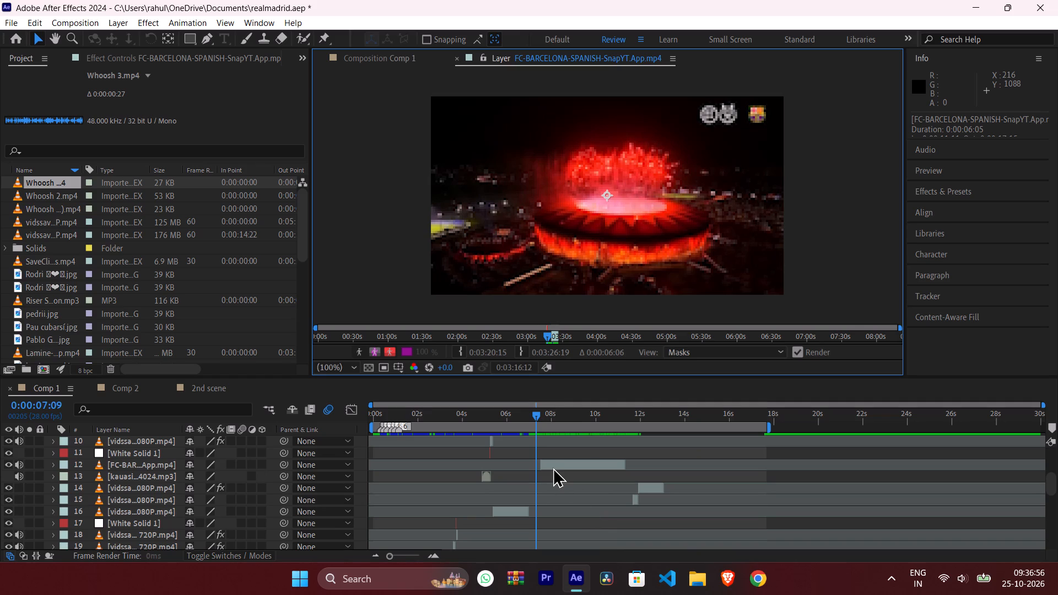
{"action": "left_click", "coordinate": [553, 467]}
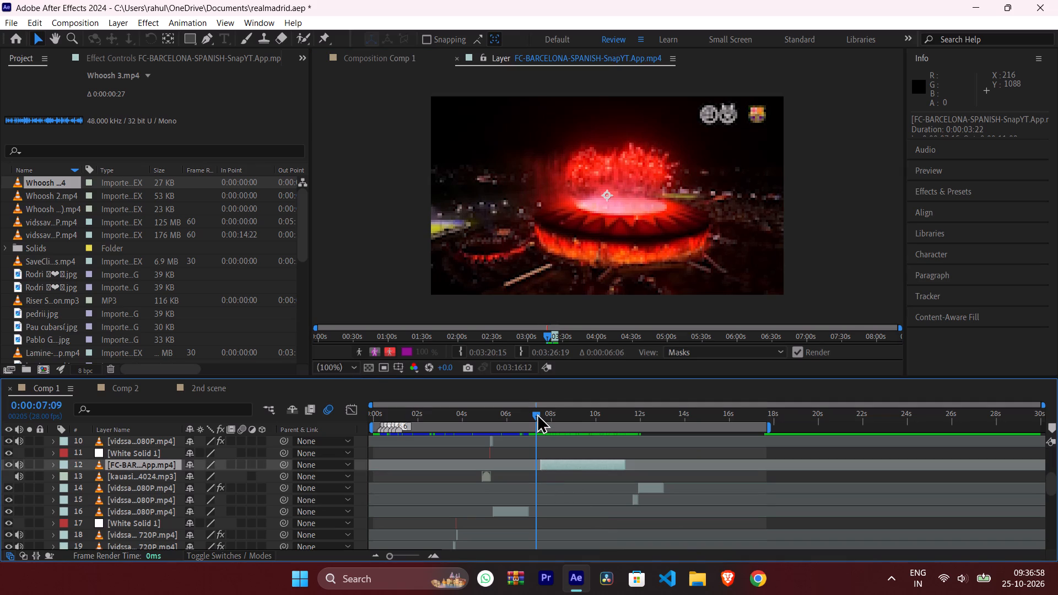
{"action": "left_click_drag", "start_coordinate": [537, 413], "coordinate": [563, 413]}
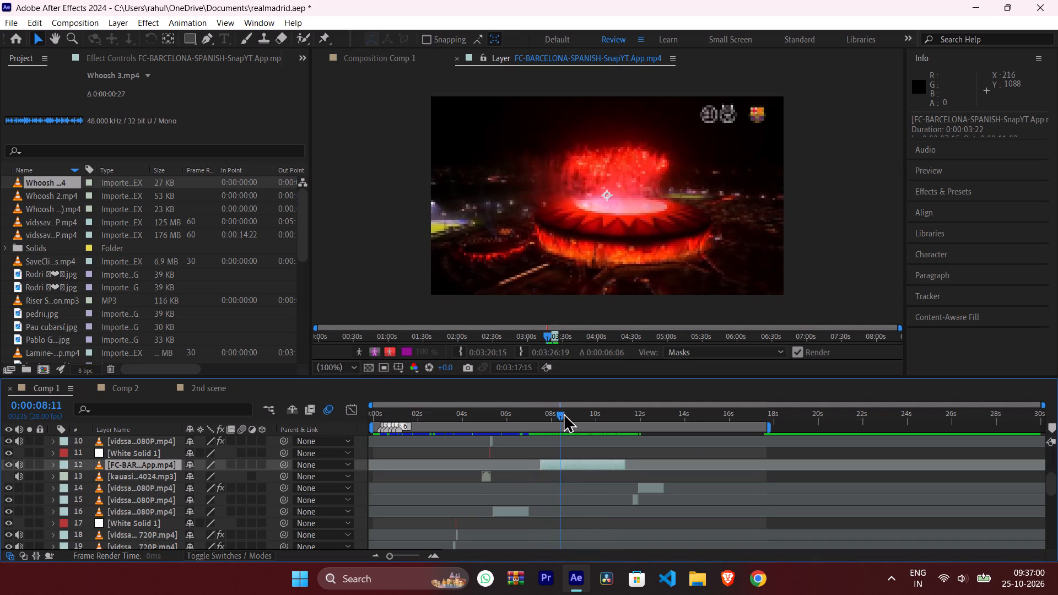
{"action": "left_click_drag", "start_coordinate": [563, 413], "coordinate": [618, 410]}
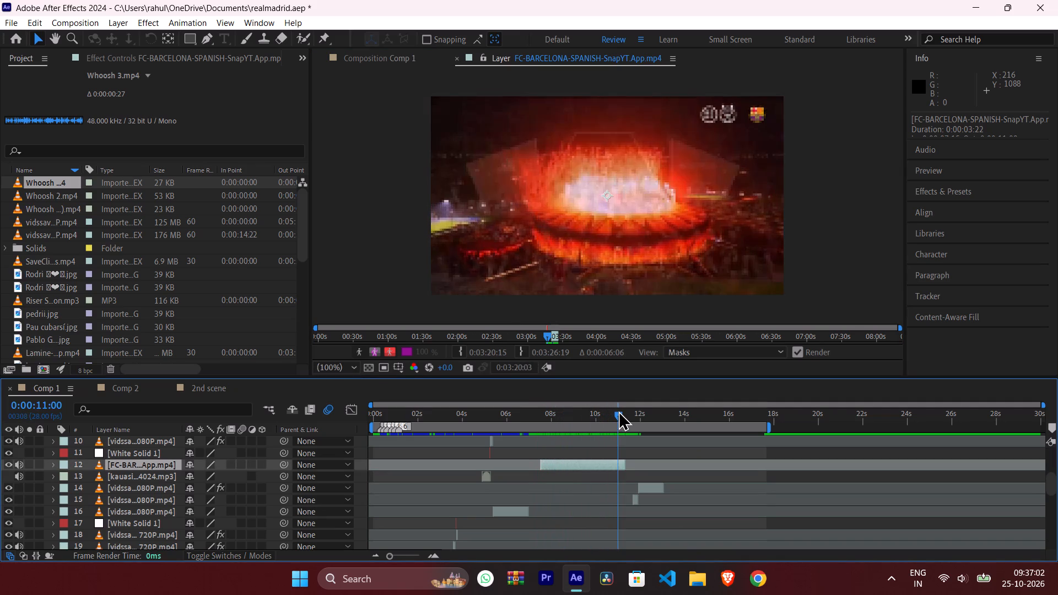
{"action": "left_click_drag", "start_coordinate": [618, 410], "coordinate": [618, 412]}
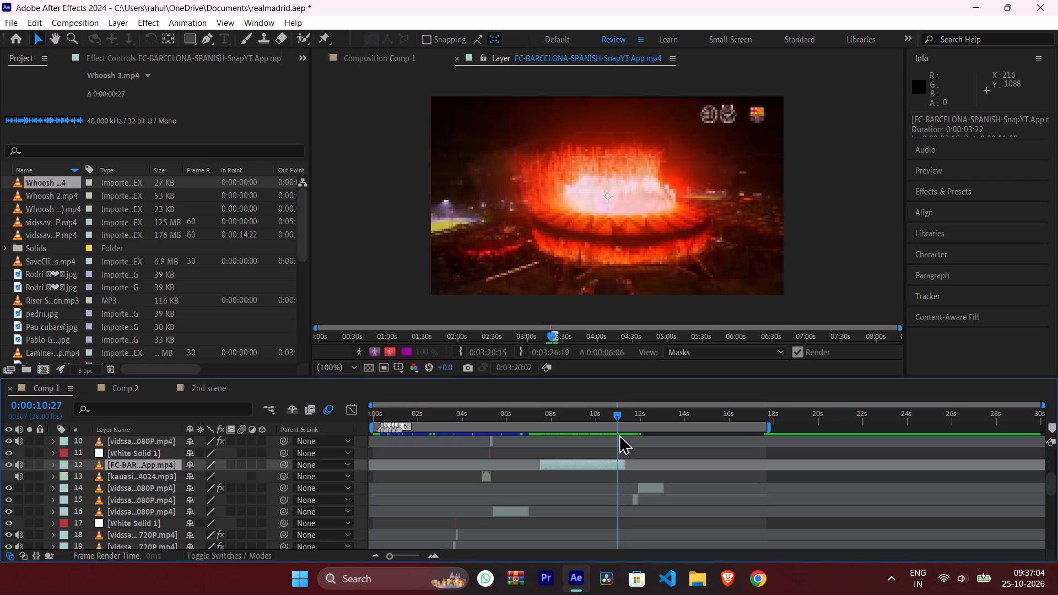
{"action": "scroll", "coordinate": [610, 493], "scroll_direction": "down", "scroll_amount": 2}
{"action": "scroll", "coordinate": [609, 494], "scroll_direction": "up", "scroll_amount": 2}
{"action": "left_click", "coordinate": [581, 460]}
{"action": "key", "text": "Delete"}
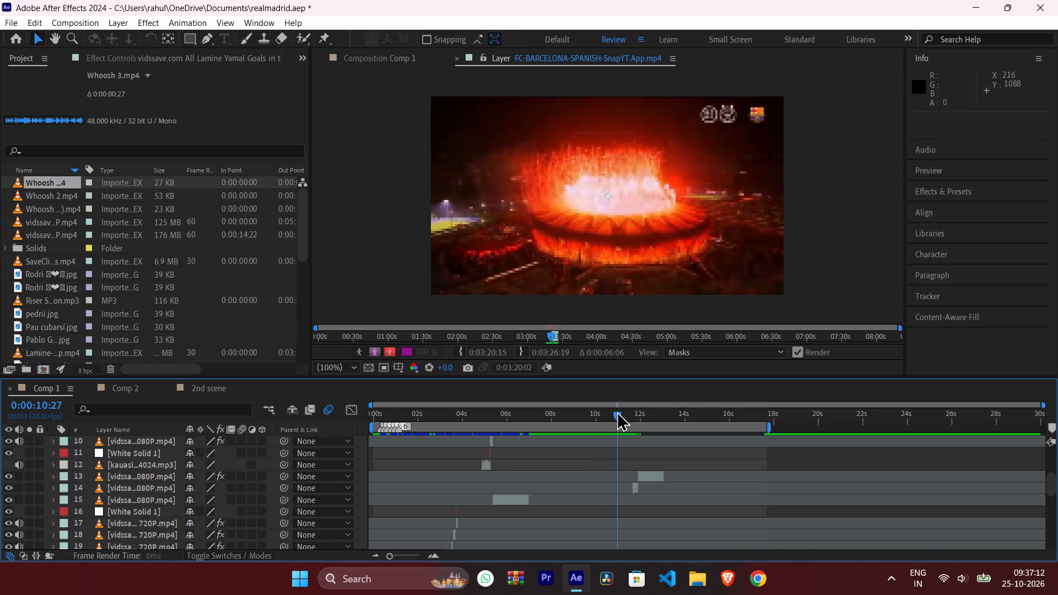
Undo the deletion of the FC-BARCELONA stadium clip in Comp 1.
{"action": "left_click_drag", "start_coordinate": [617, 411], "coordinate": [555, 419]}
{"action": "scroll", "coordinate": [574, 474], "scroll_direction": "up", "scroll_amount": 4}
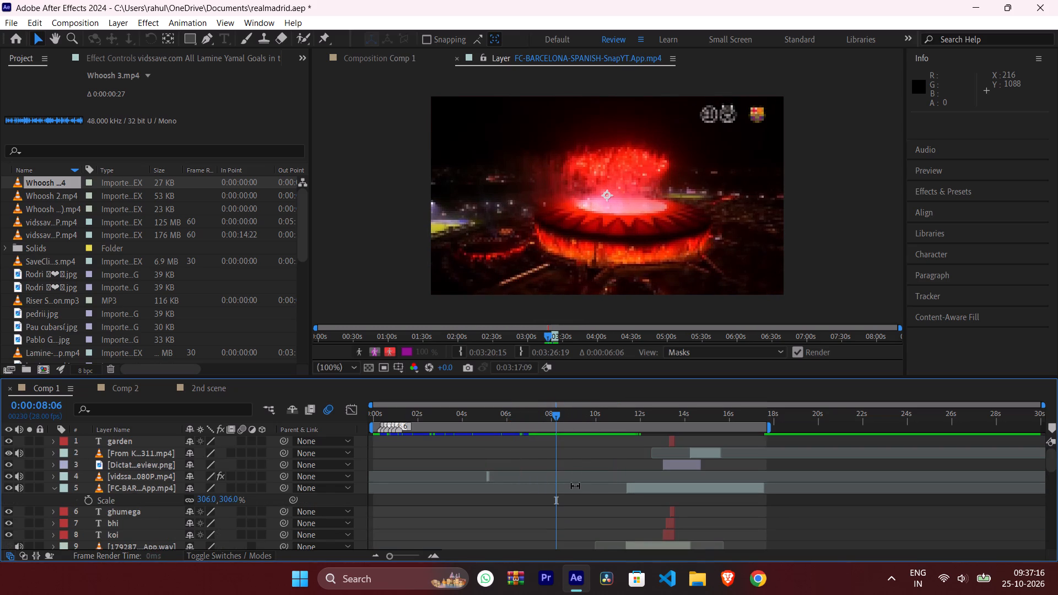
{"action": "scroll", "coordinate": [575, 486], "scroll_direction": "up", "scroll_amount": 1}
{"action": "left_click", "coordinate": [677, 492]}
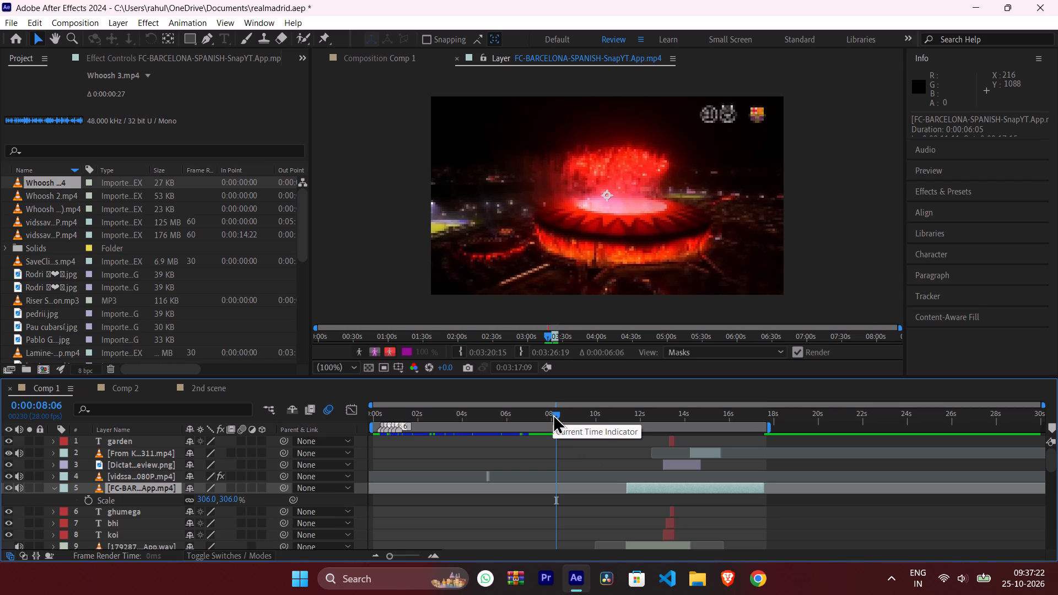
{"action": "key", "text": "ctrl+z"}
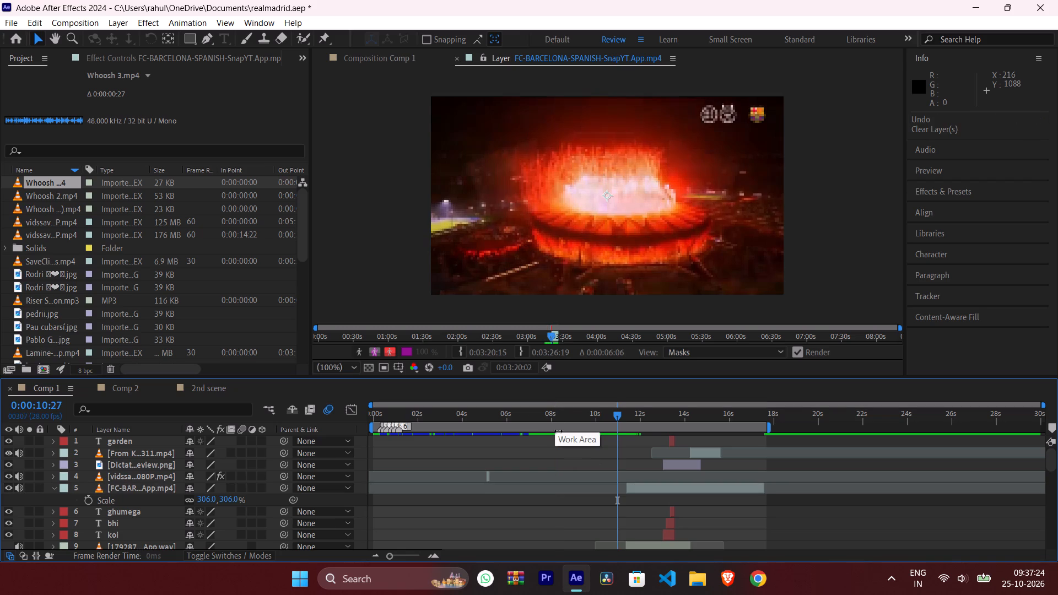
Shift the layer 9 WAV audio clip 13 frames later so it starts shortly after layer 5's celebration clip begins.
{"action": "left_click_drag", "start_coordinate": [617, 415], "coordinate": [632, 416]}
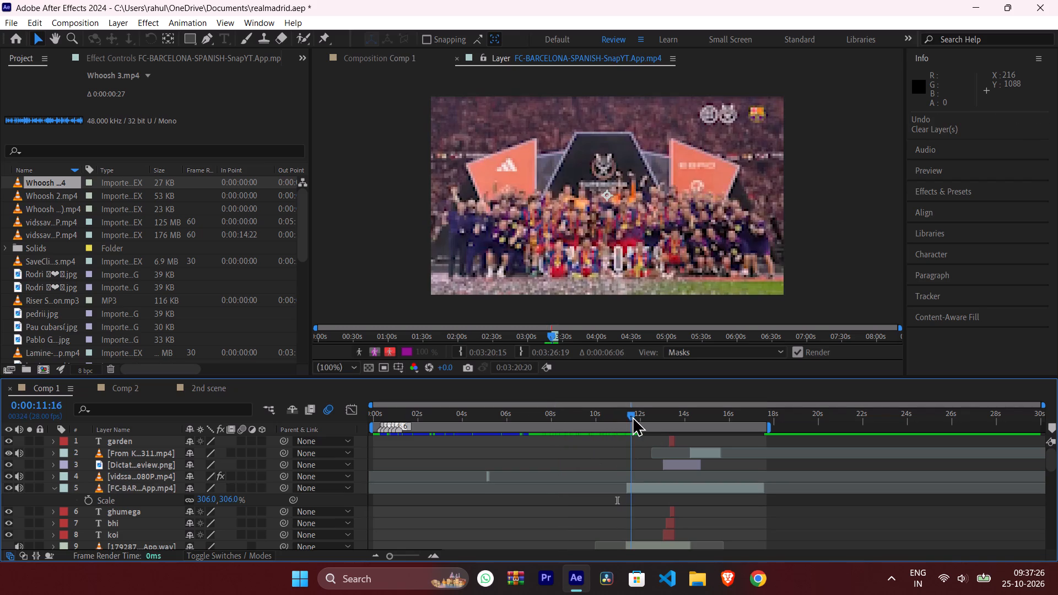
{"action": "left_click_drag", "start_coordinate": [632, 416], "coordinate": [626, 418]}
{"action": "scroll", "coordinate": [670, 510], "scroll_direction": "down", "scroll_amount": 1}
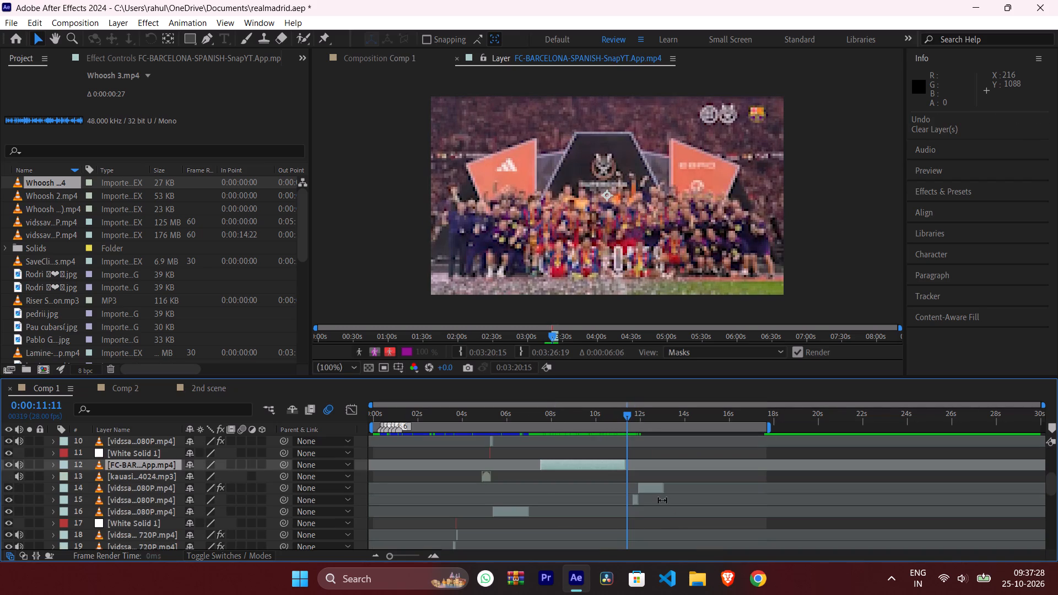
{"action": "left_click_drag", "start_coordinate": [1052, 480], "coordinate": [1044, 464]}
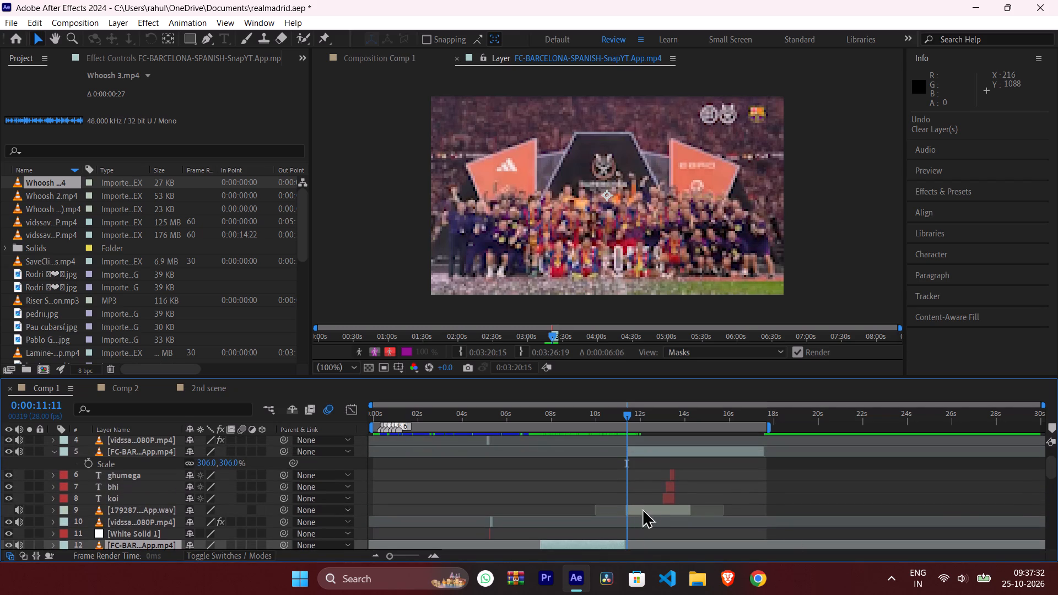
{"action": "left_click", "coordinate": [647, 507]}
{"action": "left_click_drag", "start_coordinate": [627, 415], "coordinate": [634, 414]}
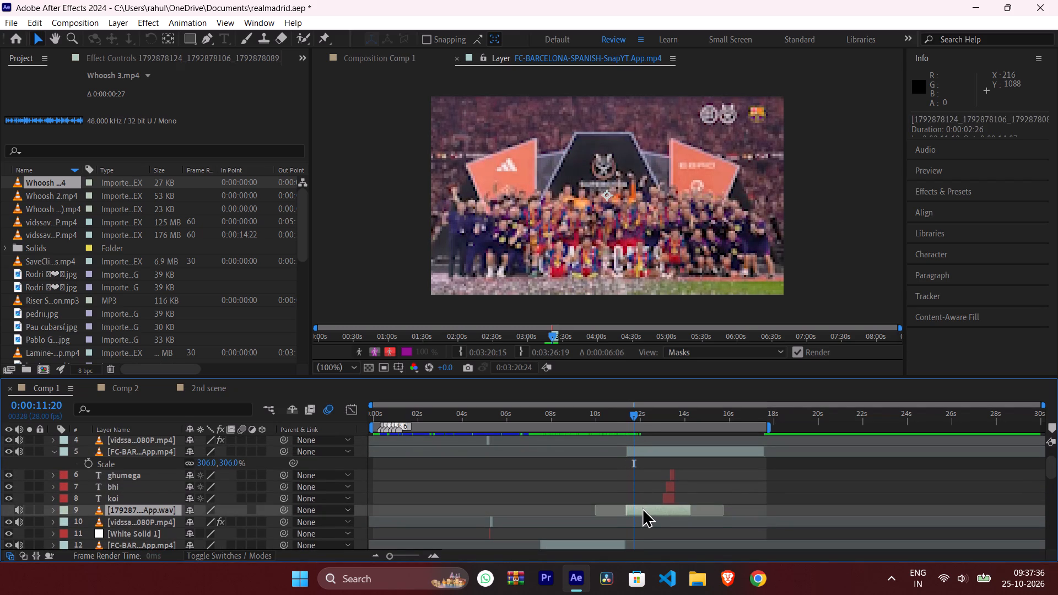
{"action": "left_click_drag", "start_coordinate": [642, 507], "coordinate": [672, 501]}
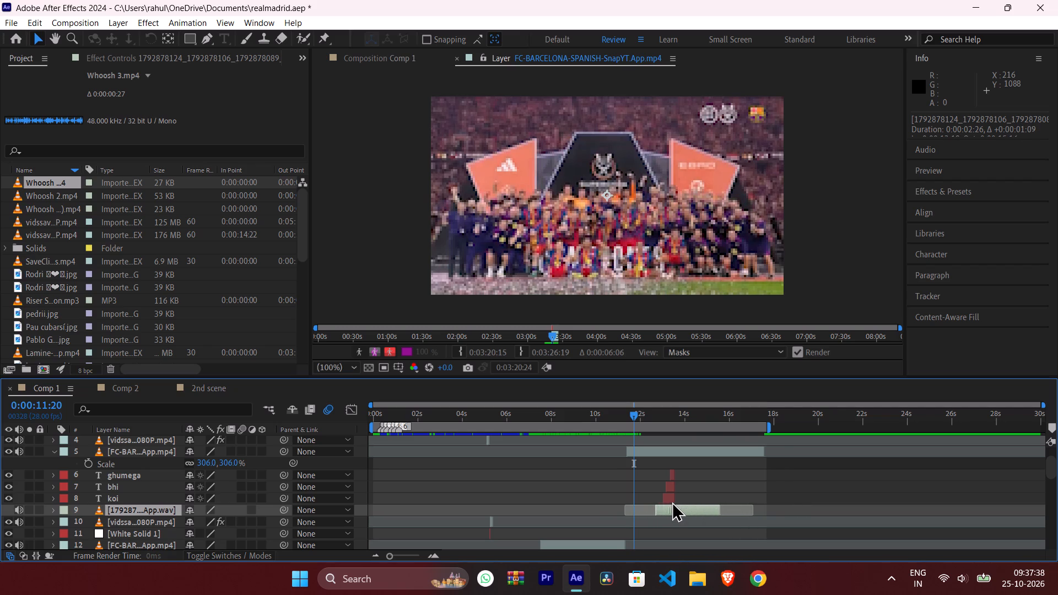
{"action": "left_click_drag", "start_coordinate": [672, 501], "coordinate": [652, 501]}
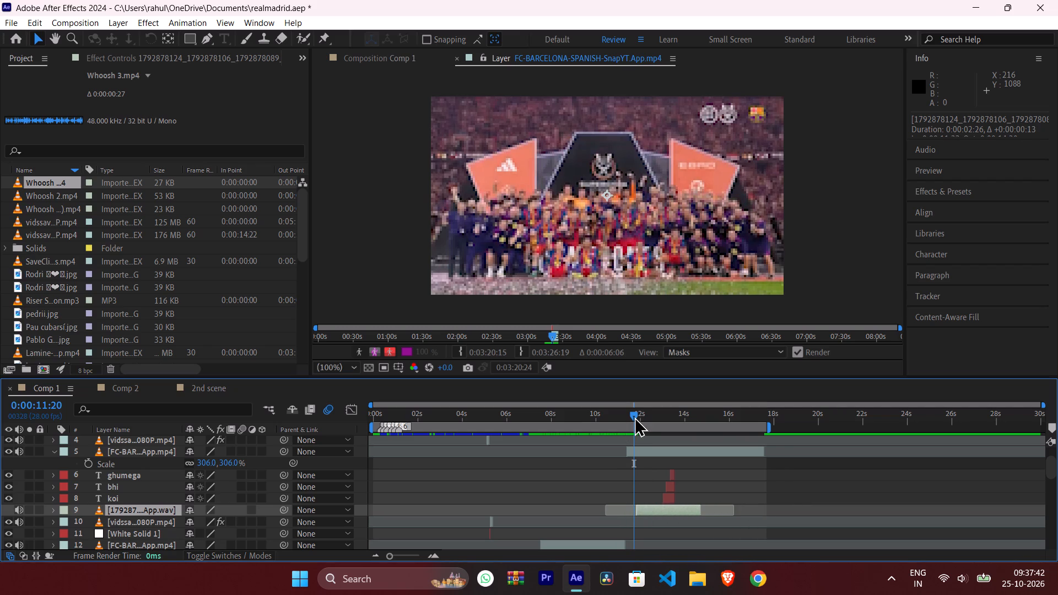
Return to Comp 1's Composition viewer and review the footage from the start to about 0:00:08:07.
{"action": "left_click_drag", "start_coordinate": [634, 416], "coordinate": [424, 458]}
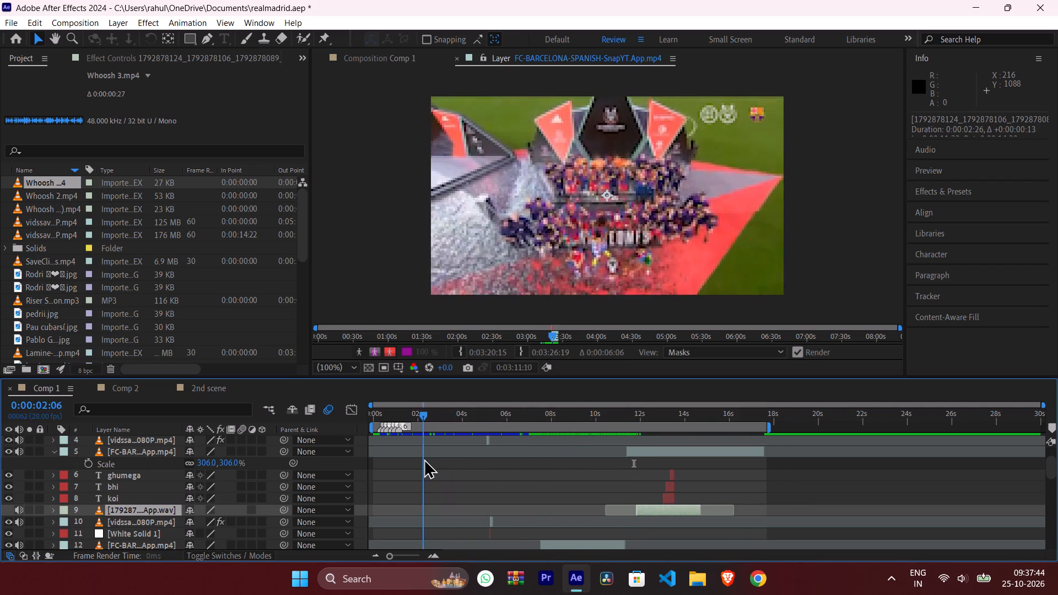
{"action": "left_click_drag", "start_coordinate": [424, 458], "coordinate": [370, 468]}
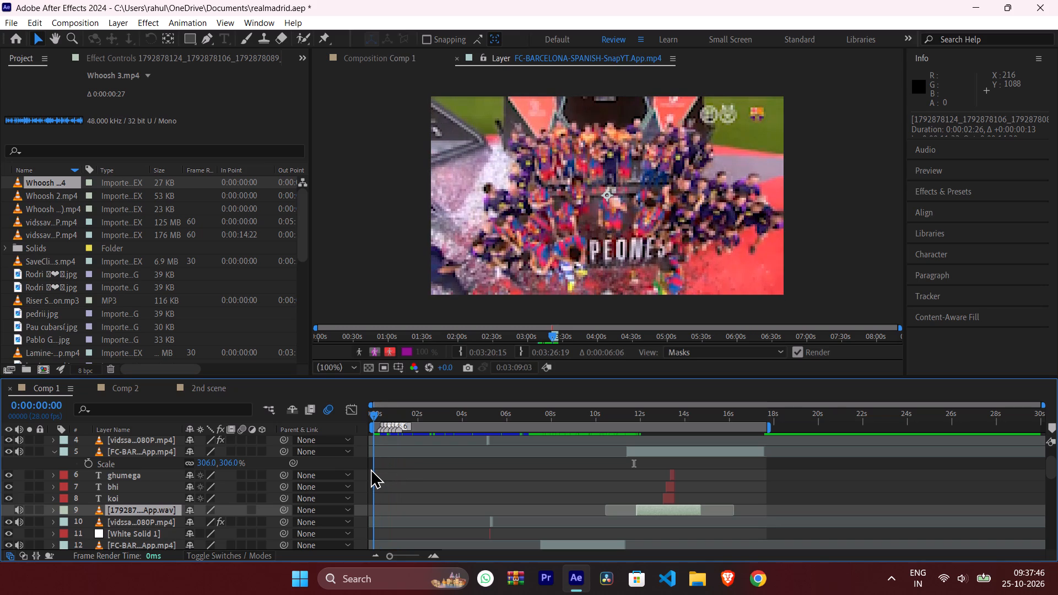
{"action": "left_click_drag", "start_coordinate": [370, 468], "coordinate": [396, 466]}
{"action": "scroll", "coordinate": [565, 488], "scroll_direction": "up", "scroll_amount": 6}
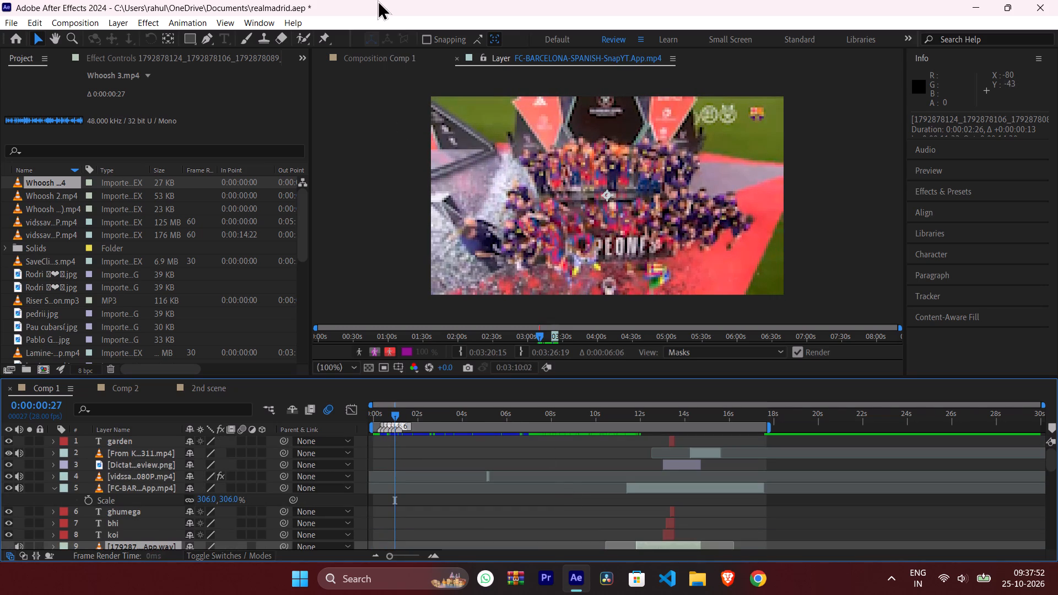
{"action": "left_click", "coordinate": [380, 57]}
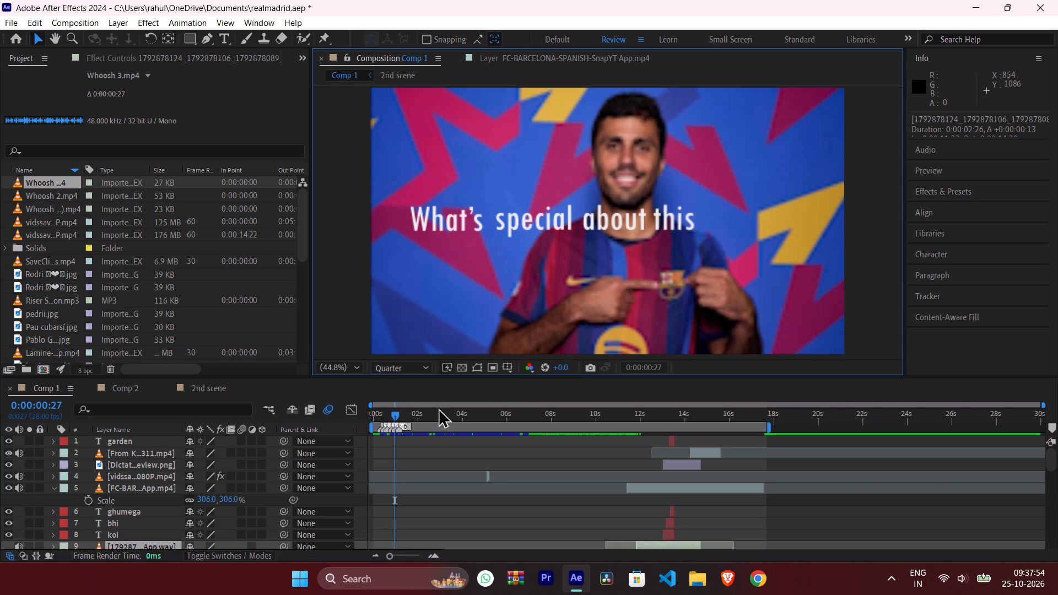
{"action": "left_click_drag", "start_coordinate": [393, 414], "coordinate": [499, 431]}
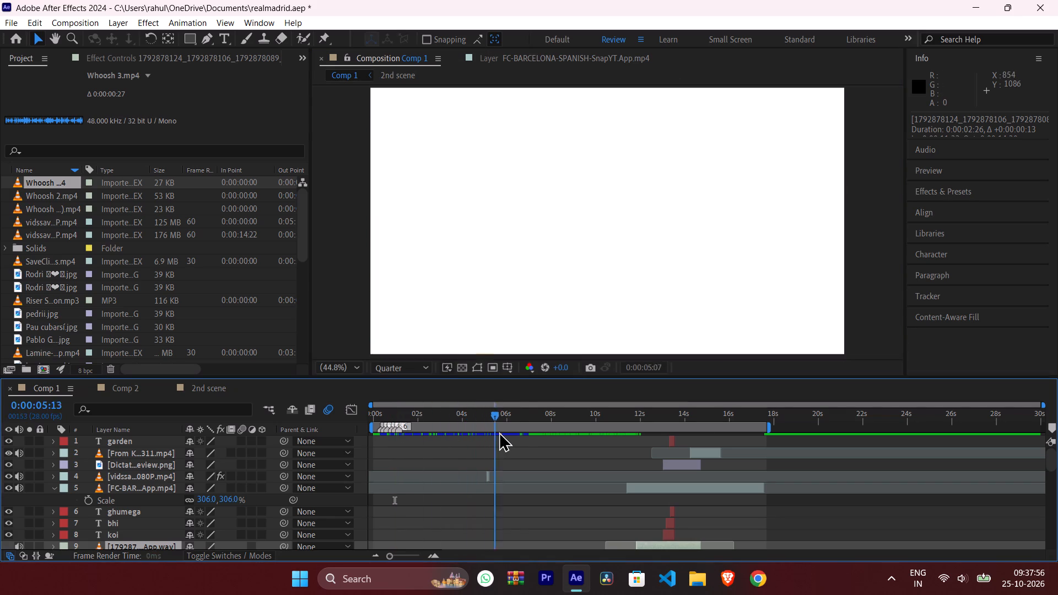
{"action": "left_click_drag", "start_coordinate": [499, 431], "coordinate": [556, 435]}
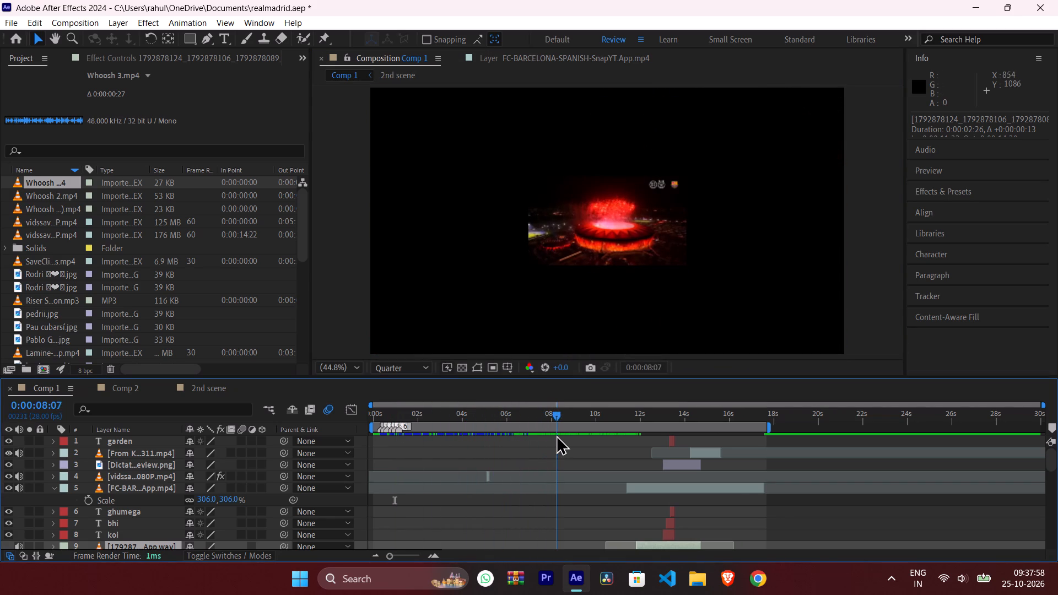
Delete layer 12 in Comp 1, the small FC-BARCELONA stadium clip that ends where the celebration clip begins.
{"action": "left_click_drag", "start_coordinate": [556, 435], "coordinate": [544, 433]}
{"action": "scroll", "coordinate": [587, 488], "scroll_direction": "down", "scroll_amount": 2}
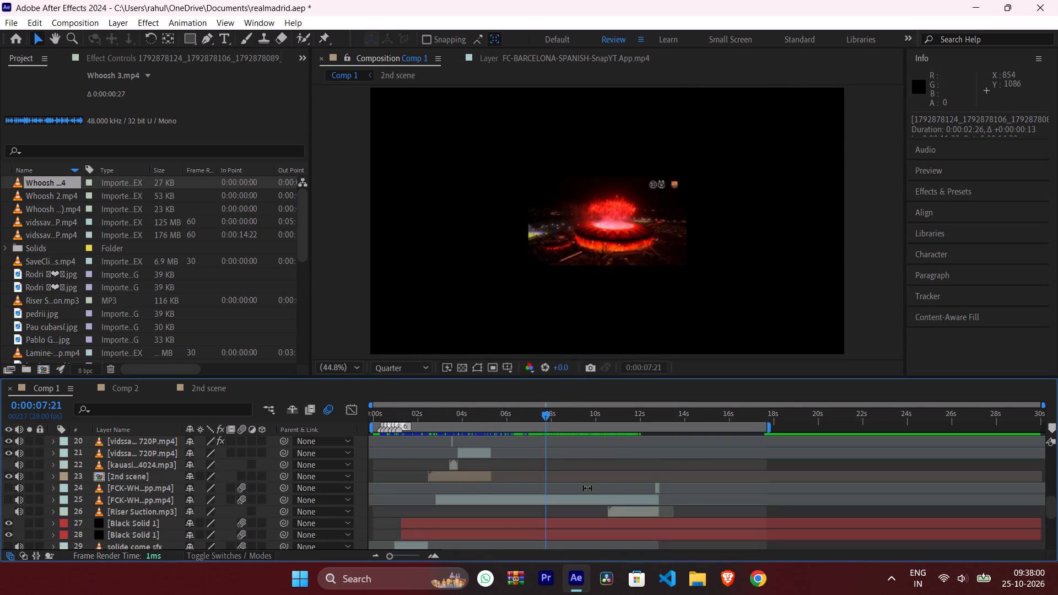
{"action": "scroll", "coordinate": [587, 488], "scroll_direction": "up", "scroll_amount": 1}
{"action": "left_click", "coordinate": [554, 465]}
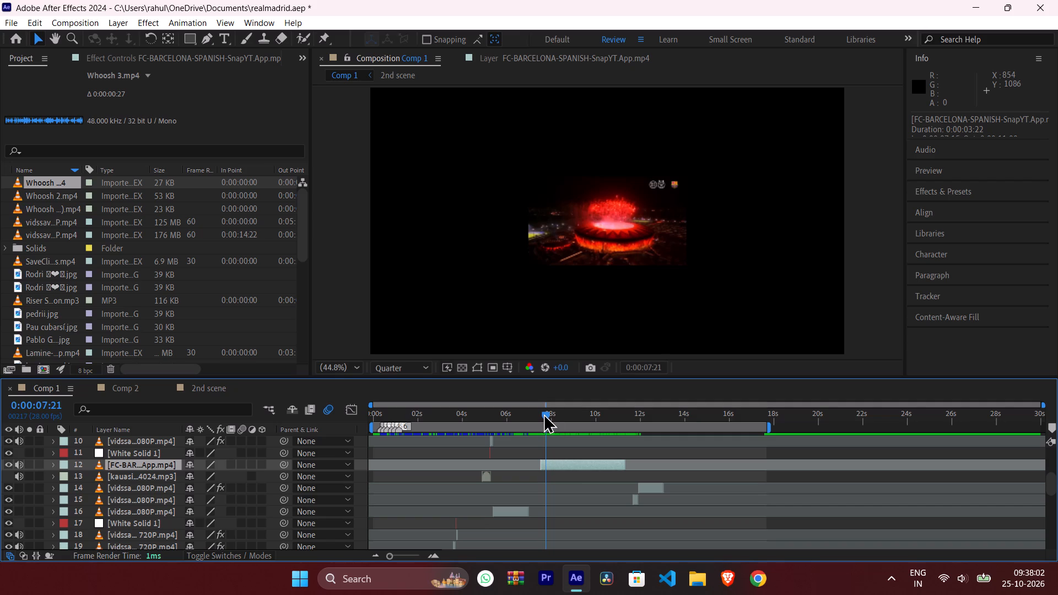
{"action": "left_click_drag", "start_coordinate": [543, 413], "coordinate": [563, 418]}
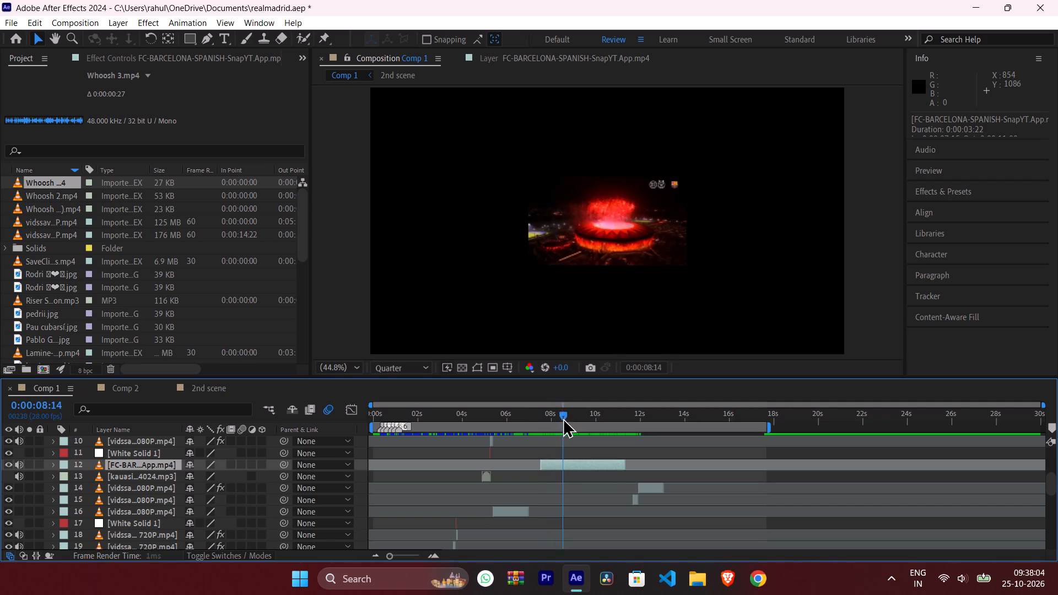
{"action": "left_click_drag", "start_coordinate": [563, 418], "coordinate": [616, 418]}
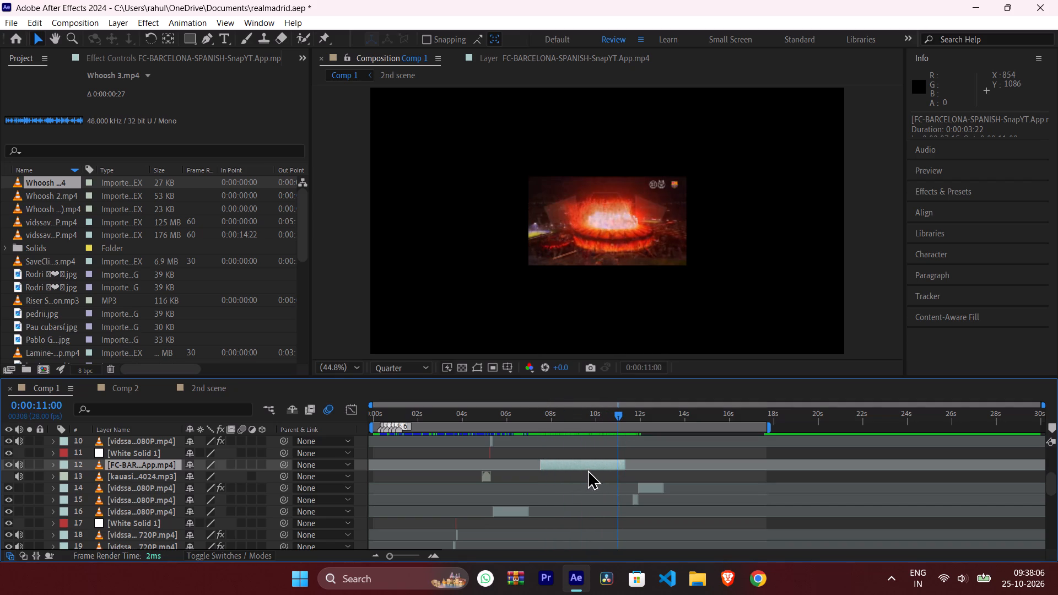
{"action": "left_click", "coordinate": [586, 467]}
{"action": "key", "text": "Delete"}
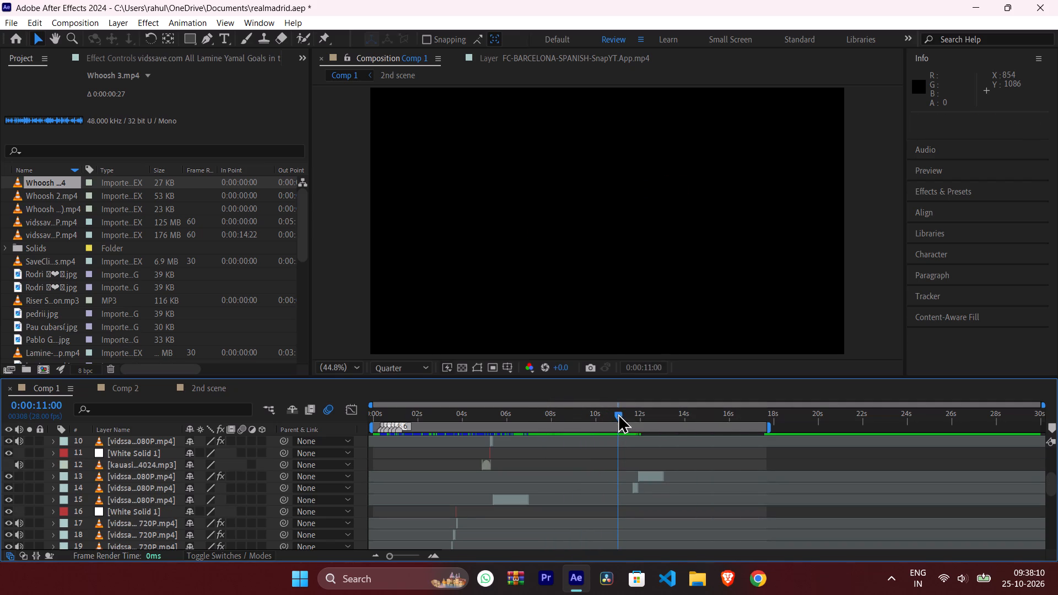
Check Comp 1 from about 0:00:05:12 to 0:00:12:19 and set the preview resolution to Full.
{"action": "left_click_drag", "start_coordinate": [619, 410], "coordinate": [494, 441]}
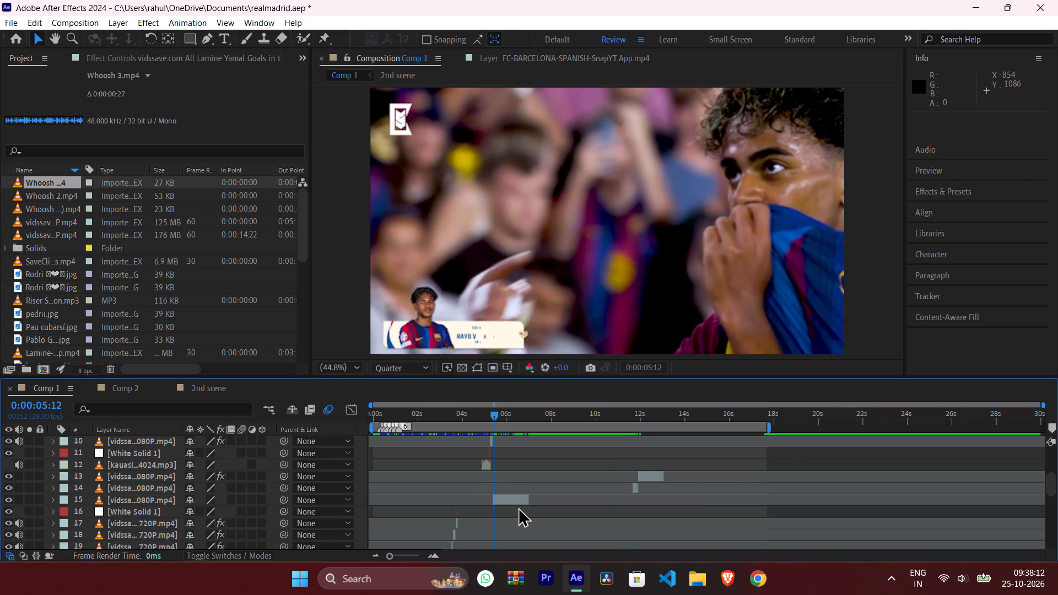
{"action": "left_click", "coordinate": [516, 503]}
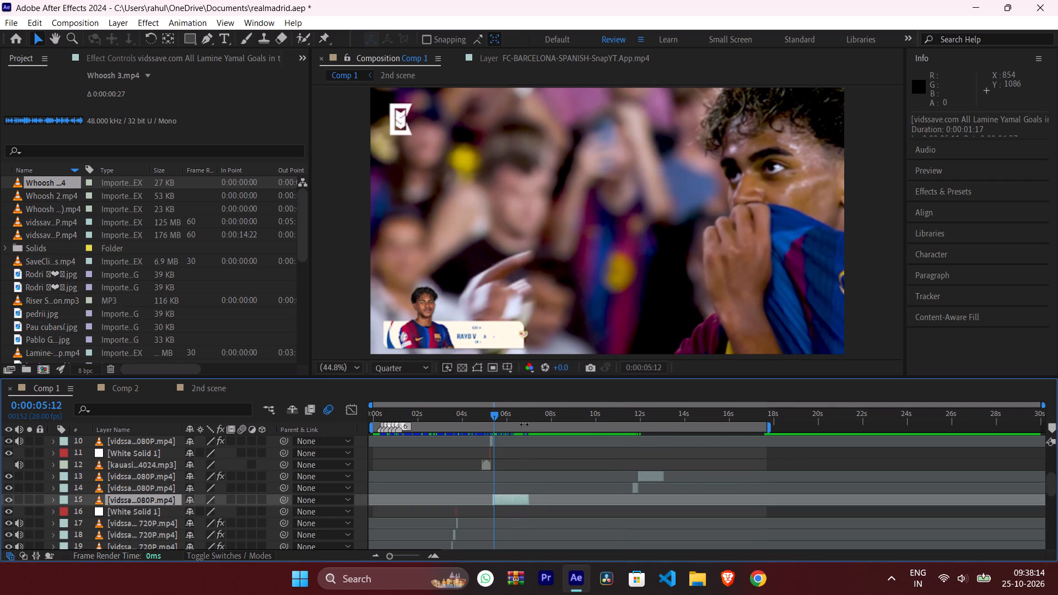
{"action": "left_click_drag", "start_coordinate": [497, 412], "coordinate": [551, 420]}
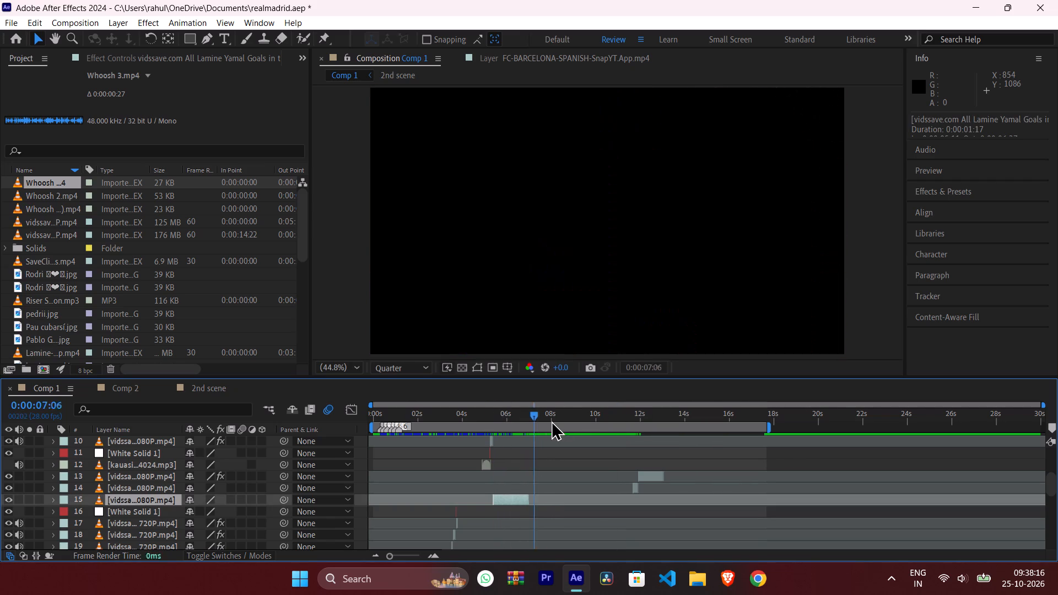
{"action": "left_click_drag", "start_coordinate": [551, 420], "coordinate": [637, 419]}
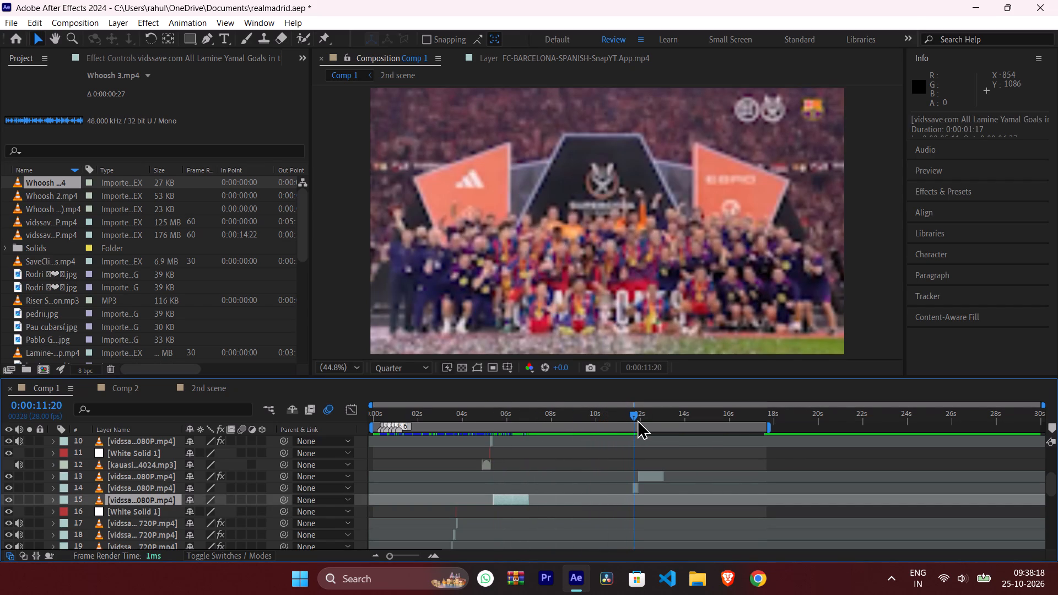
{"action": "left_click_drag", "start_coordinate": [637, 419], "coordinate": [656, 419]}
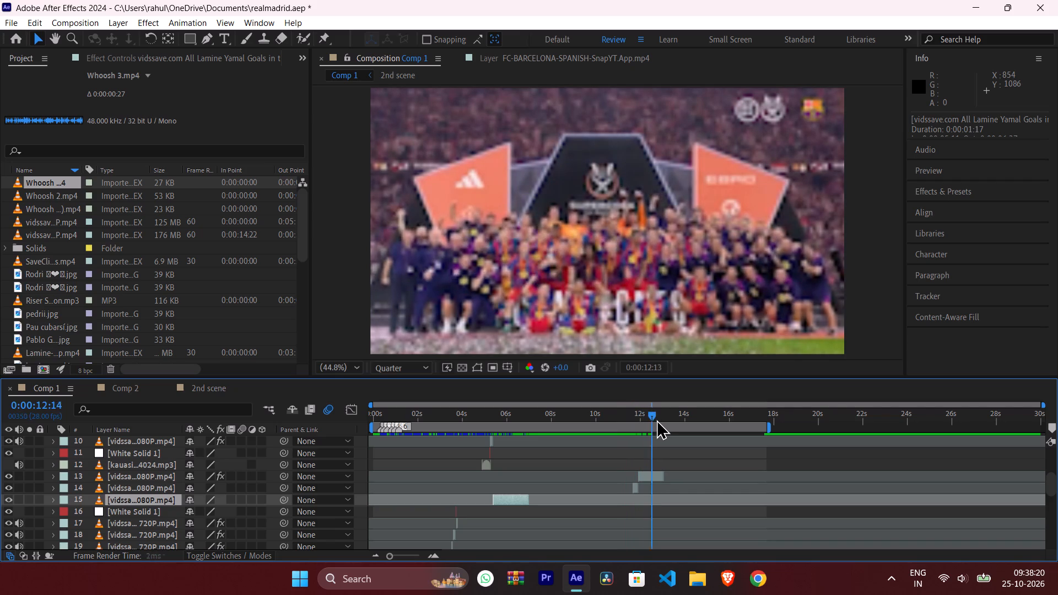
{"action": "left_click_drag", "start_coordinate": [656, 419], "coordinate": [659, 419]}
{"action": "left_click", "coordinate": [381, 368]}
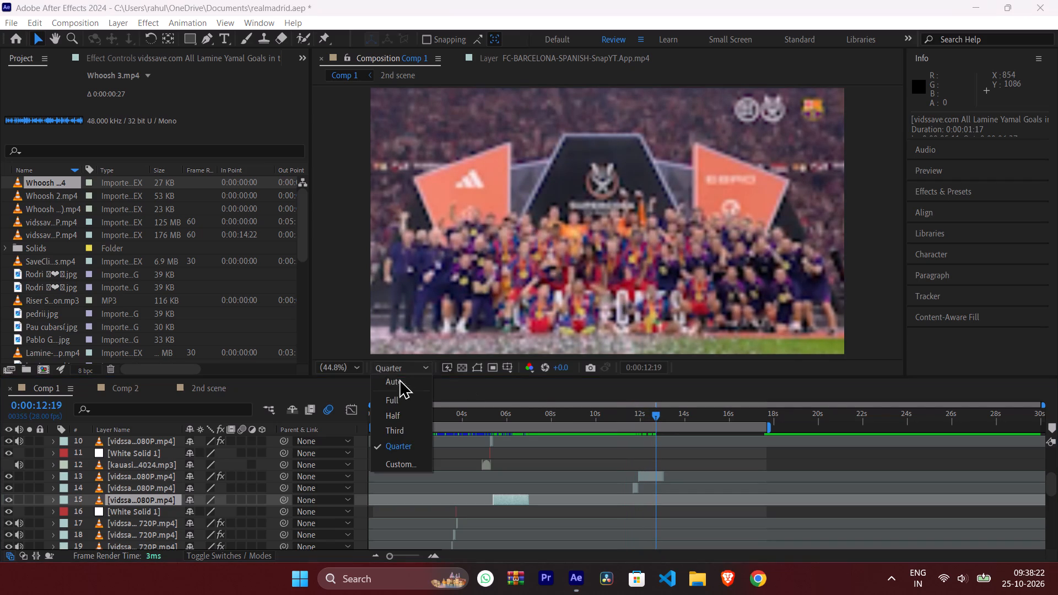
{"action": "left_click", "coordinate": [395, 403]}
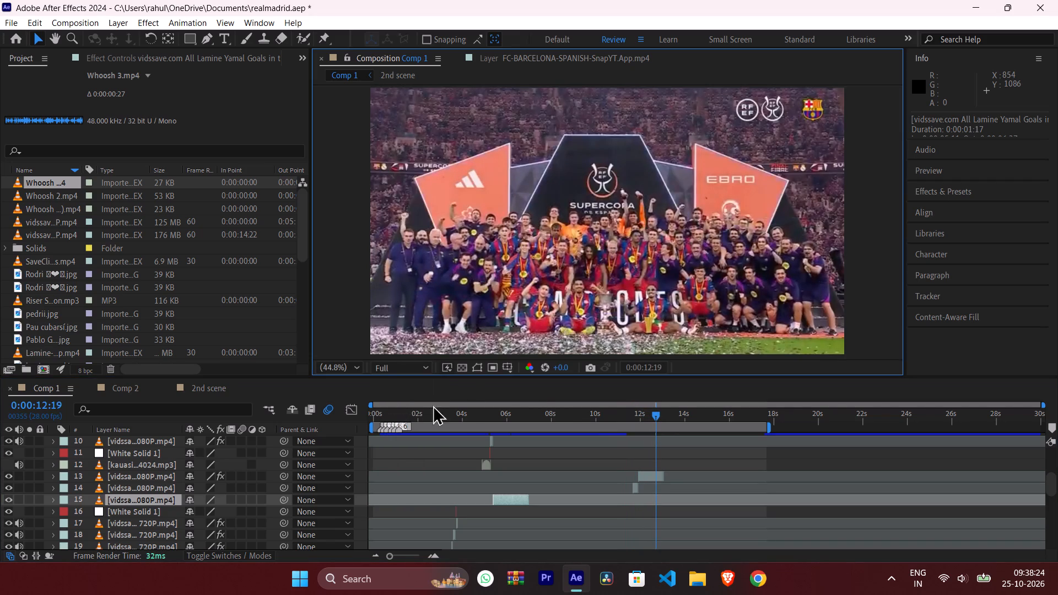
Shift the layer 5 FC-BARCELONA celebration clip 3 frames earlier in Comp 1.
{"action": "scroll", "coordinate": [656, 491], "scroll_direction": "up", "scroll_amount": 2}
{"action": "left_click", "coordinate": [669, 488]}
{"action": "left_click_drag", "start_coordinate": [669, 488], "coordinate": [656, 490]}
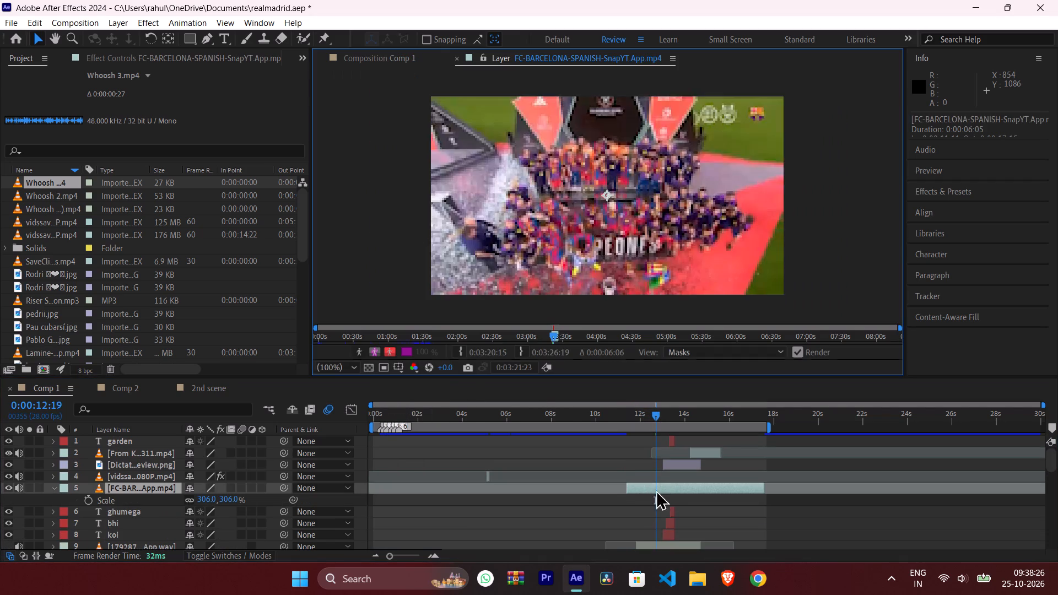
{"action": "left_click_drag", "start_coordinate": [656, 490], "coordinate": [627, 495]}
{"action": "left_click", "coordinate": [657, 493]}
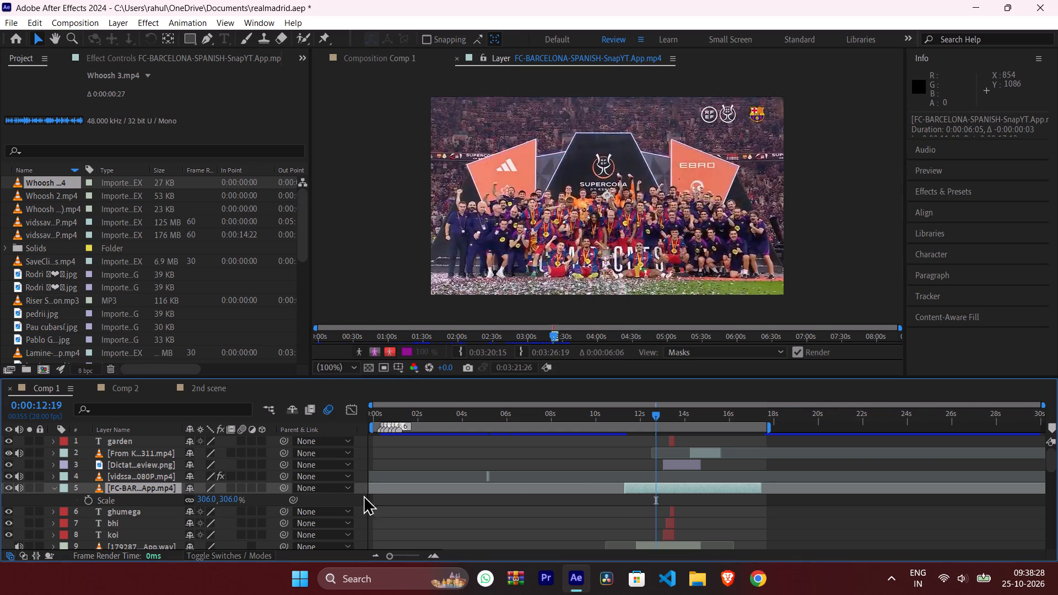
Move the FC-BARCELONA celebration layer down the stack to between the layer 14 and layer 15 vidssave clips.
{"action": "left_click_drag", "start_coordinate": [121, 486], "coordinate": [122, 506]}
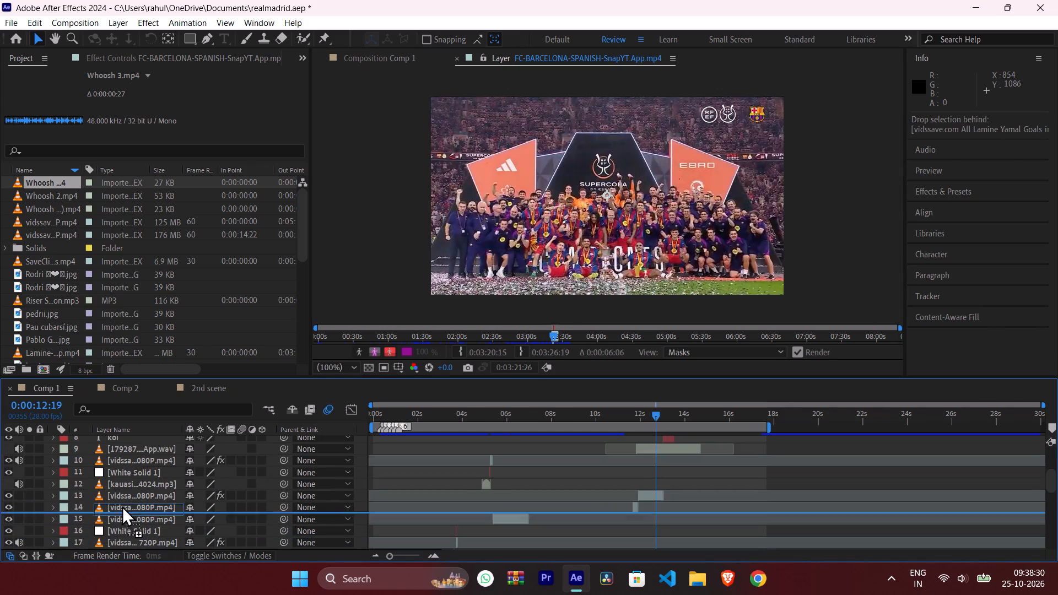
{"action": "left_click_drag", "start_coordinate": [122, 506], "coordinate": [122, 505]}
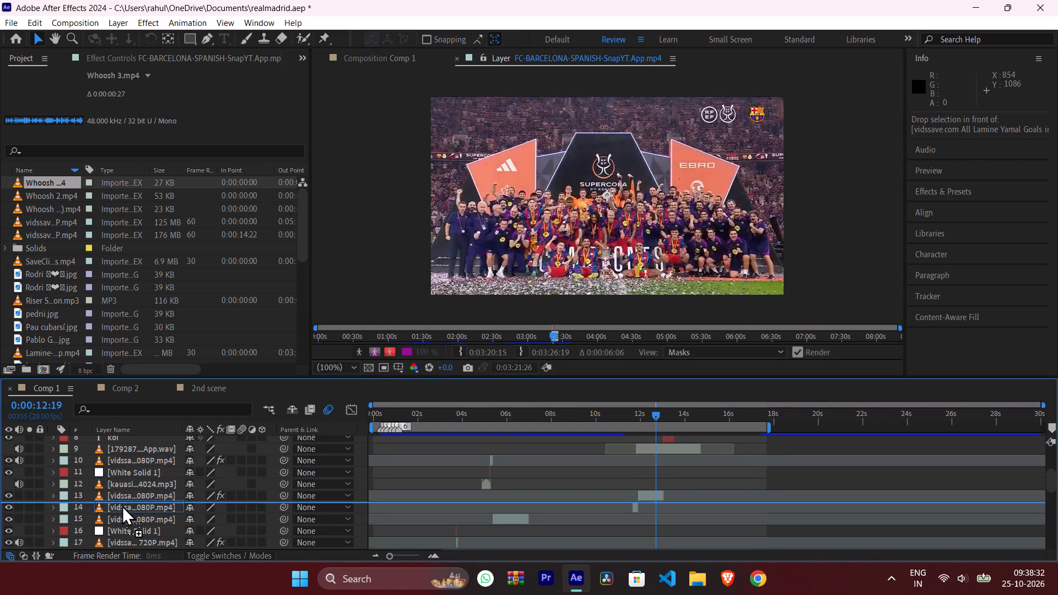
{"action": "left_click_drag", "start_coordinate": [122, 505], "coordinate": [122, 512]}
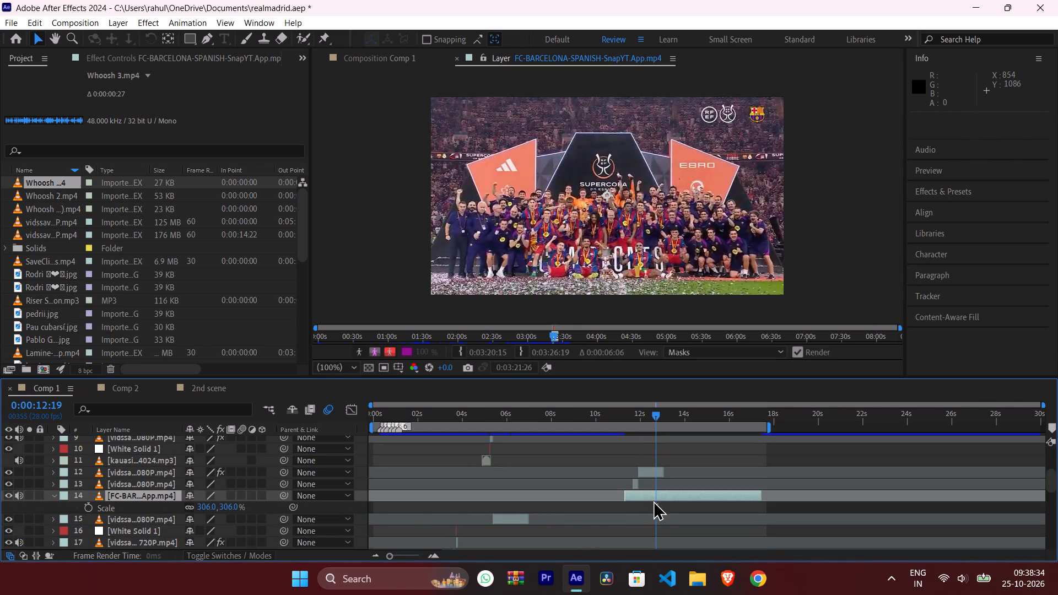
Slide the celebration clip 4:08 earlier so it starts at about 0:00:07:00, where the layer 15 clip ends.
{"action": "left_click_drag", "start_coordinate": [654, 495], "coordinate": [564, 507]}
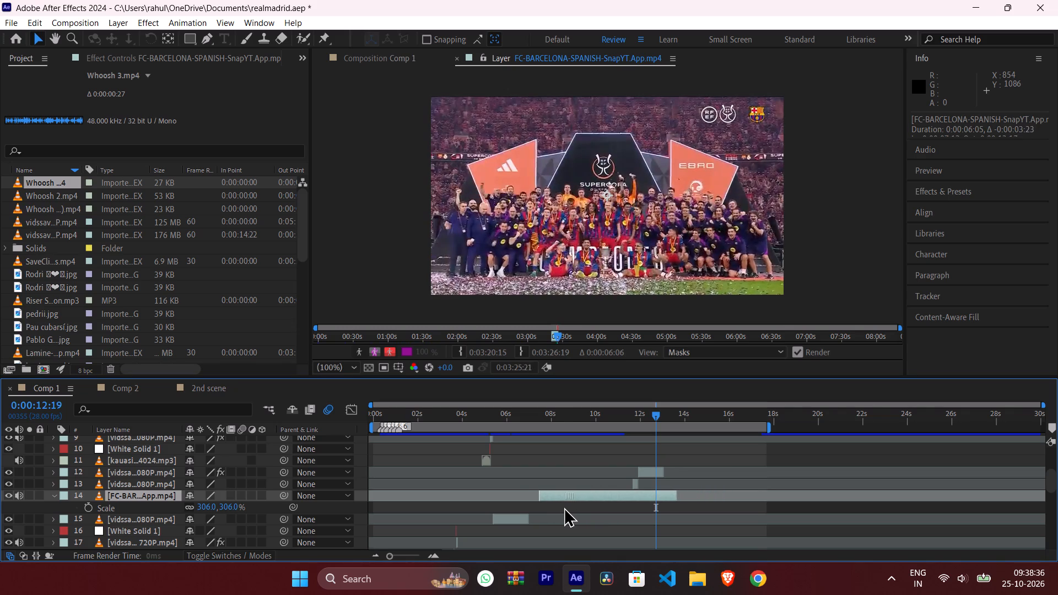
{"action": "left_click_drag", "start_coordinate": [564, 507], "coordinate": [559, 507]}
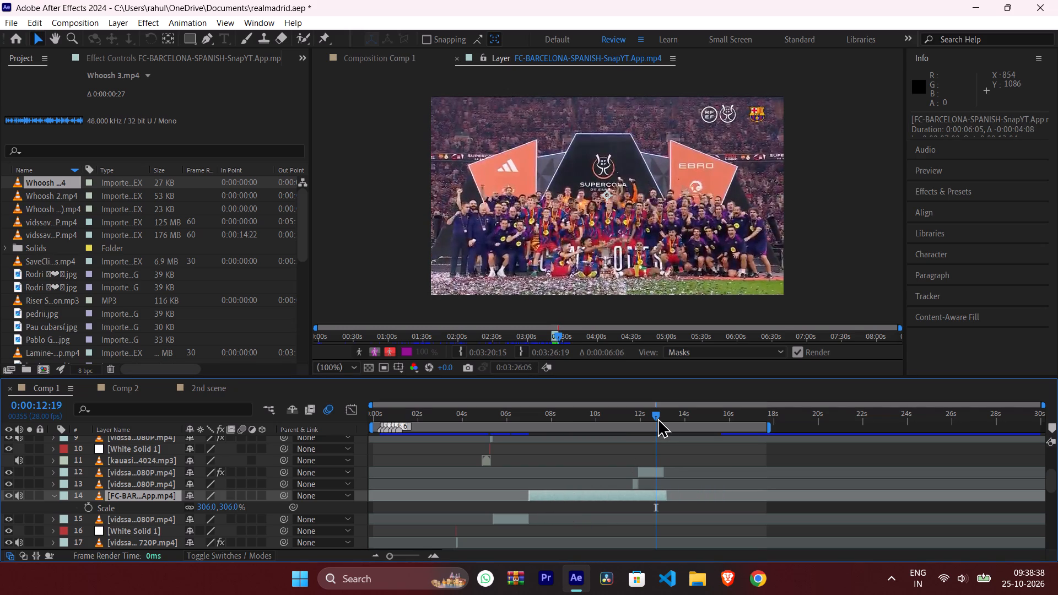
Split the layer 14 FC-BARCELONA celebration clip at 0:00:09:01 and delete the part after the cut.
{"action": "left_click_drag", "start_coordinate": [656, 413], "coordinate": [534, 428]}
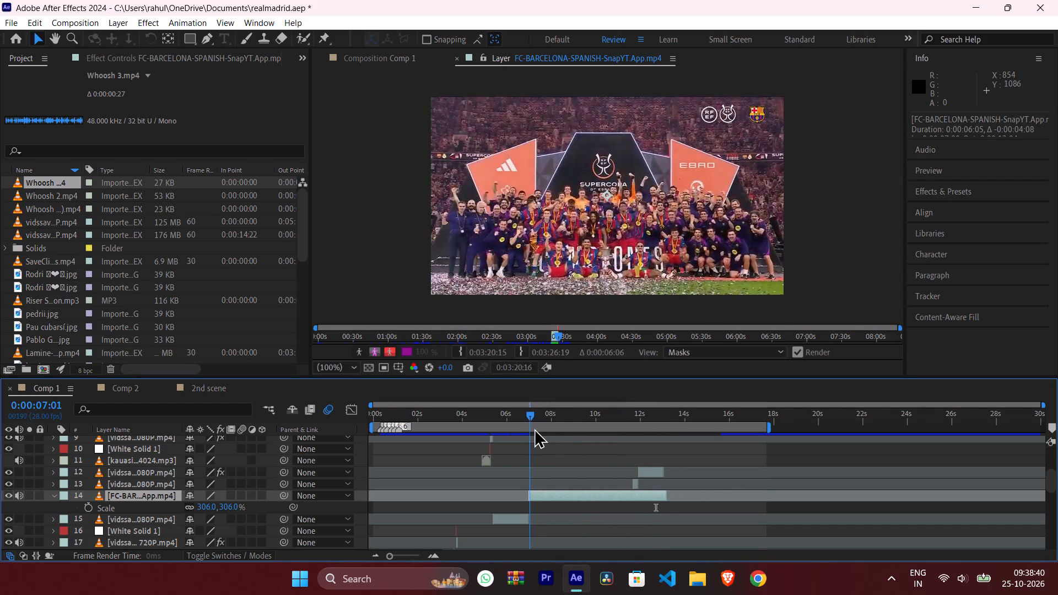
{"action": "left_click_drag", "start_coordinate": [534, 428], "coordinate": [575, 429]}
{"action": "left_click", "coordinate": [589, 495]}
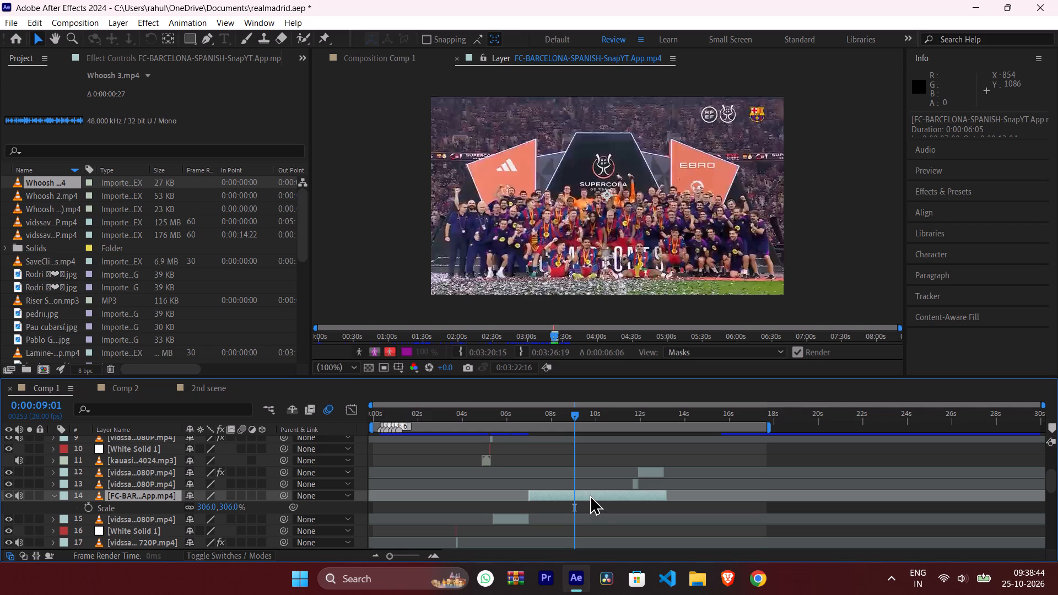
{"action": "key", "text": "ctrl+shift+d"}
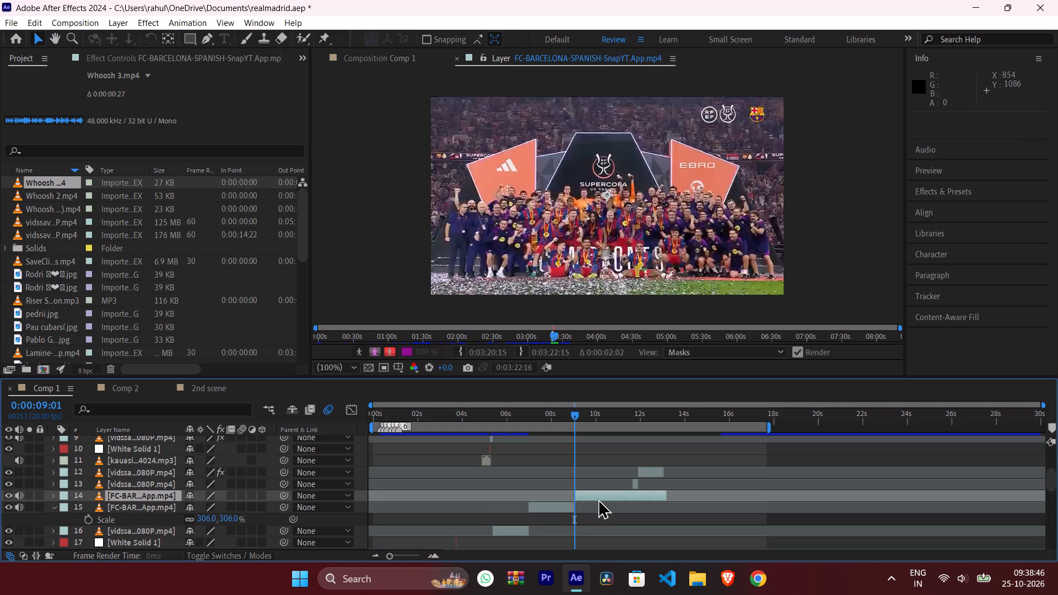
{"action": "key", "text": "Delete"}
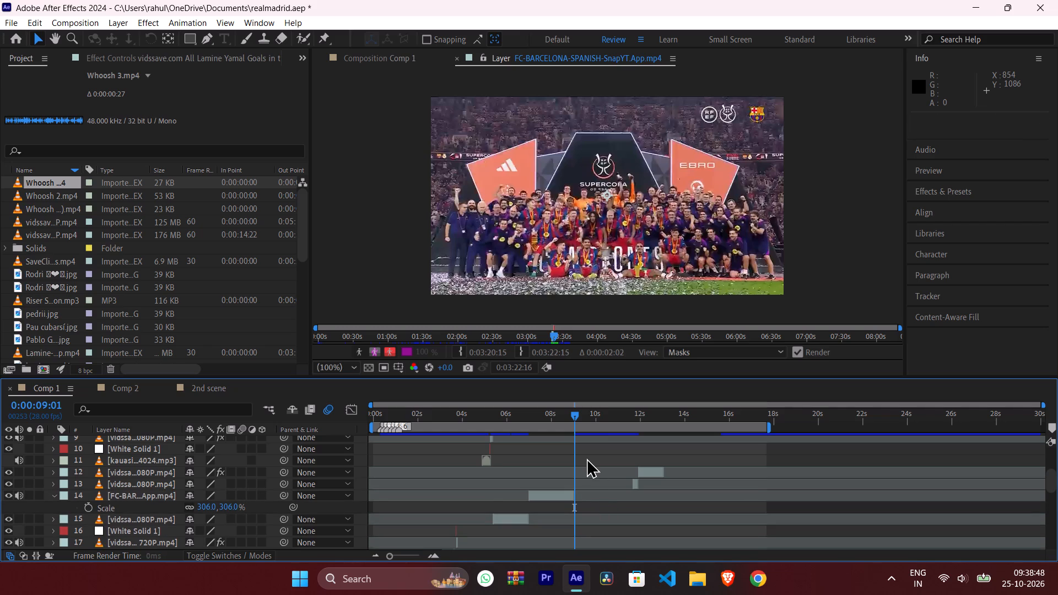
Review Comp 1 in the composition view from the start to about 0:00:11:14, then return to 0:00:09:01.
{"action": "left_click_drag", "start_coordinate": [576, 416], "coordinate": [470, 437]}
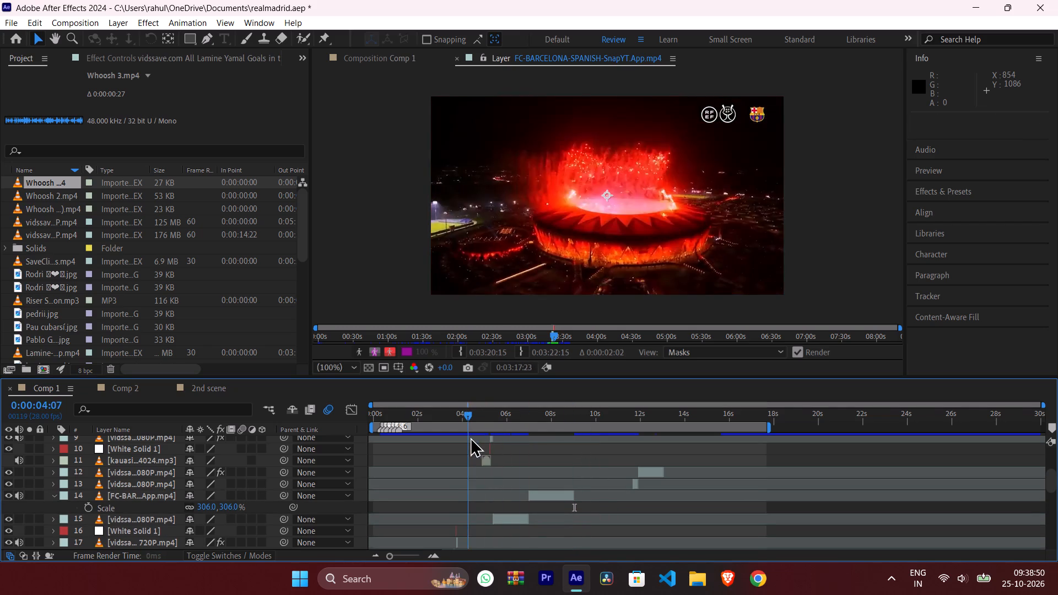
{"action": "left_click_drag", "start_coordinate": [470, 437], "coordinate": [380, 439]}
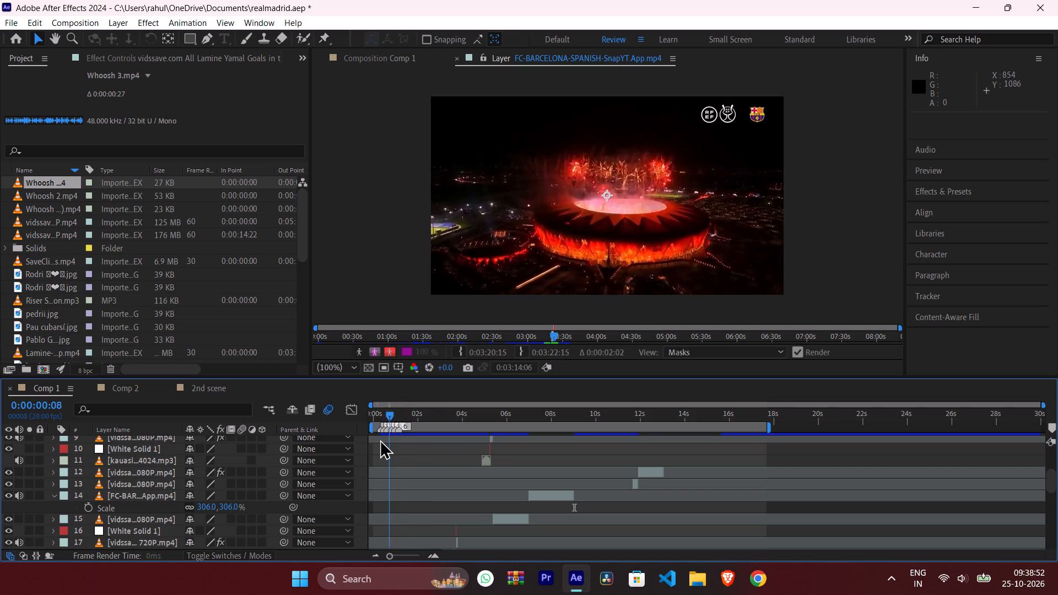
{"action": "left_click_drag", "start_coordinate": [380, 439], "coordinate": [380, 439]}
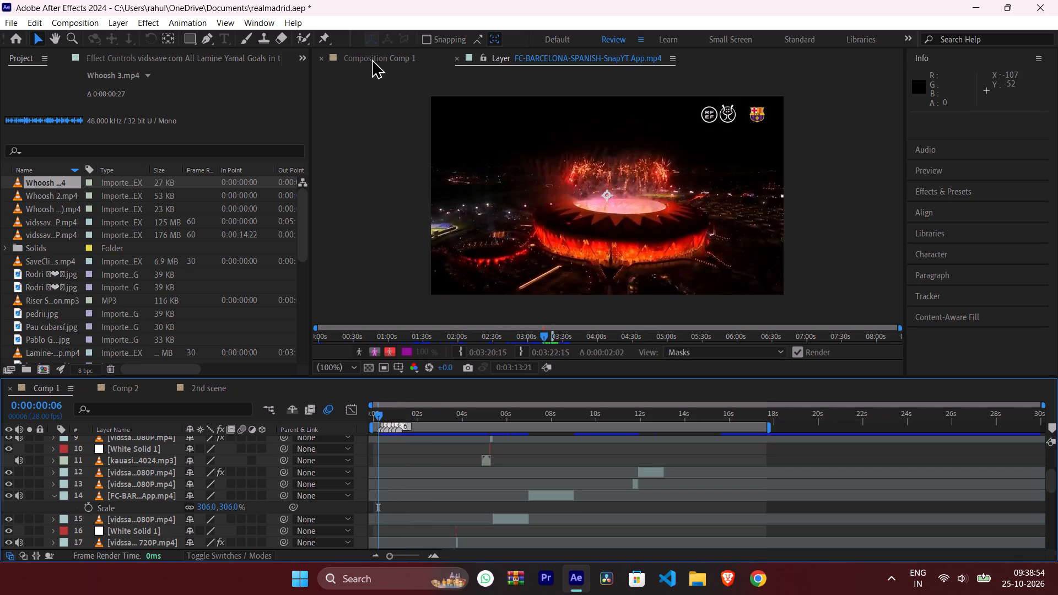
{"action": "left_click", "coordinate": [371, 57]}
{"action": "left_click_drag", "start_coordinate": [376, 414], "coordinate": [504, 421]}
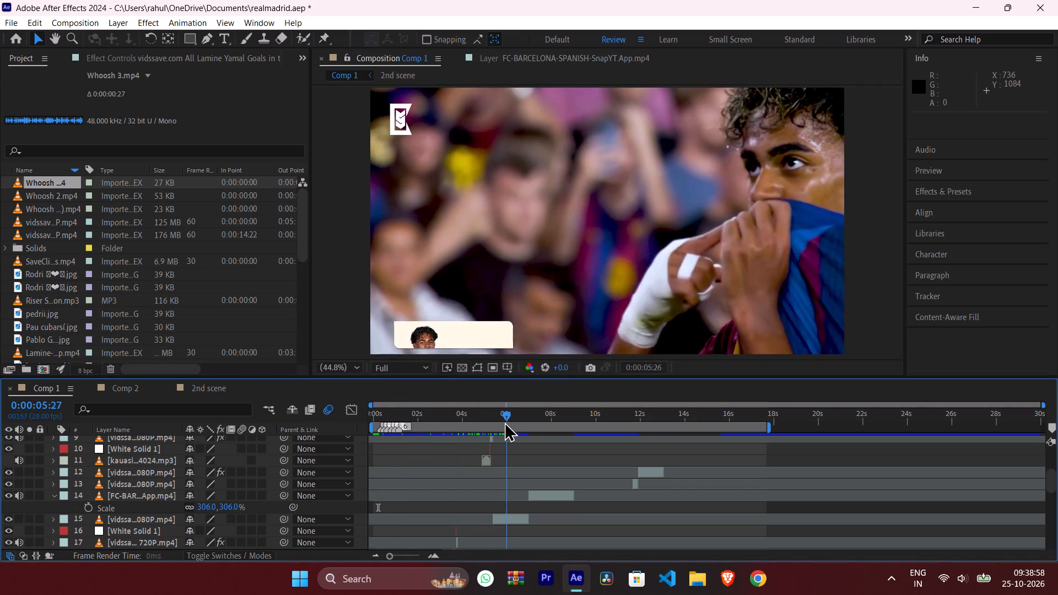
{"action": "left_click_drag", "start_coordinate": [504, 421], "coordinate": [538, 424]}
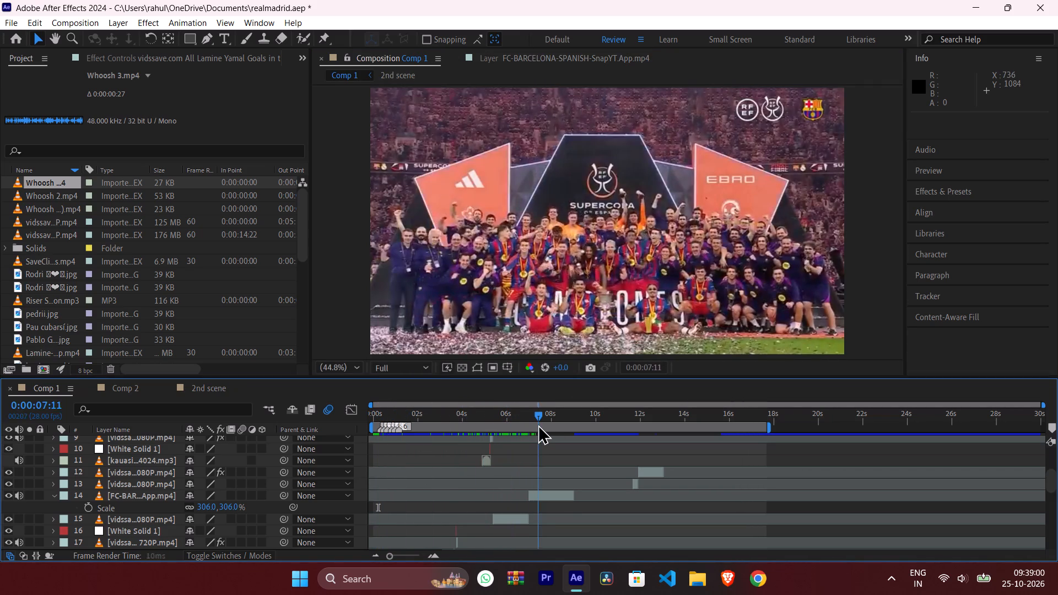
{"action": "left_click_drag", "start_coordinate": [538, 424], "coordinate": [571, 424]}
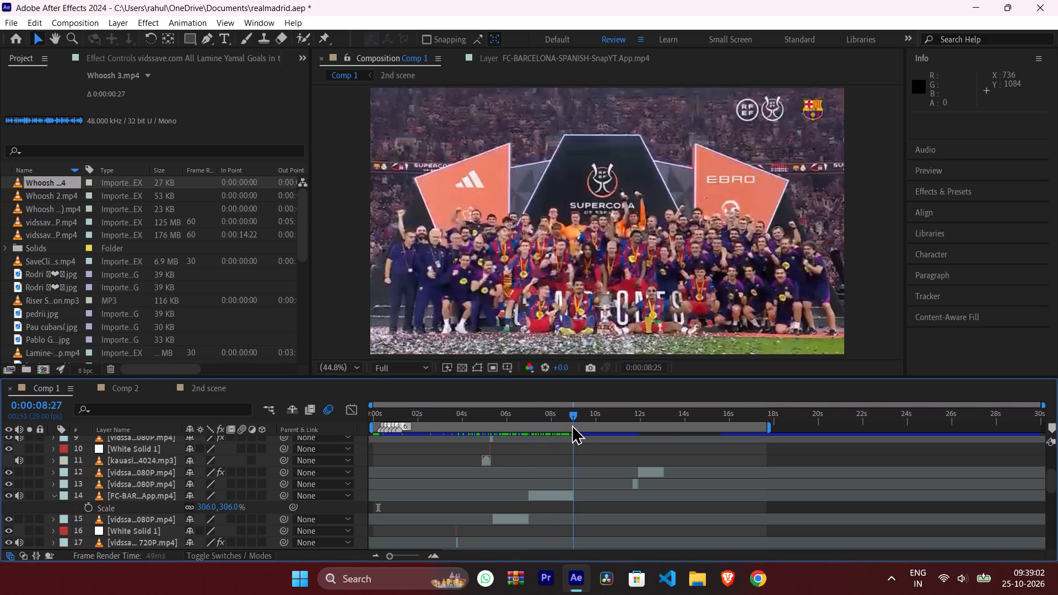
{"action": "left_click_drag", "start_coordinate": [571, 424], "coordinate": [620, 420]}
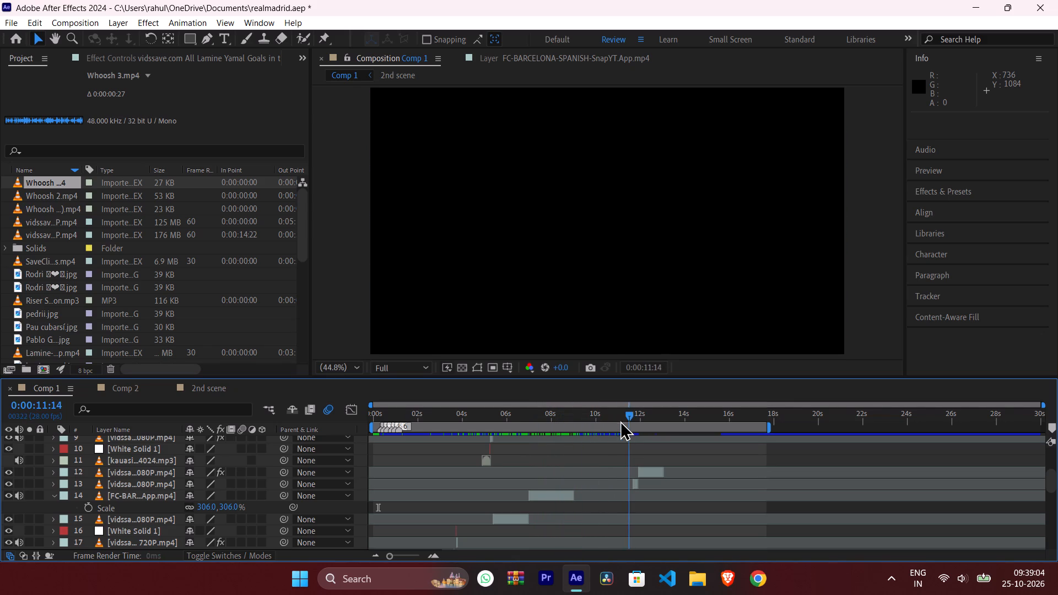
{"action": "left_click_drag", "start_coordinate": [620, 420], "coordinate": [573, 426]}
Look through the project's clips and play the All Raphinha Goals 720P footage from about 0:00:15:24 to 0:00:18:47.
{"action": "left_click", "coordinate": [60, 191]}
{"action": "scroll", "coordinate": [64, 204], "scroll_direction": "up", "scroll_amount": 2}
{"action": "left_click", "coordinate": [53, 208]}
{"action": "left_click", "coordinate": [55, 221]}
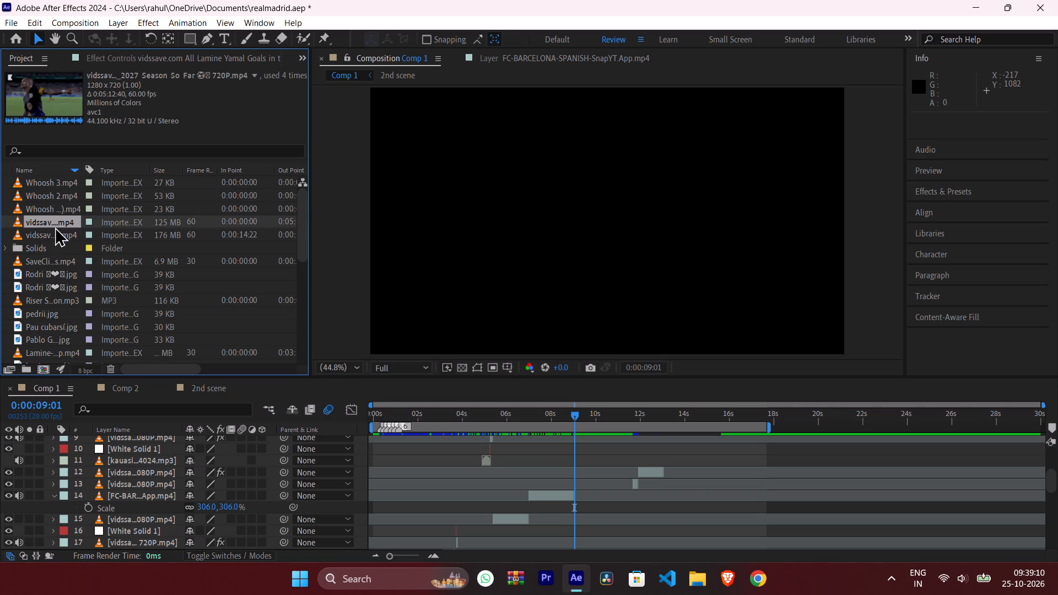
{"action": "left_click", "coordinate": [53, 240]}
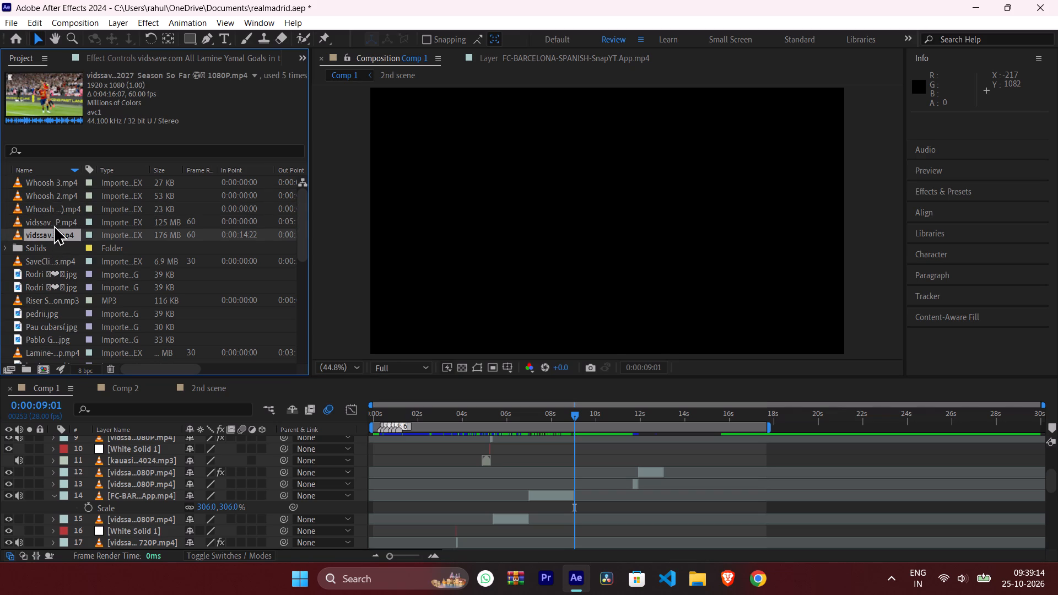
{"action": "double_click", "coordinate": [53, 225]}
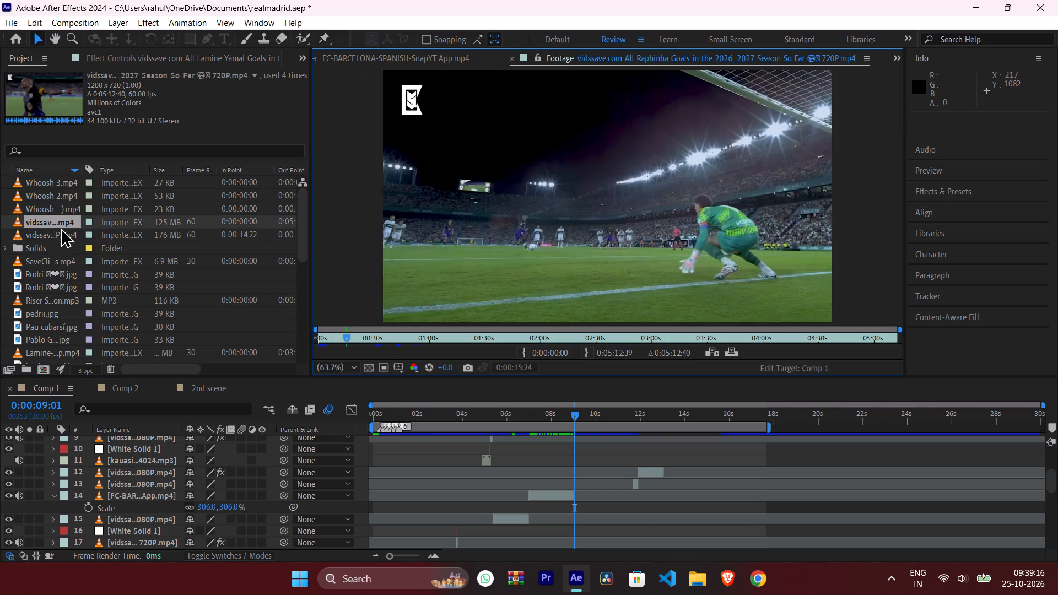
{"action": "key", "text": "space"}
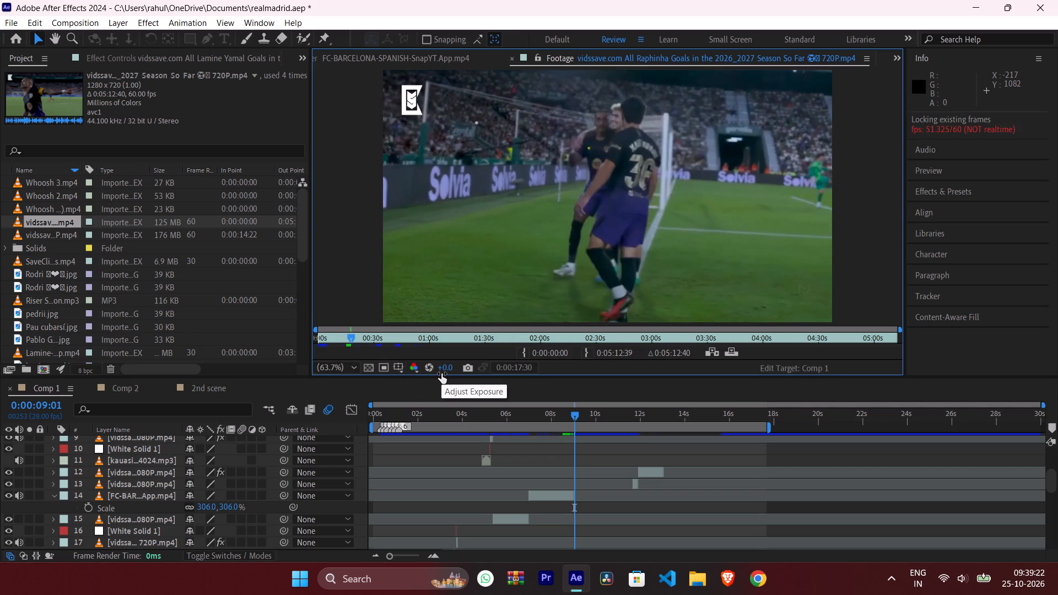
{"action": "key", "text": "space"}
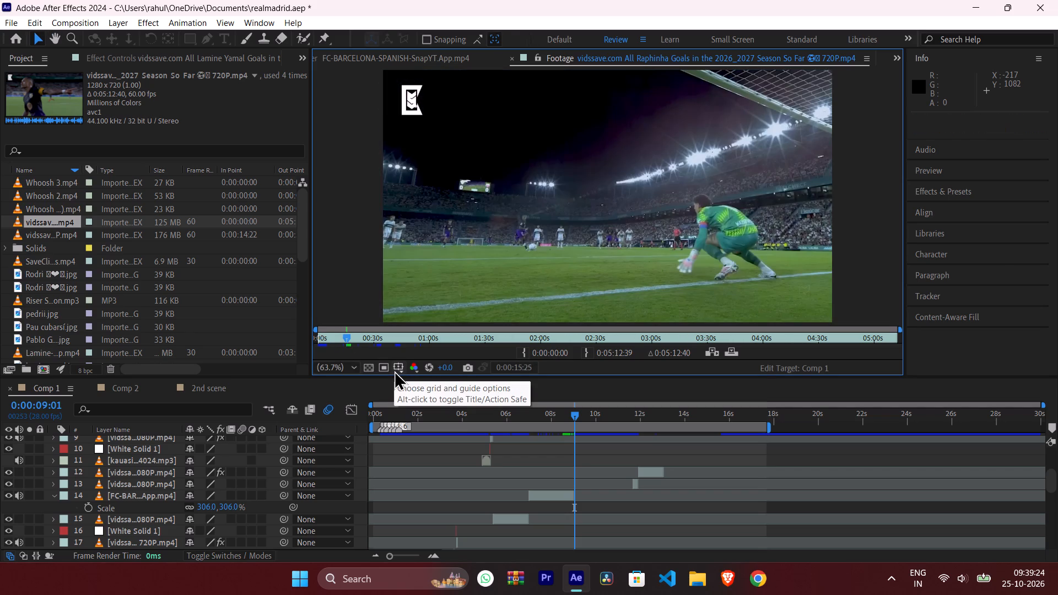
{"action": "key", "text": "space"}
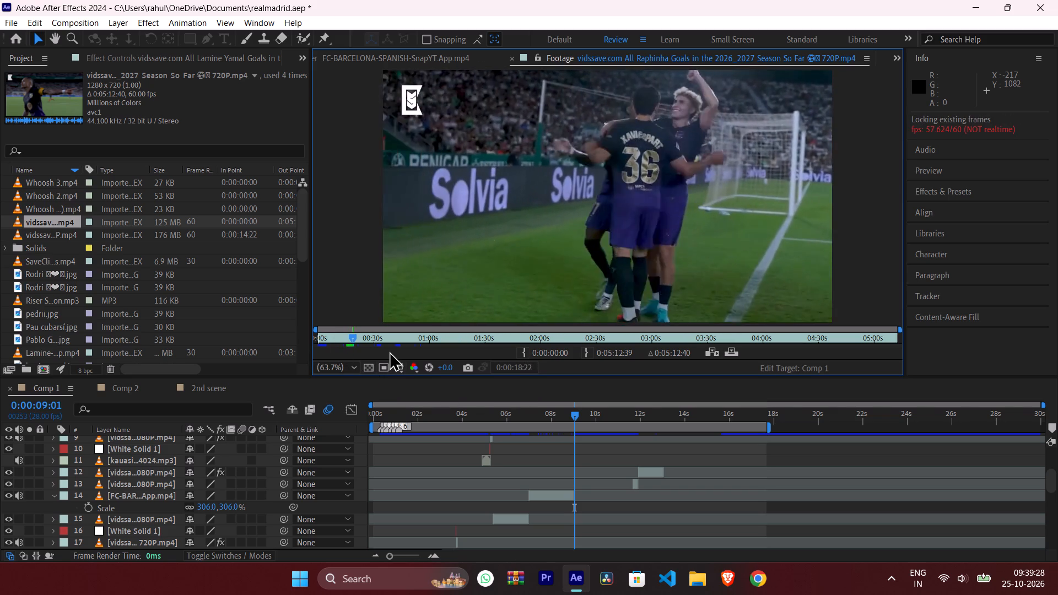
{"action": "key", "text": "space"}
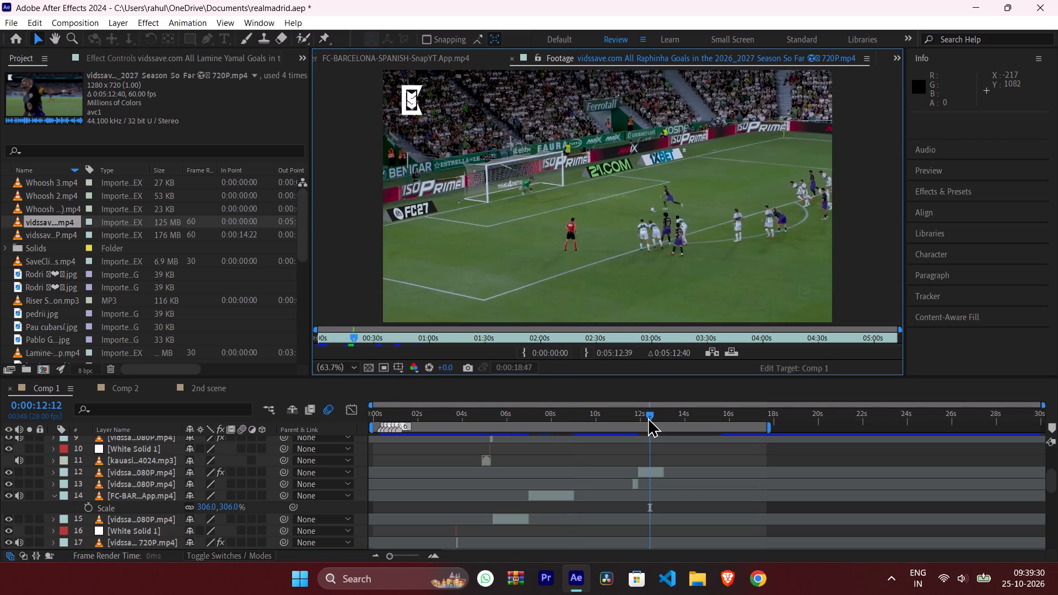
Close the FC-BARCELONA layer view and mark 0:00:18:35 as the out point of the All Raphinha Goals footage.
{"action": "left_click", "coordinate": [646, 412]}
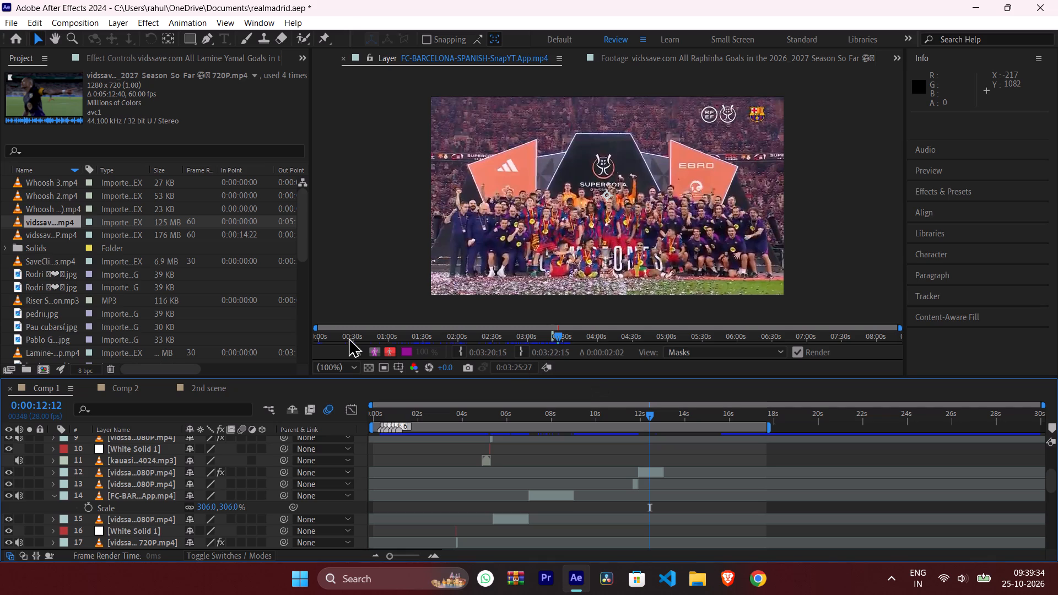
{"action": "left_click", "coordinate": [342, 59]}
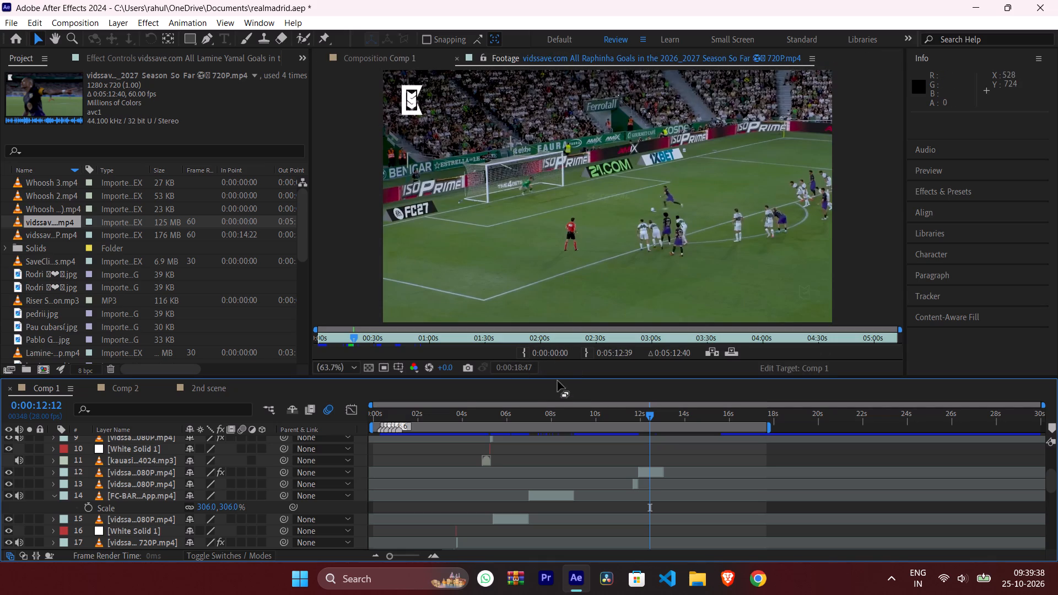
{"action": "left_click", "coordinate": [356, 337]}
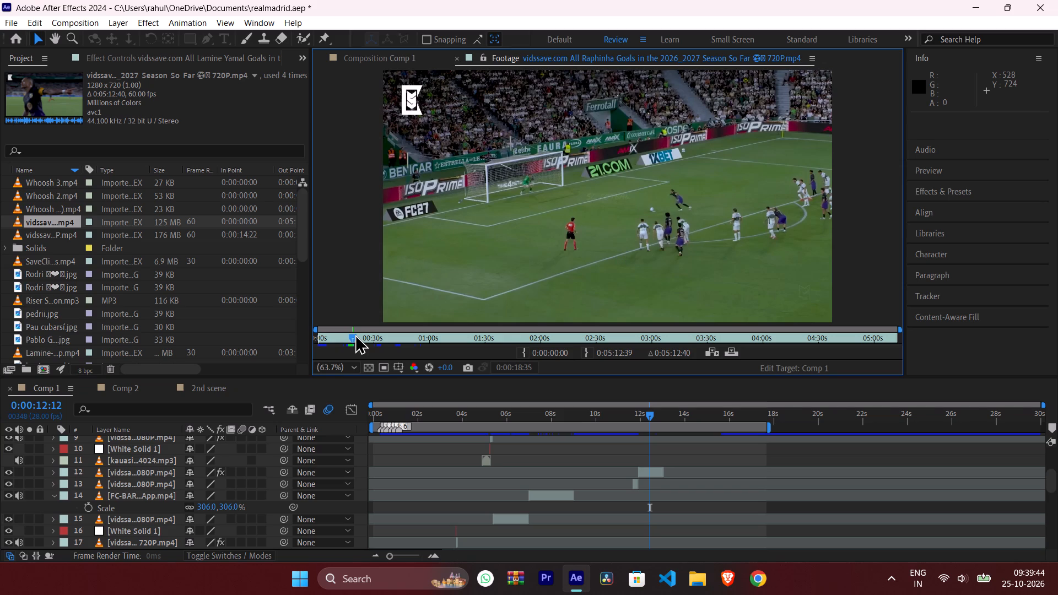
{"action": "left_click", "coordinate": [586, 353]}
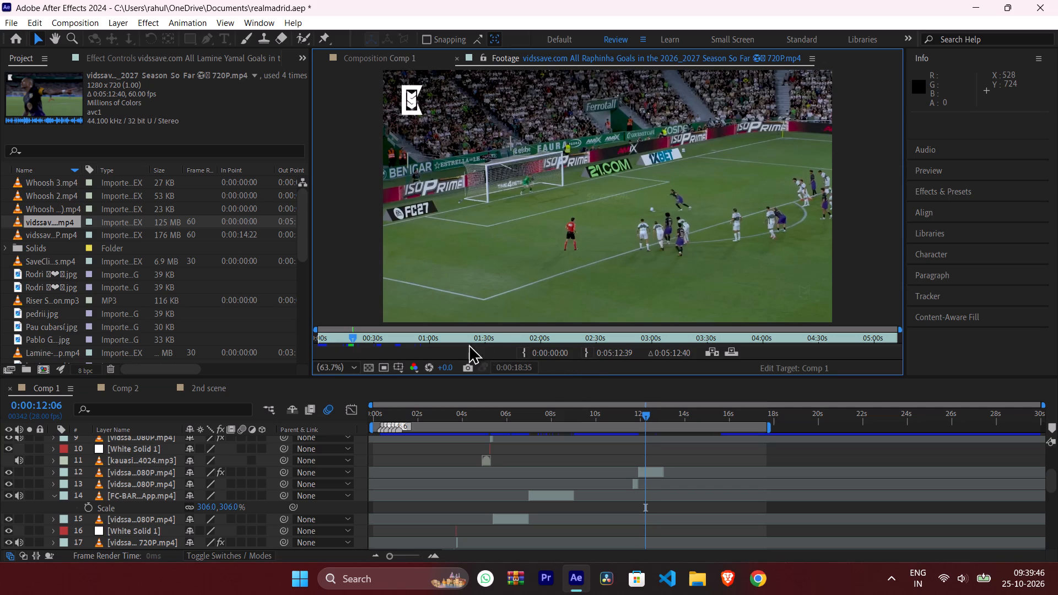
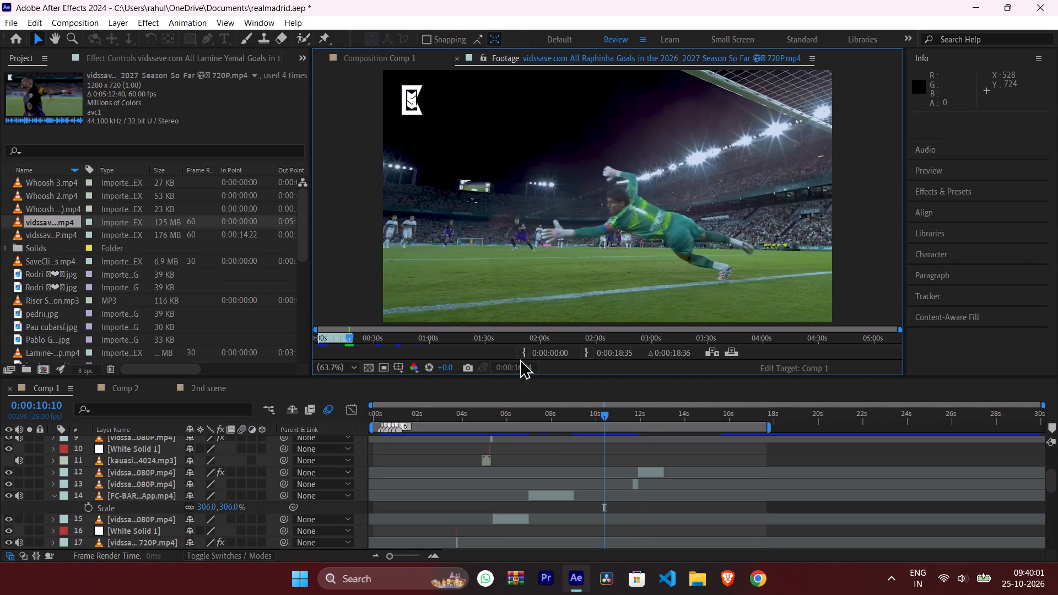
Mark 0:00:16:44 as the Raphinha footage's in point and place it directly above the FC-BARCELONA layer in Comp 1, starting at 0:00:09:01.
{"action": "left_click", "coordinate": [524, 353]}
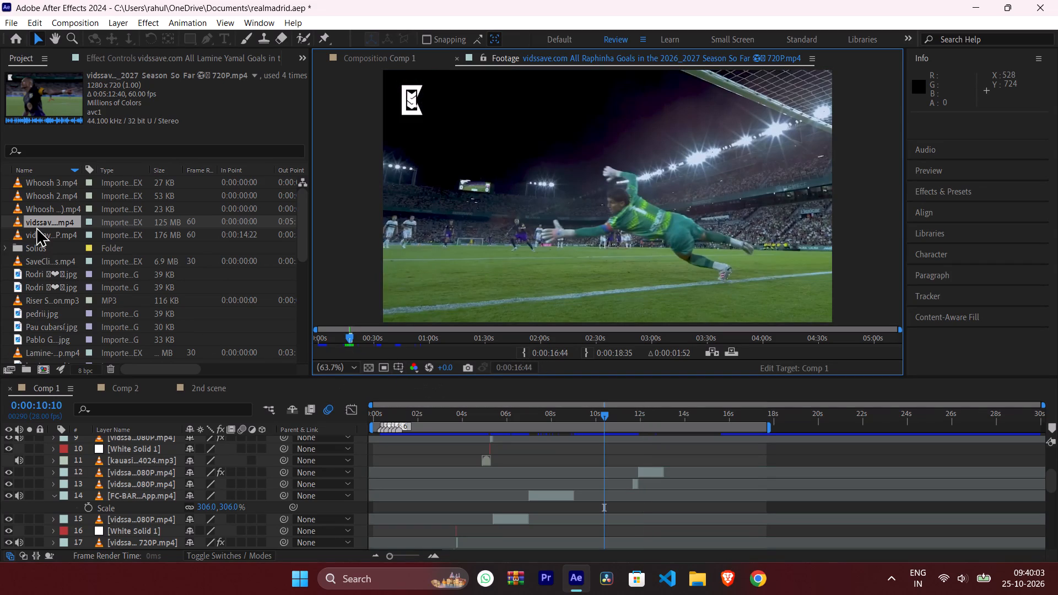
{"action": "left_click_drag", "start_coordinate": [40, 215], "coordinate": [167, 515]}
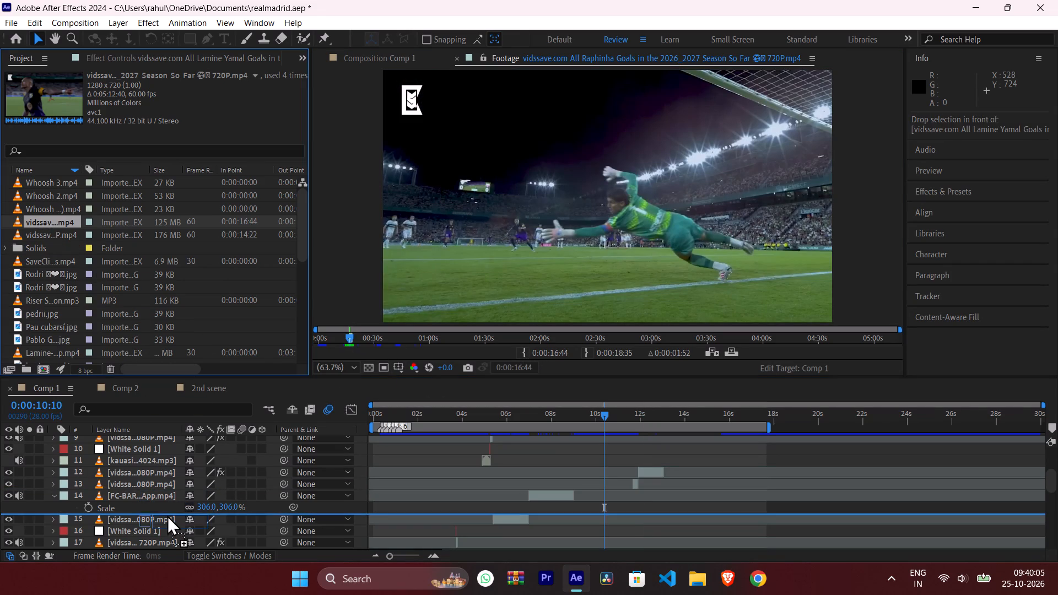
{"action": "left_click_drag", "start_coordinate": [167, 515], "coordinate": [170, 486]}
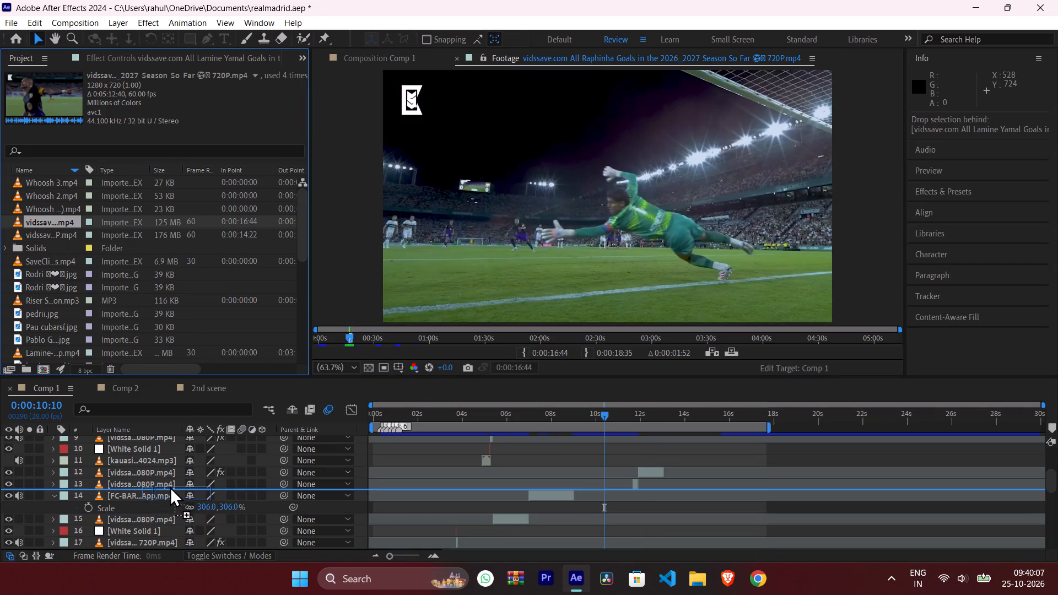
{"action": "left_click_drag", "start_coordinate": [170, 486], "coordinate": [575, 488]}
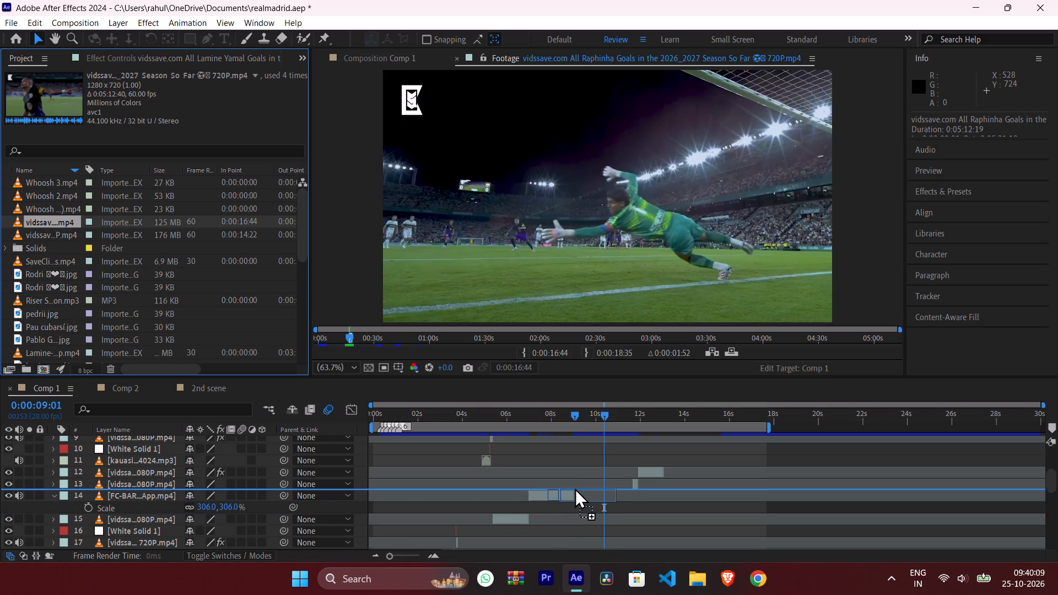
{"action": "left_click_drag", "start_coordinate": [575, 488], "coordinate": [575, 488]}
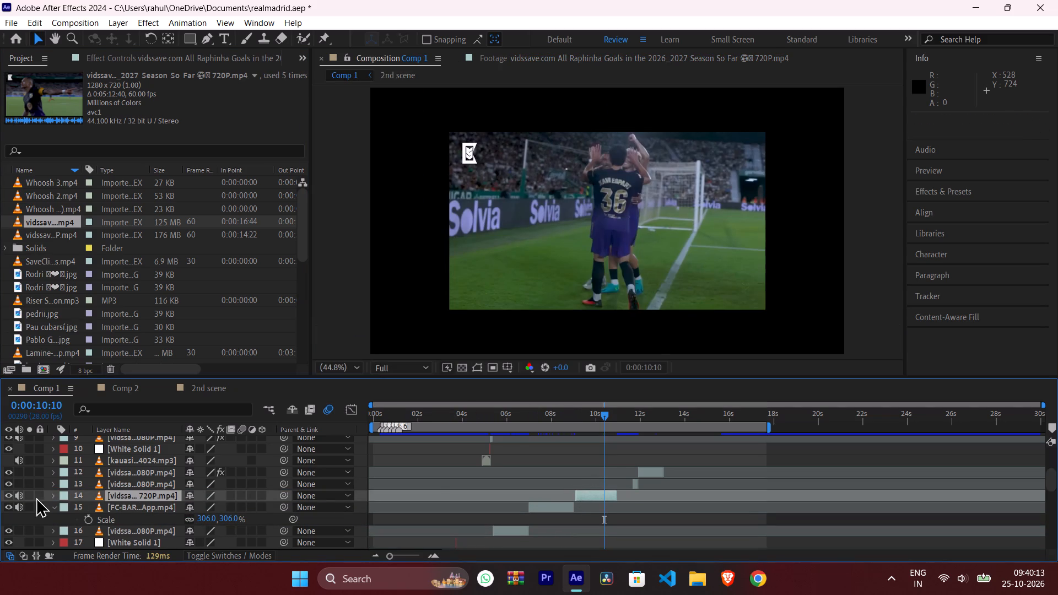
Scale the new Raphinha clip on layer 14 to 155% so it fills the frame.
{"action": "left_click", "coordinate": [99, 496]}
{"action": "key", "text": "s"}
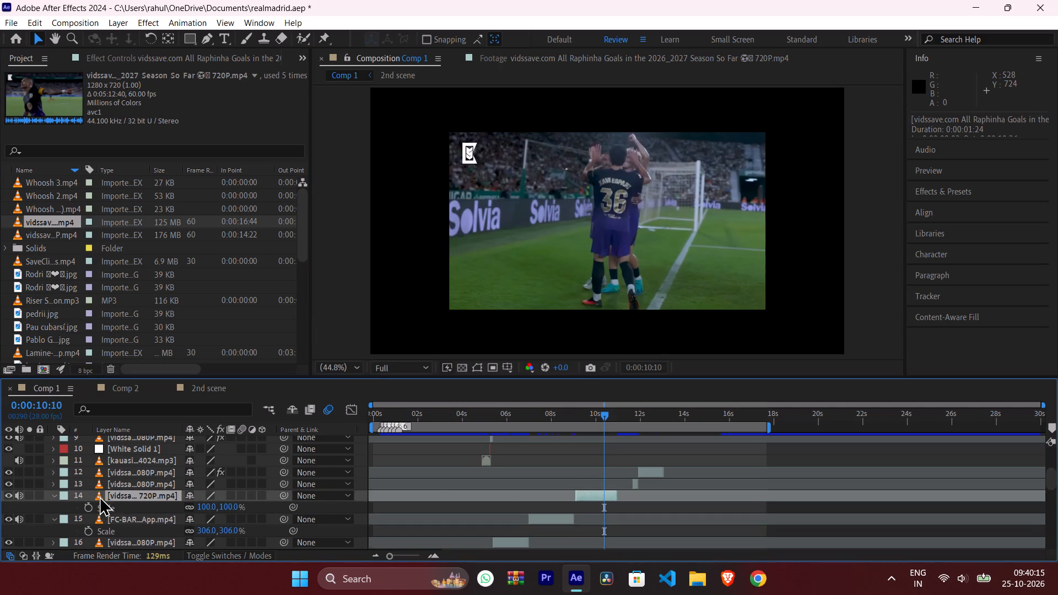
{"action": "left_click_drag", "start_coordinate": [204, 510], "coordinate": [215, 510]}
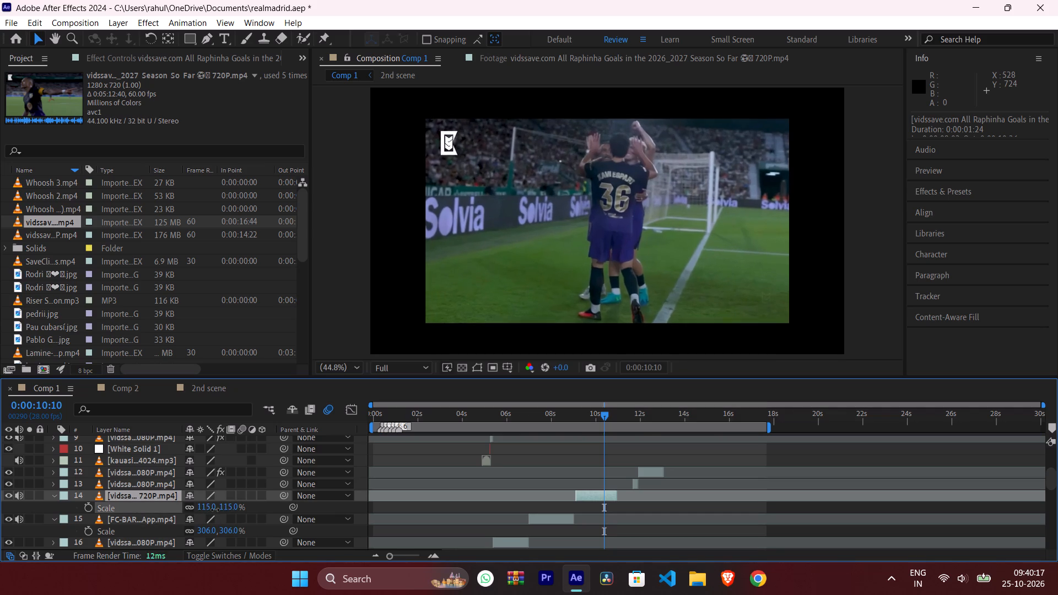
{"action": "left_click_drag", "start_coordinate": [215, 510], "coordinate": [262, 513]}
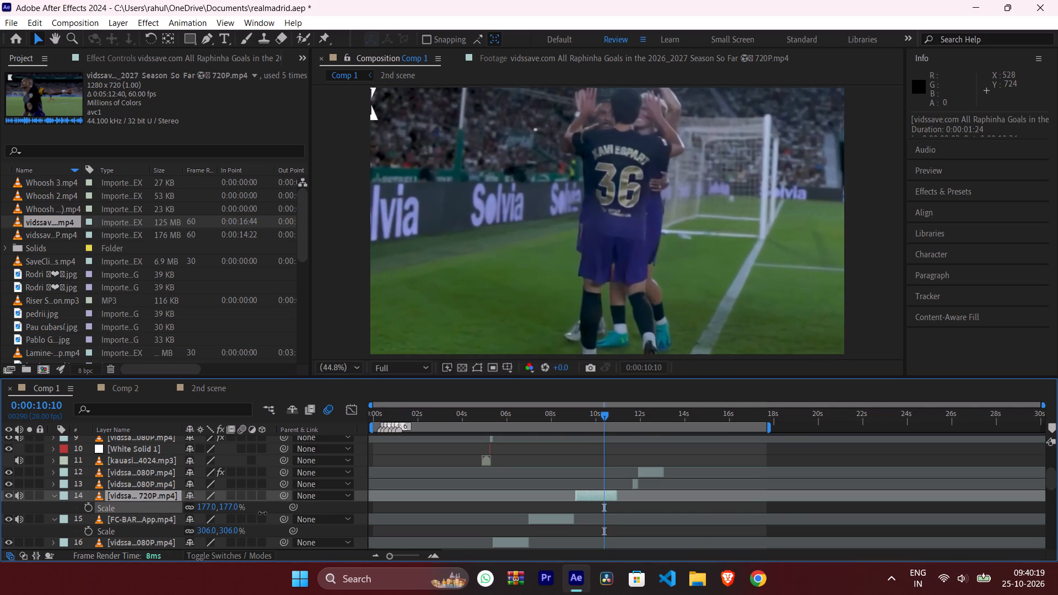
{"action": "left_click_drag", "start_coordinate": [262, 513], "coordinate": [242, 513]}
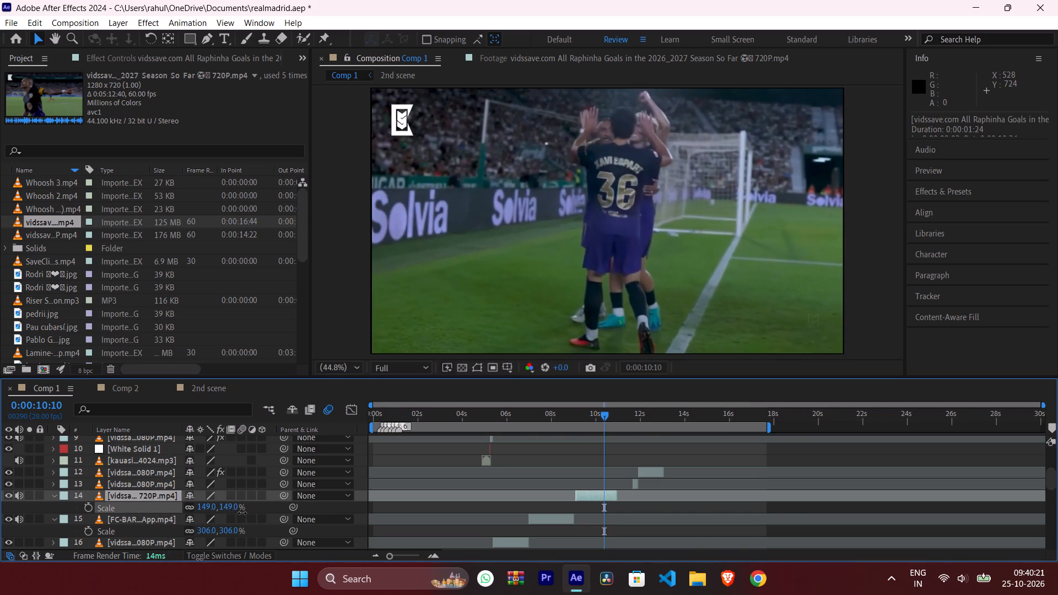
{"action": "left_click_drag", "start_coordinate": [242, 513], "coordinate": [246, 513]}
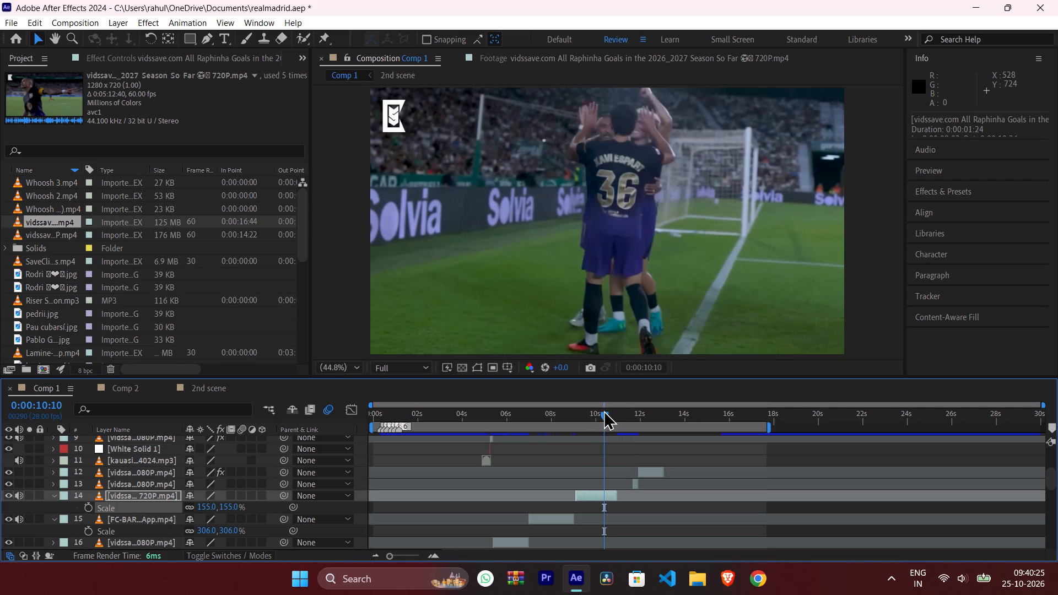
Preview from 0:00:04:03, move the Raphinha clip later to start shortly before 10 s, and extend the FC-BARCELONA clip's end to meet it.
{"action": "left_click_drag", "start_coordinate": [604, 410], "coordinate": [465, 438]}
{"action": "key", "text": "space"}
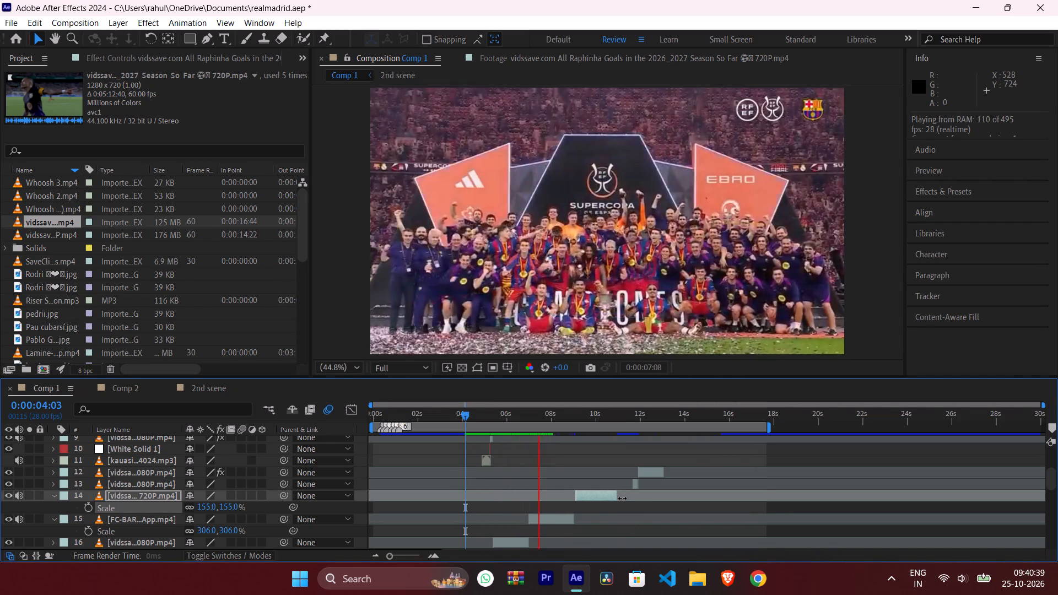
{"action": "left_click_drag", "start_coordinate": [604, 494], "coordinate": [612, 494]}
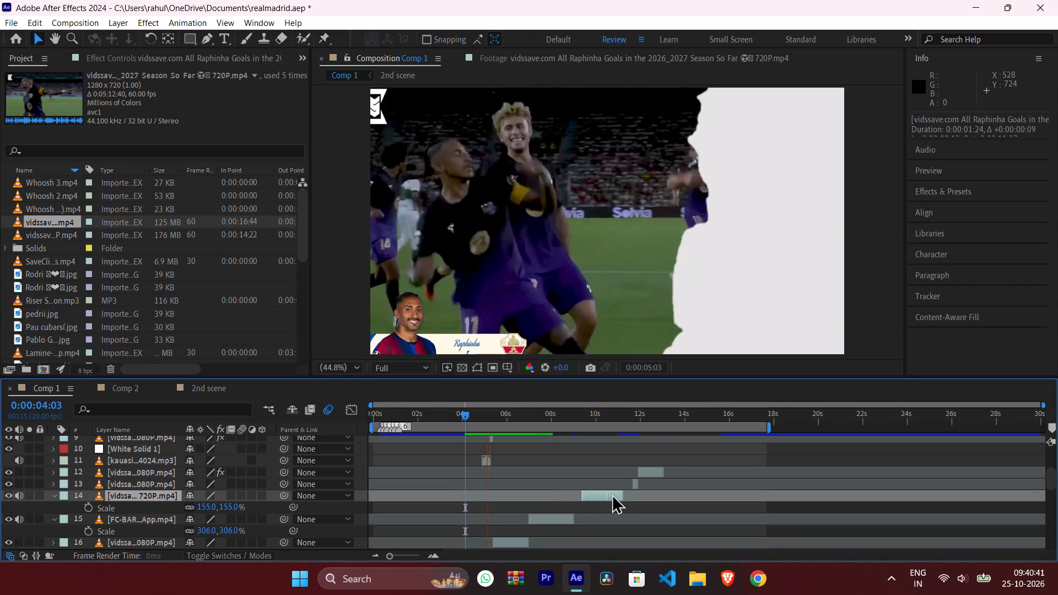
{"action": "left_click_drag", "start_coordinate": [612, 494], "coordinate": [619, 494]}
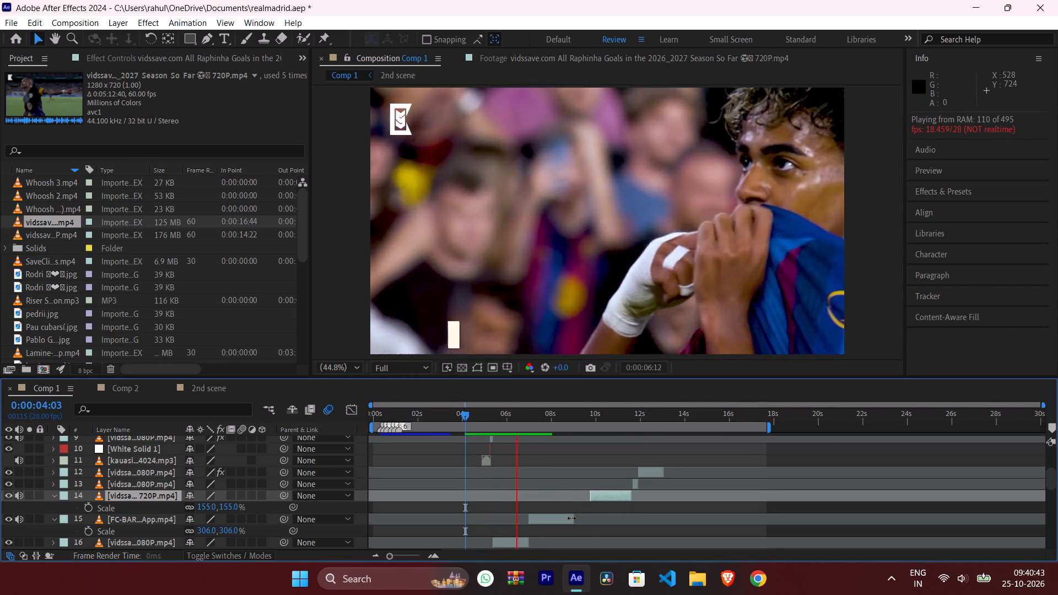
{"action": "left_click_drag", "start_coordinate": [571, 518], "coordinate": [589, 515]}
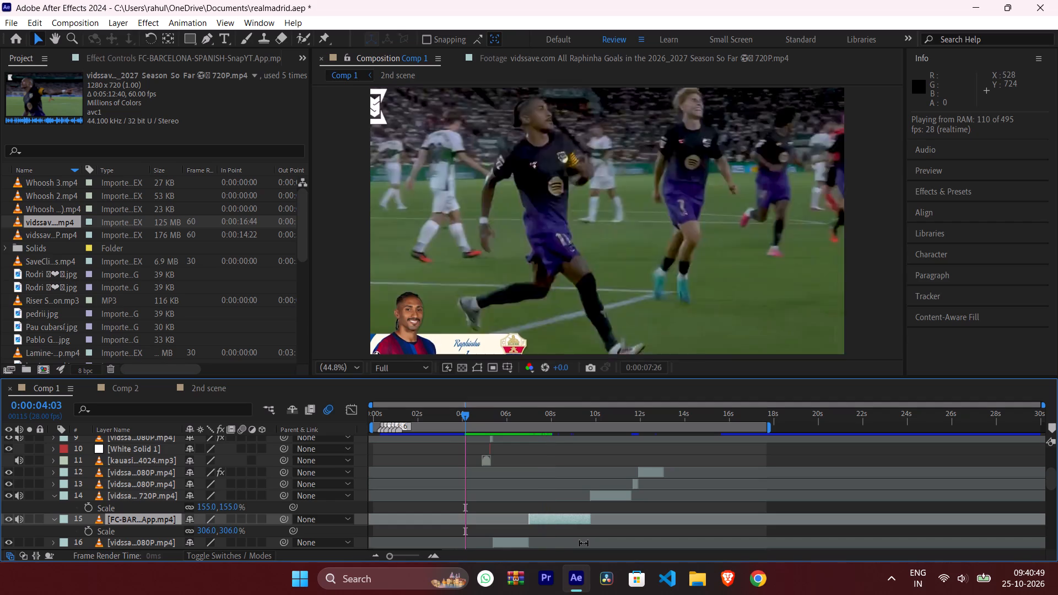
Preview from 0:00:08:03, trim the Raphinha clip's start to about 10 s, and extend the FC-BARCELONA clip's end to meet it.
{"action": "left_click_drag", "start_coordinate": [465, 411], "coordinate": [554, 413]}
{"action": "key", "text": "space"}
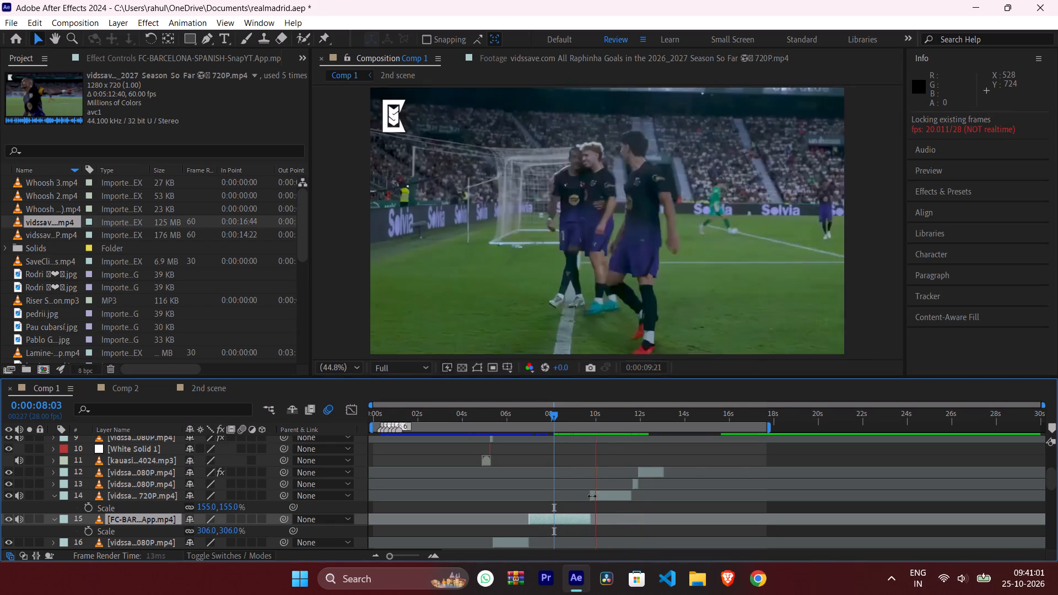
{"action": "left_click", "coordinate": [592, 496]}
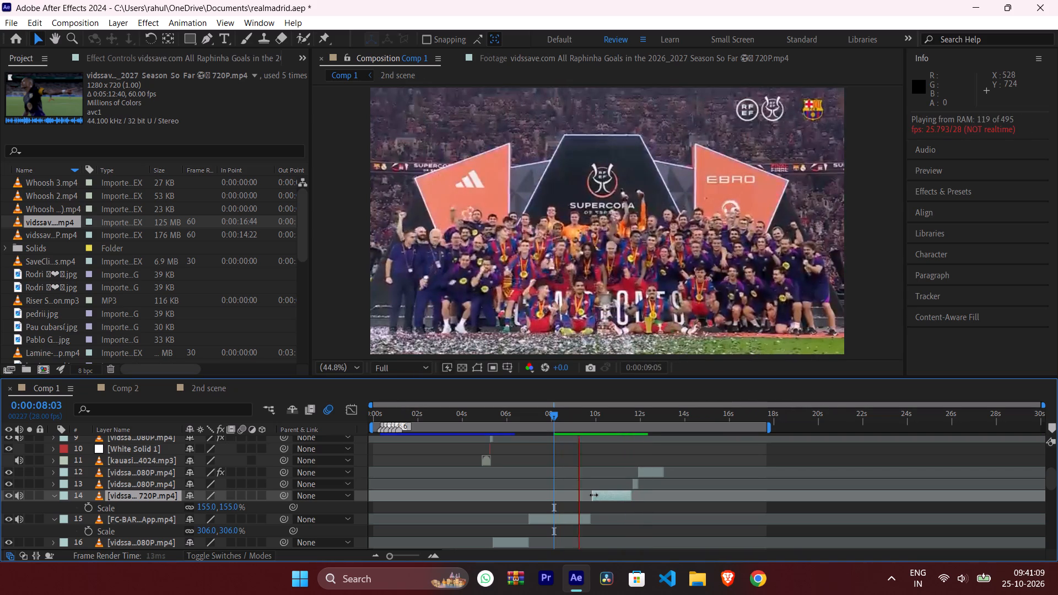
{"action": "left_click", "coordinate": [593, 495]}
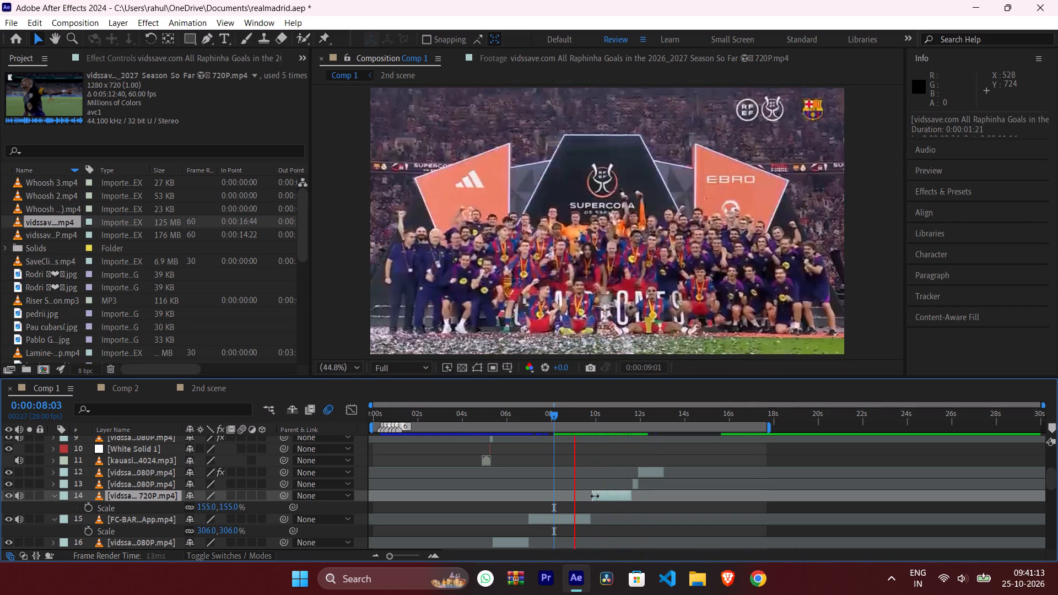
{"action": "left_click", "coordinate": [591, 498]}
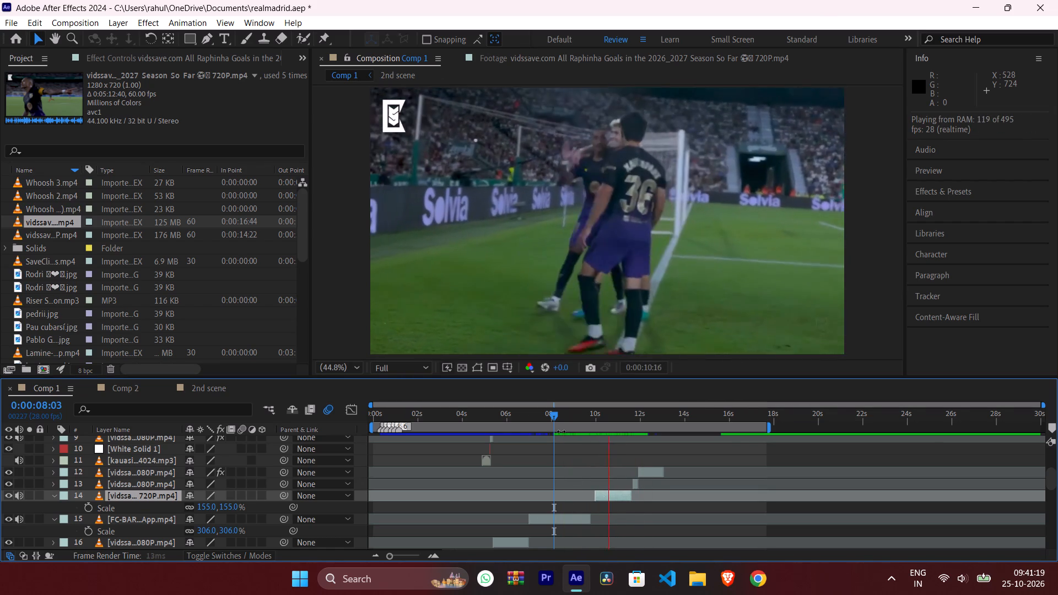
{"action": "left_click", "coordinate": [590, 520]}
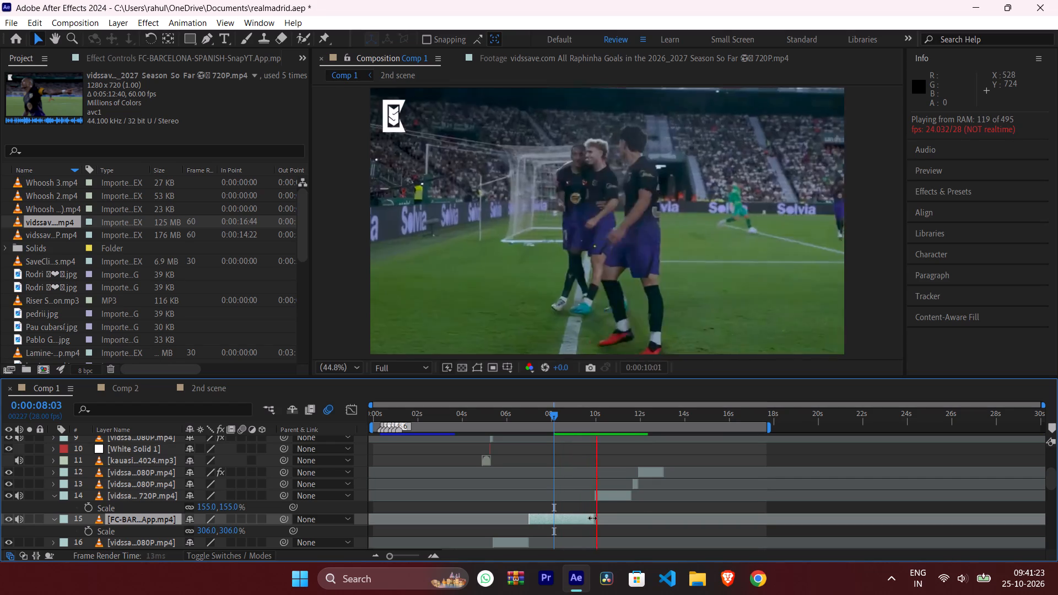
Set the composition preview resolution to Quarter.
{"action": "left_click", "coordinate": [402, 363]}
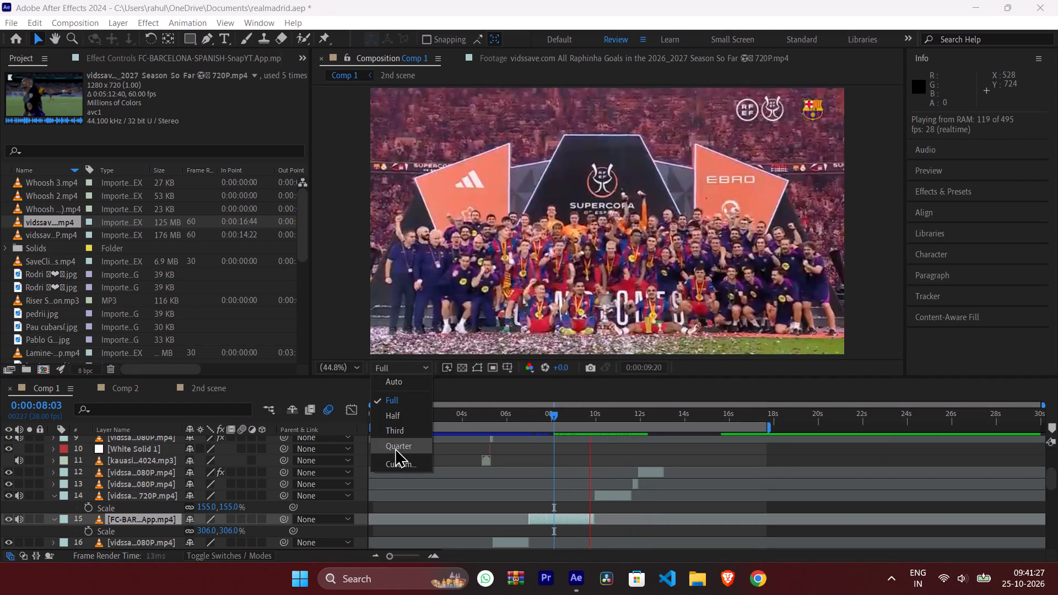
{"action": "left_click", "coordinate": [395, 447]}
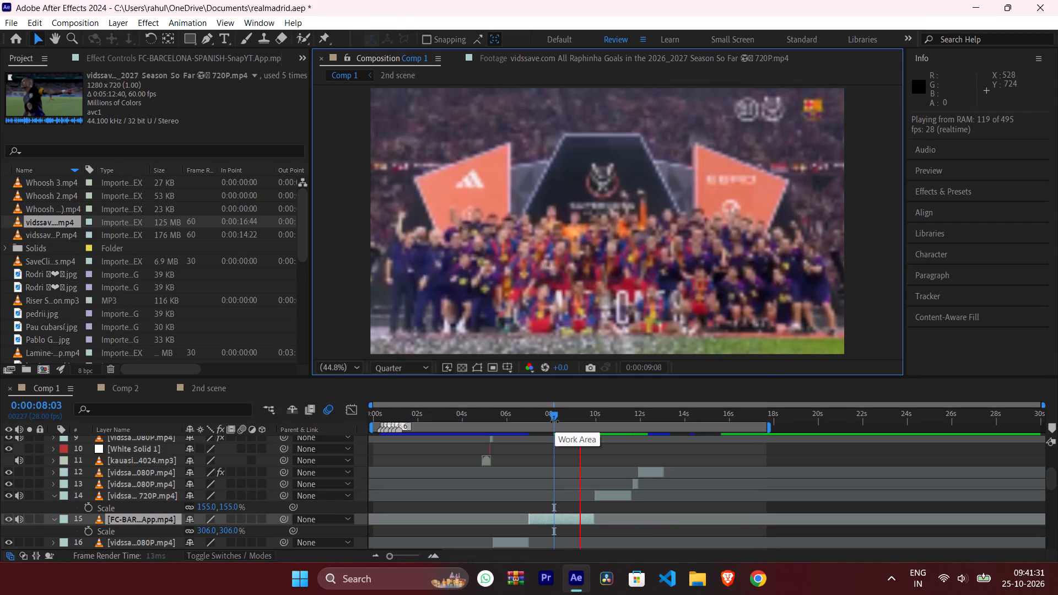
Scrub from about 0:00:08:01 to 0:00:11:18, and trim the end of the layer 14 Raphinha clip to 0:00:11:10.
{"action": "left_click_drag", "start_coordinate": [550, 418], "coordinate": [553, 418]}
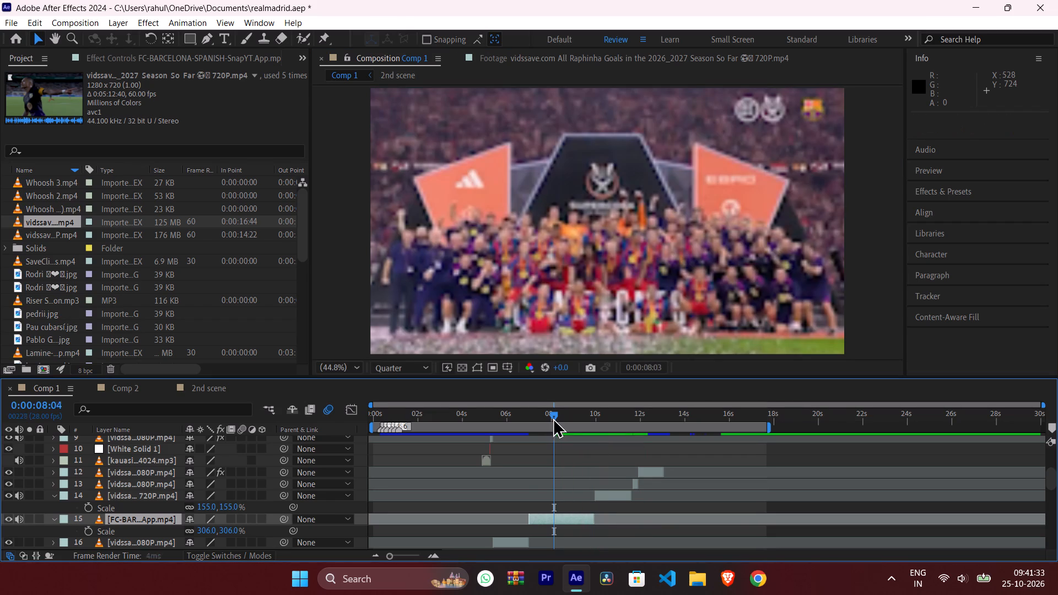
{"action": "left_click_drag", "start_coordinate": [553, 418], "coordinate": [549, 421]}
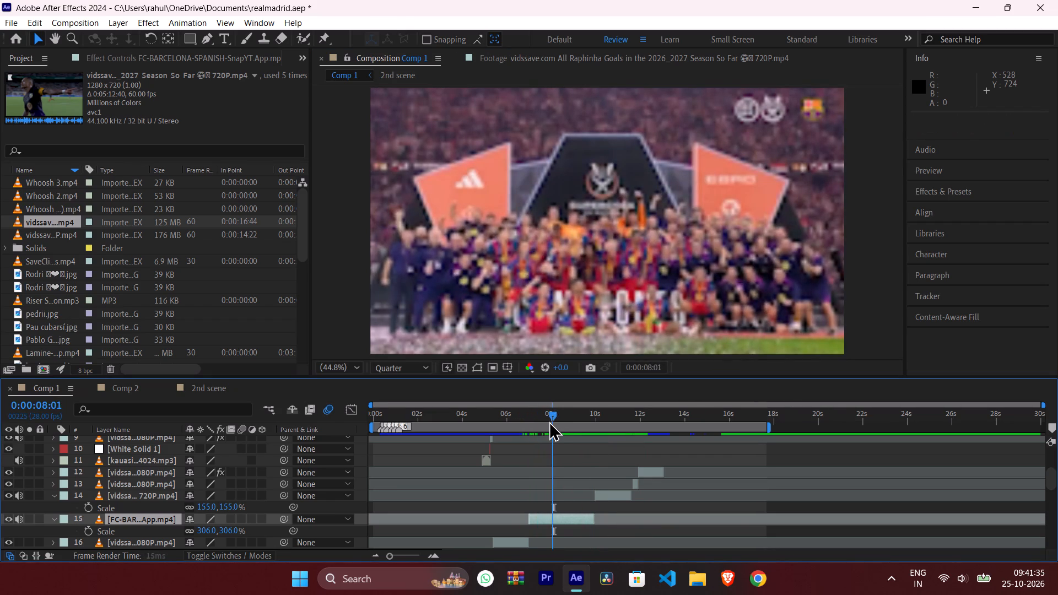
{"action": "left_click_drag", "start_coordinate": [549, 421], "coordinate": [556, 421]}
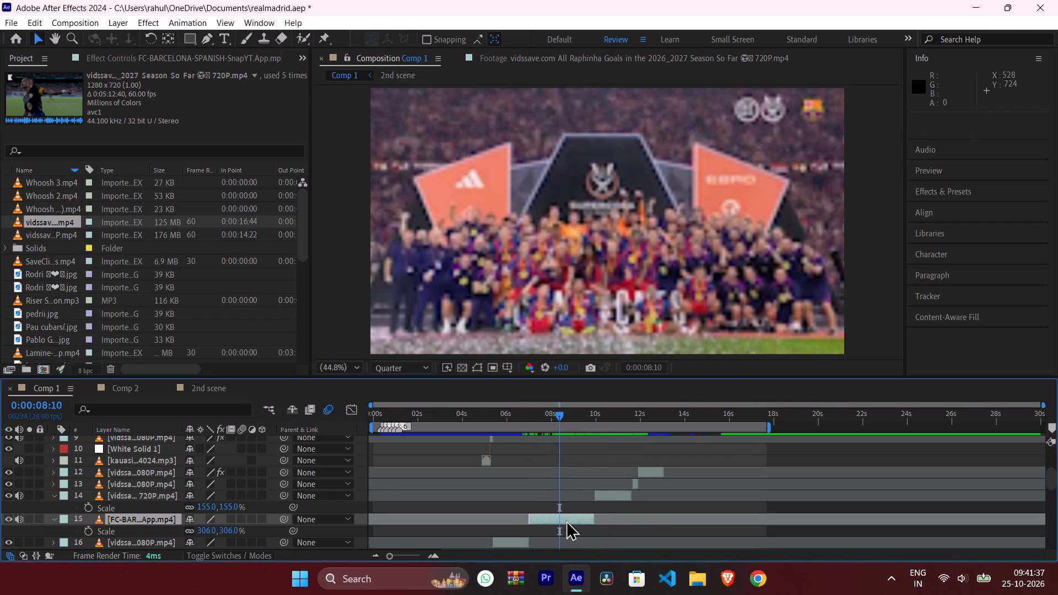
{"action": "left_click", "coordinate": [565, 520]}
{"action": "left_click_drag", "start_coordinate": [555, 409], "coordinate": [559, 412]}
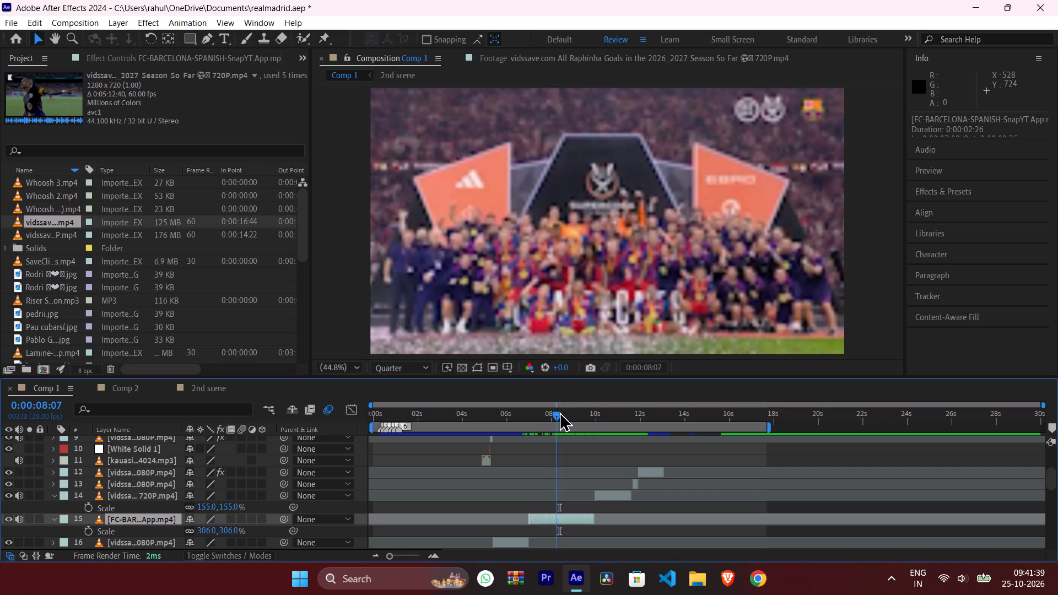
{"action": "left_click_drag", "start_coordinate": [559, 412], "coordinate": [597, 413]}
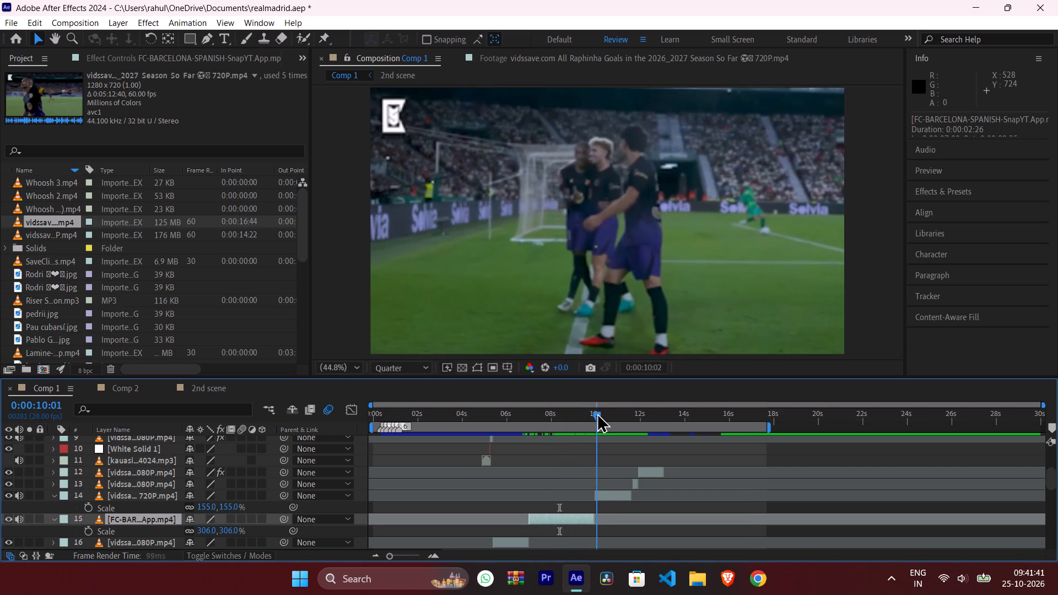
{"action": "left_click_drag", "start_coordinate": [597, 413], "coordinate": [633, 413]}
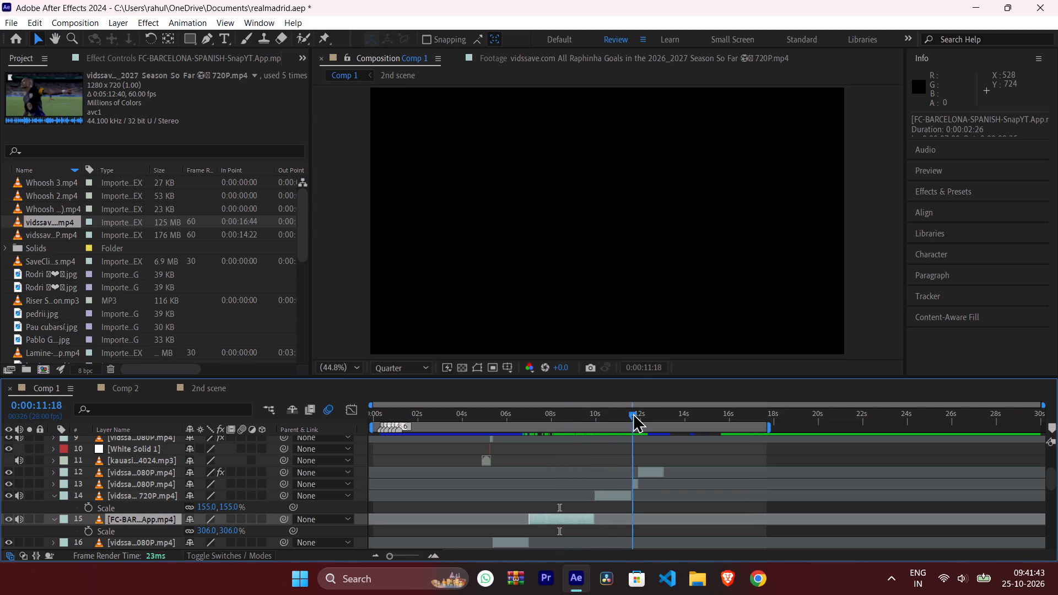
{"action": "left_click_drag", "start_coordinate": [633, 413], "coordinate": [626, 413]}
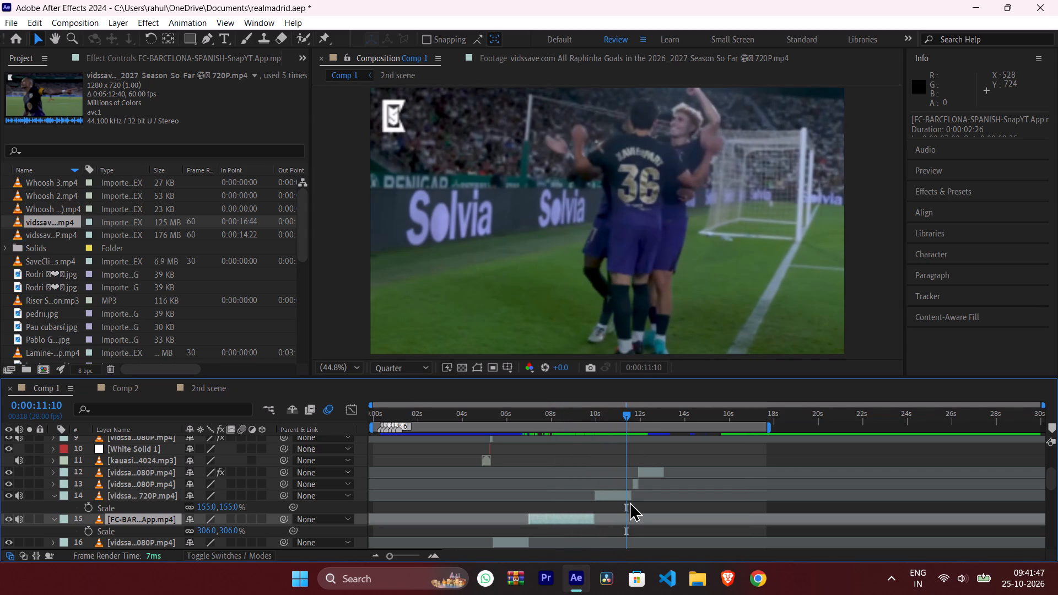
{"action": "left_click", "coordinate": [631, 496]}
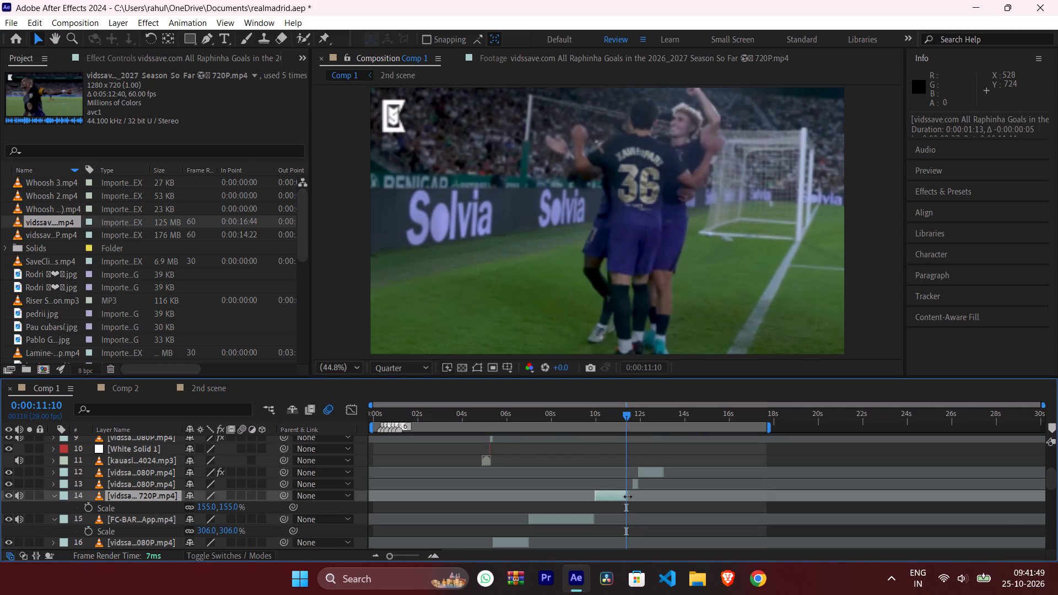
Shift the trimmed Raphinha clip on layer 14 later by 7 frames.
{"action": "left_click_drag", "start_coordinate": [614, 497], "coordinate": [616, 497]}
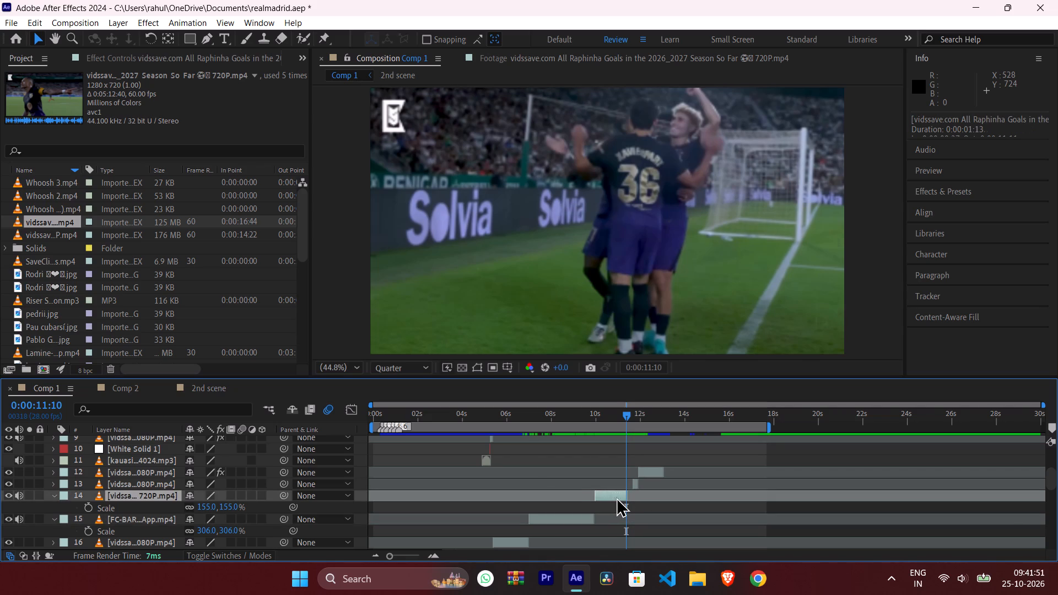
{"action": "left_click_drag", "start_coordinate": [616, 497], "coordinate": [619, 496]}
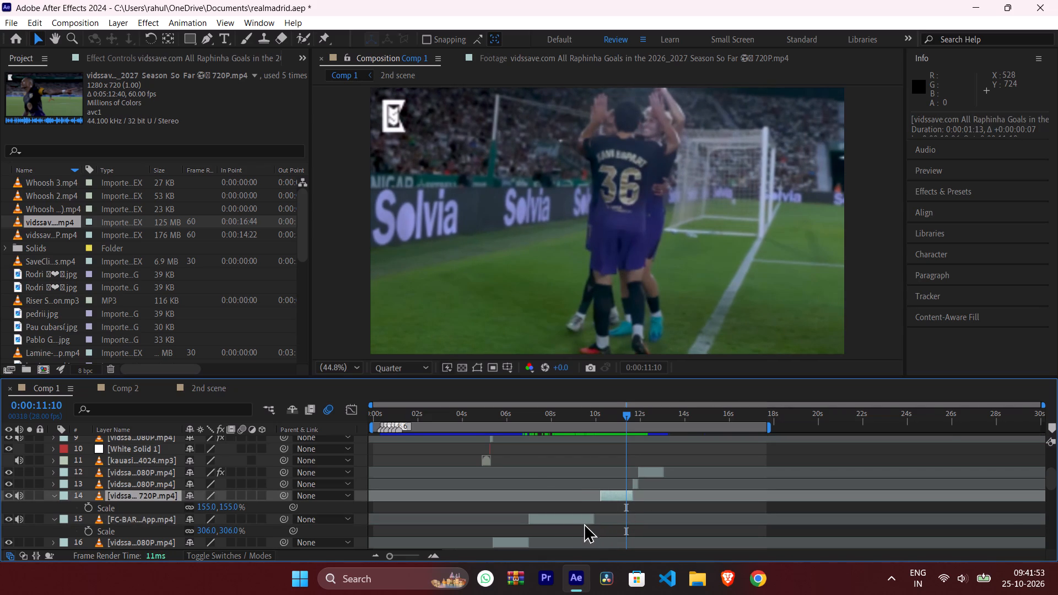
Split the layer 15 FC-BARCELONA celebration clip at 0:00:08:14.
{"action": "left_click_drag", "start_coordinate": [629, 414], "coordinate": [614, 421]}
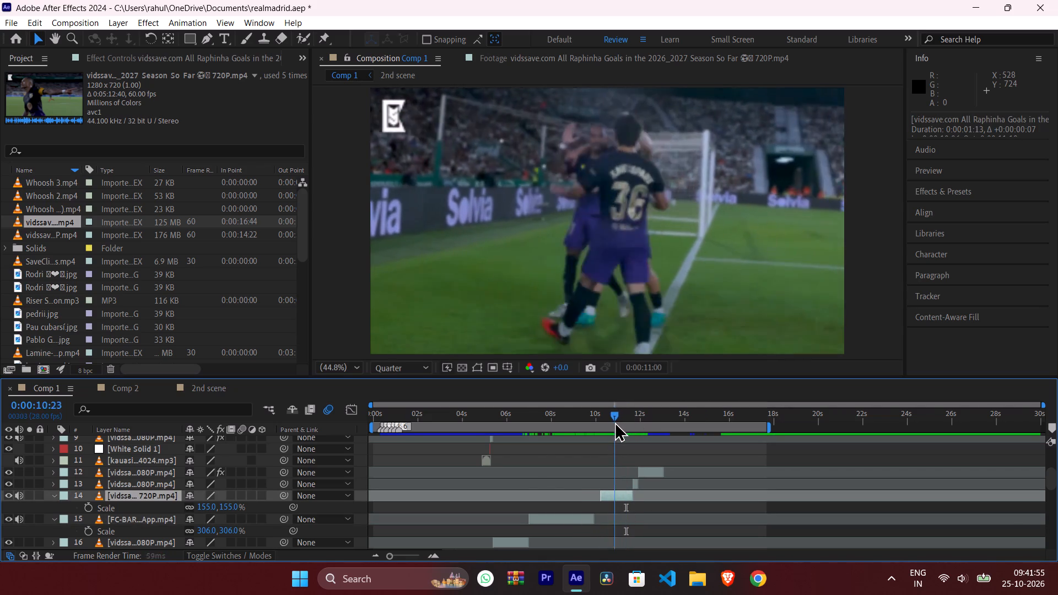
{"action": "left_click_drag", "start_coordinate": [614, 421], "coordinate": [543, 439]}
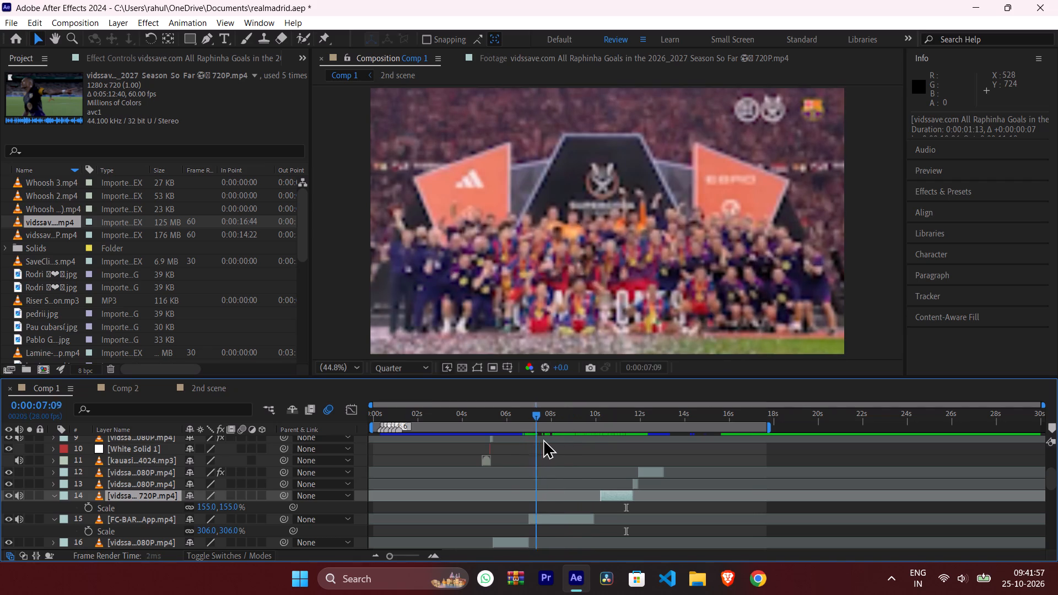
{"action": "left_click_drag", "start_coordinate": [543, 439], "coordinate": [566, 437]}
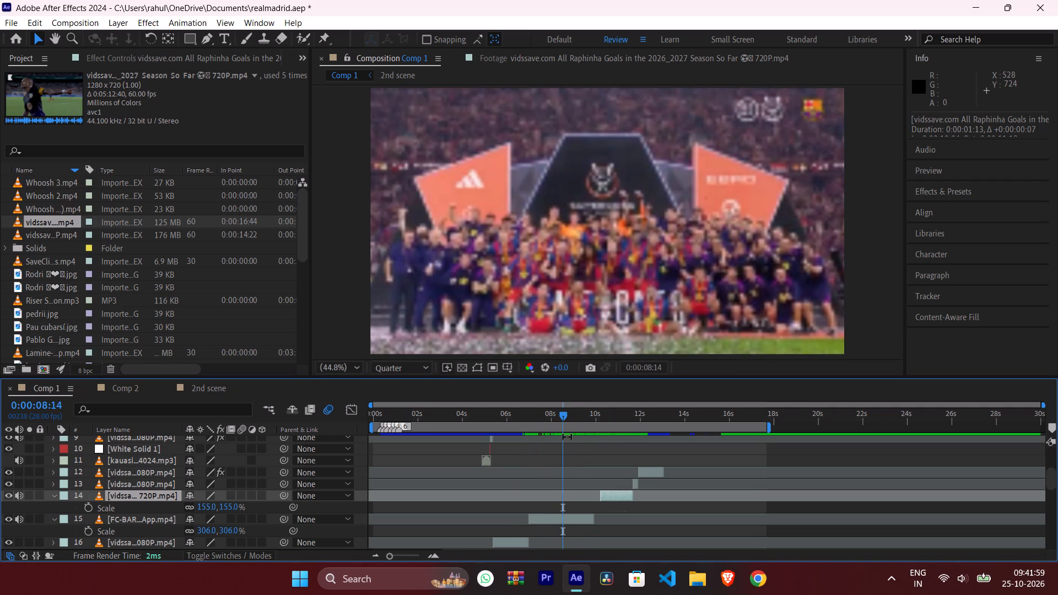
{"action": "key", "text": "ctrl+shift+d"}
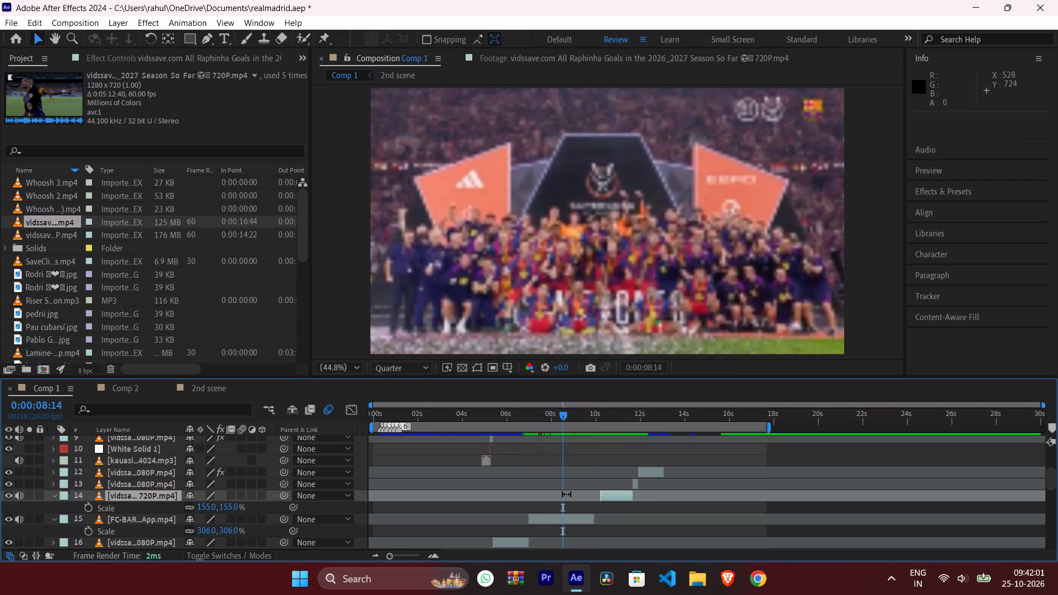
{"action": "left_click", "coordinate": [541, 518]}
{"action": "key", "text": "ctrl+shift+d"}
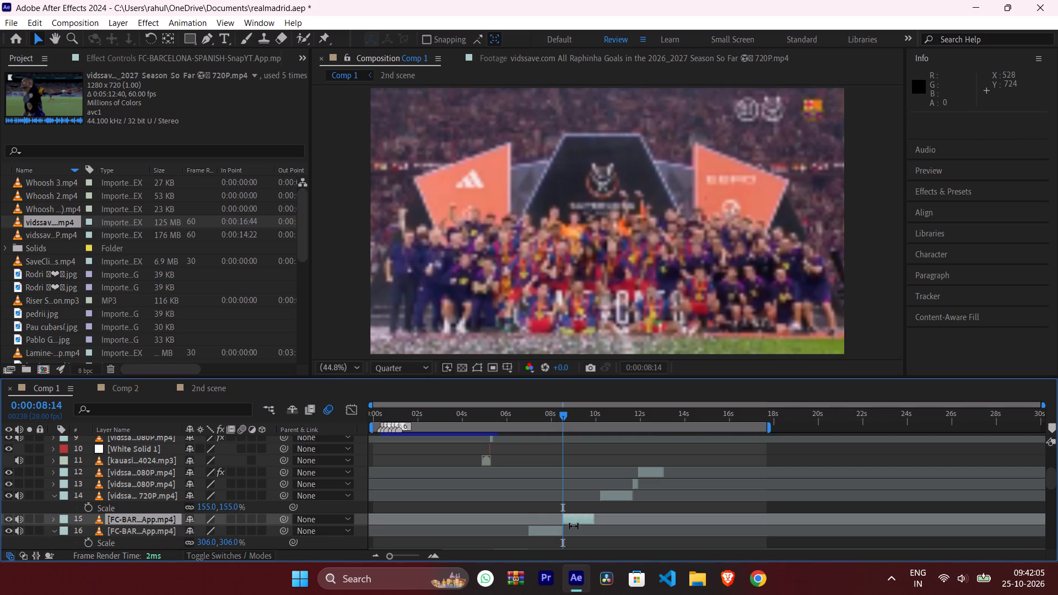
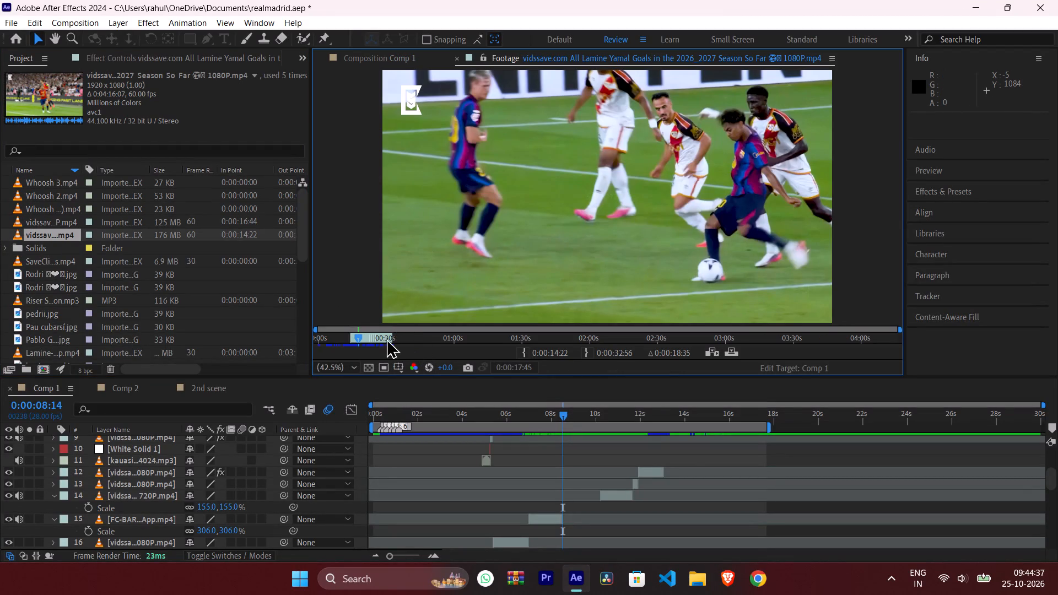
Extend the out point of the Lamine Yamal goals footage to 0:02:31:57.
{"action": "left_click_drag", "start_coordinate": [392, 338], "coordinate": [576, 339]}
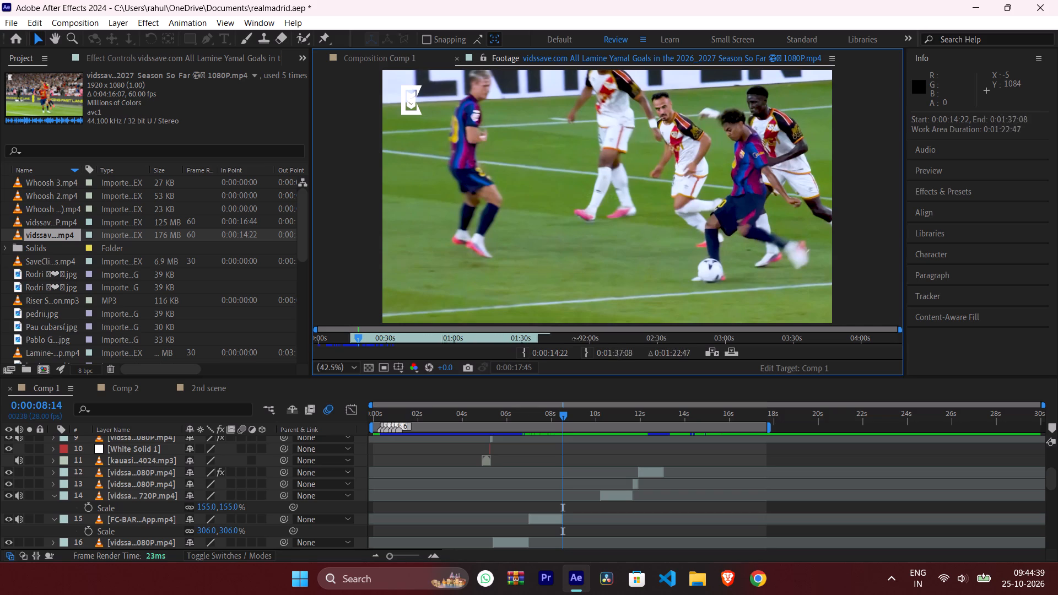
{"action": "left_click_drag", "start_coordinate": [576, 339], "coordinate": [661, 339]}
Play and scrub through the Lamine Yamal goals footage up to about 0:00:58 to look for a usable celebration moment.
{"action": "key", "text": "space"}
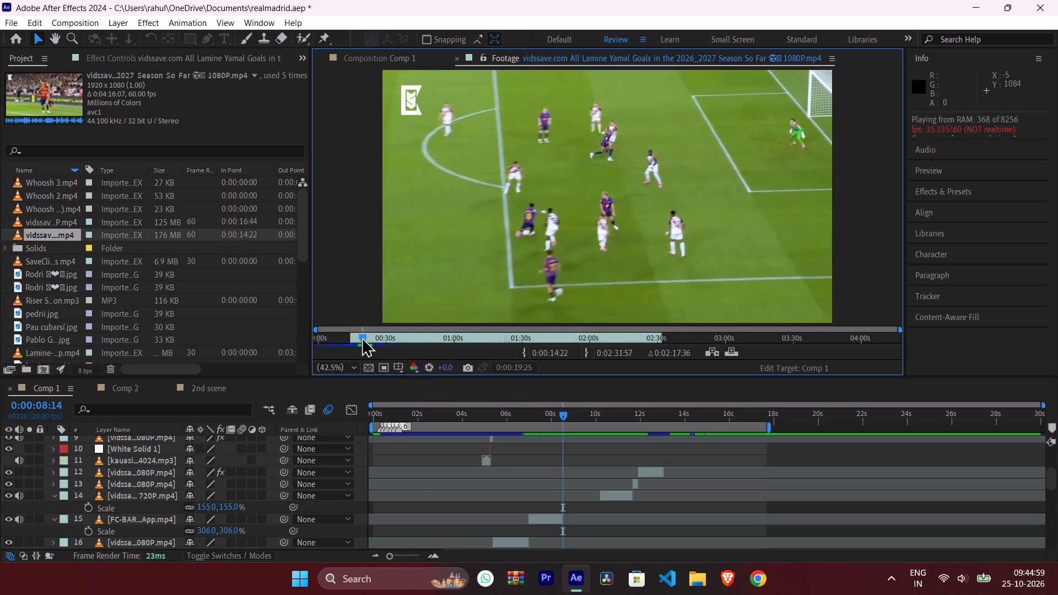
{"action": "left_click_drag", "start_coordinate": [361, 336], "coordinate": [403, 336]}
{"action": "key", "text": "space"}
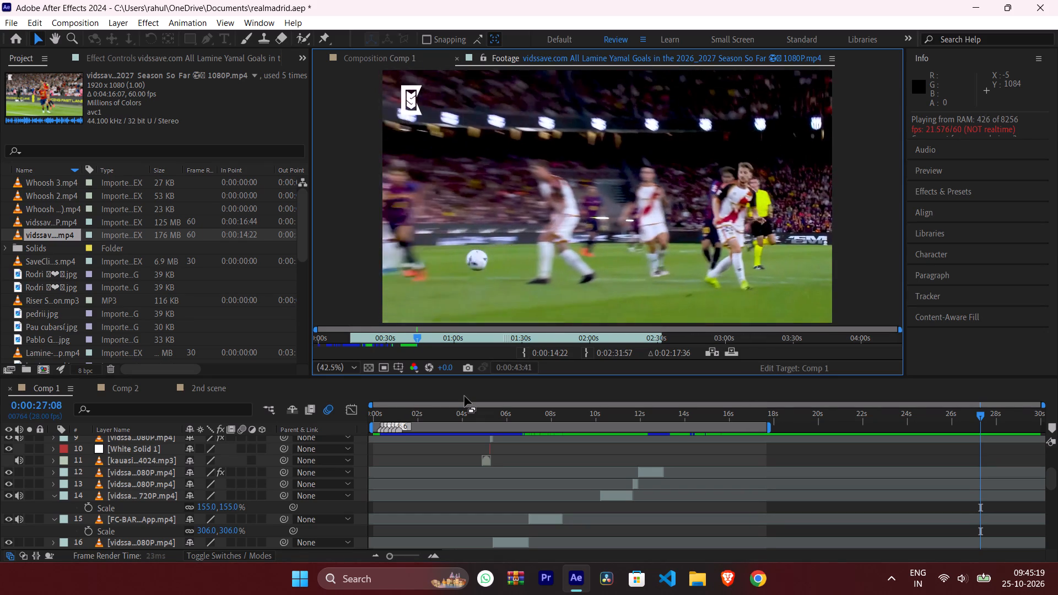
{"action": "left_click_drag", "start_coordinate": [398, 331], "coordinate": [400, 332]}
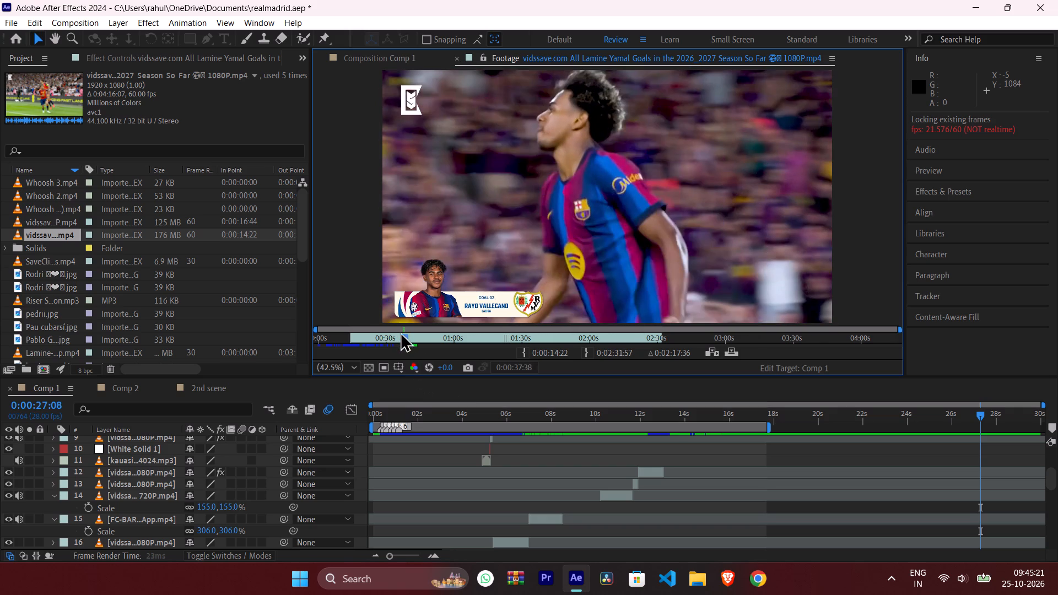
{"action": "left_click_drag", "start_coordinate": [400, 332], "coordinate": [447, 332]}
{"action": "left_click_drag", "start_coordinate": [402, 337], "coordinate": [444, 342]}
{"action": "key", "text": "space"}
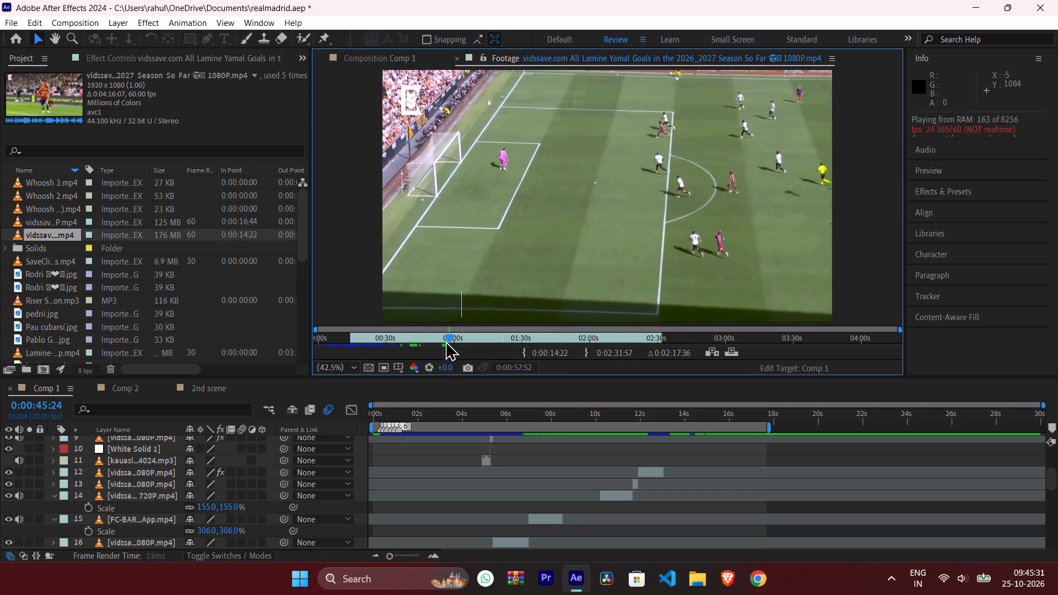
{"action": "left_click_drag", "start_coordinate": [448, 335], "coordinate": [435, 334]}
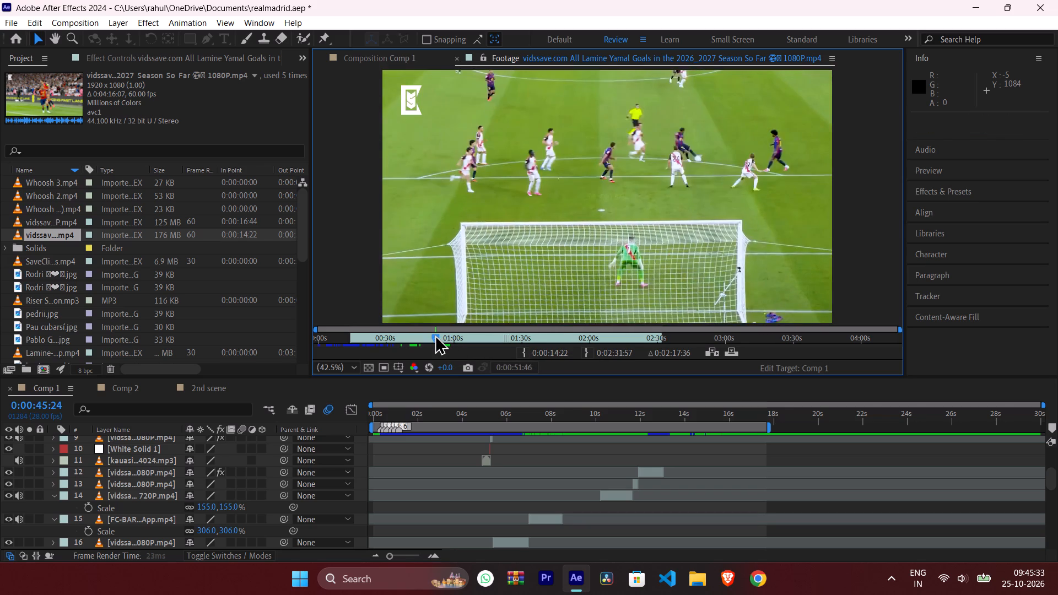
{"action": "left_click_drag", "start_coordinate": [435, 334], "coordinate": [422, 333]}
{"action": "key", "text": "space"}
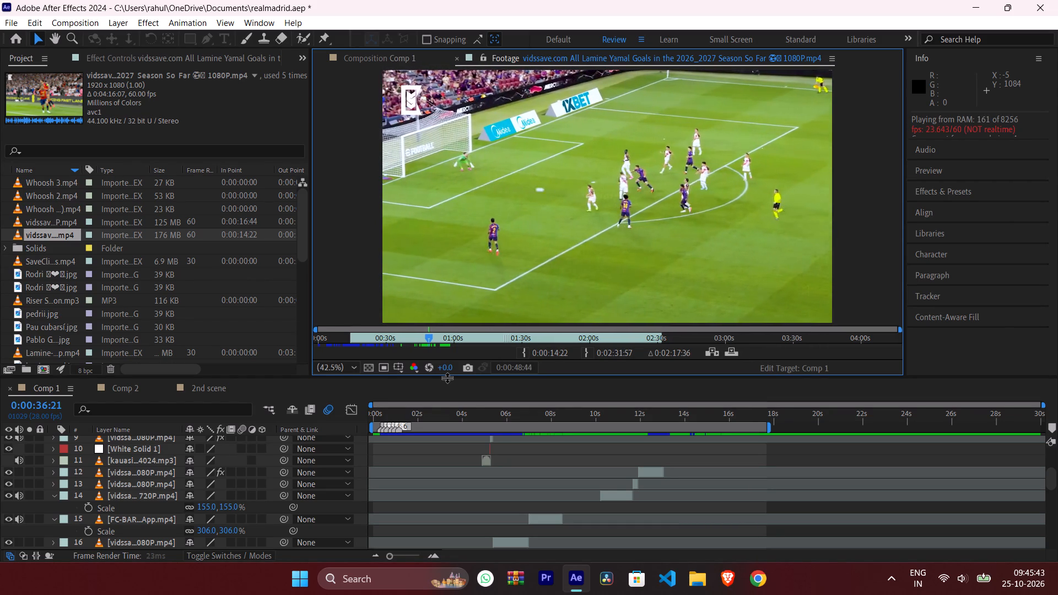
{"action": "key", "text": "space"}
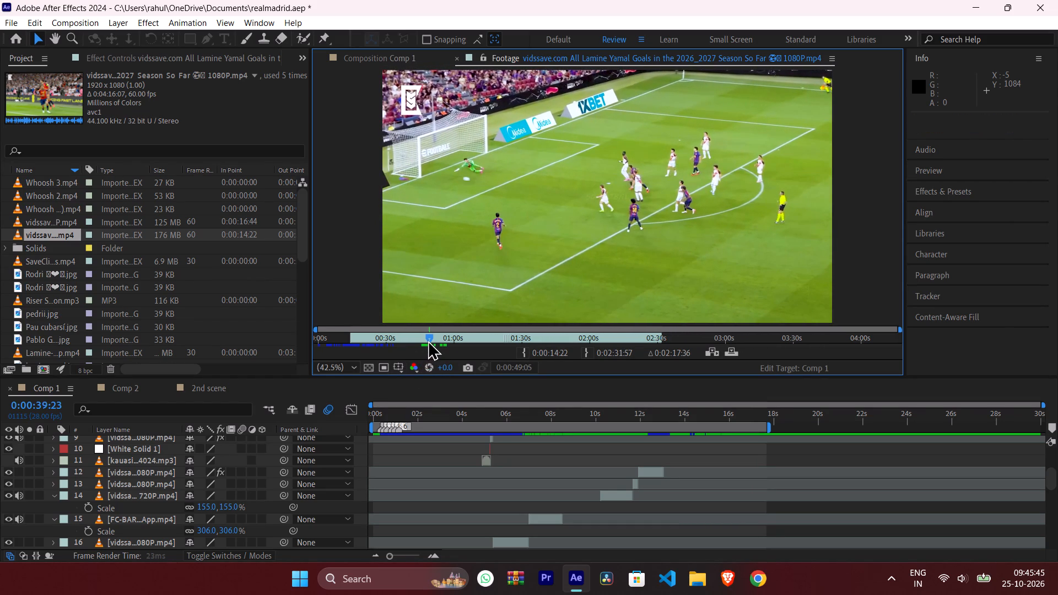
Mark the celebration segment of the Yamal footage with out point 0:00:48:25 and in point 0:00:45:41.
{"action": "left_click", "coordinate": [428, 340]}
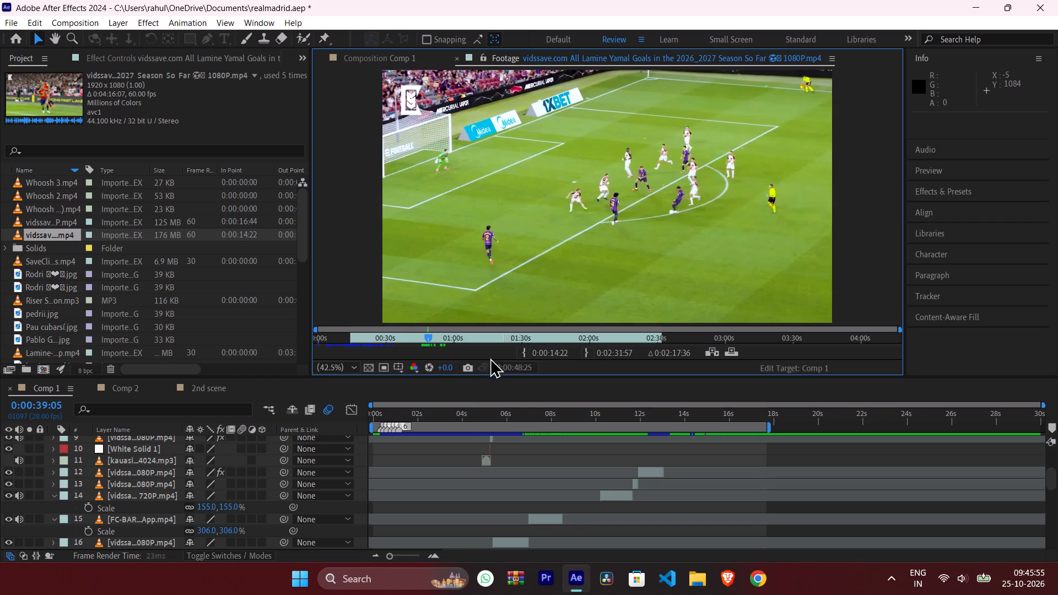
{"action": "left_click", "coordinate": [586, 351]}
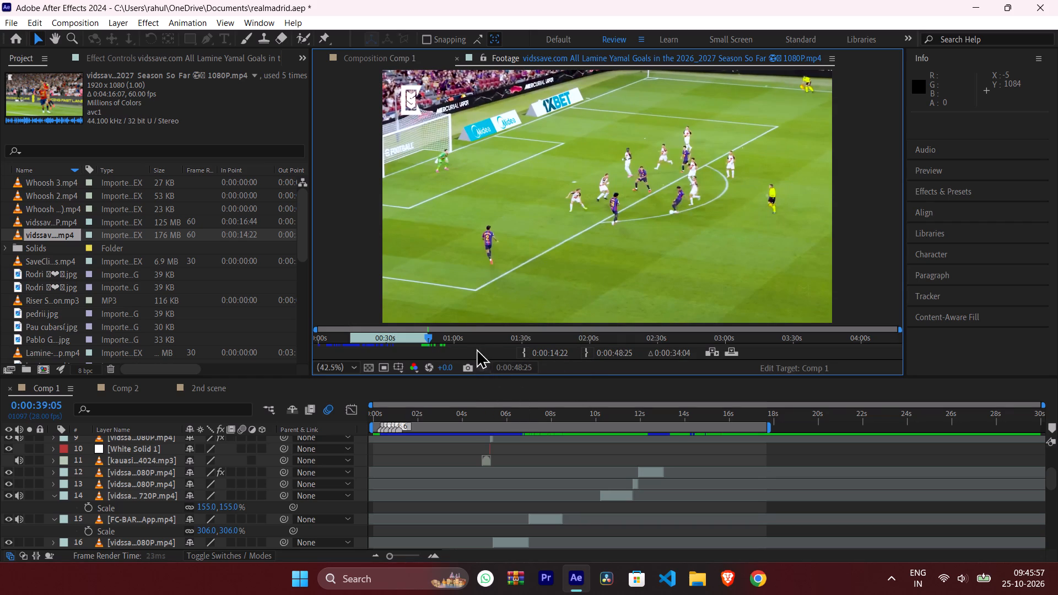
{"action": "left_click_drag", "start_coordinate": [428, 339], "coordinate": [425, 339]}
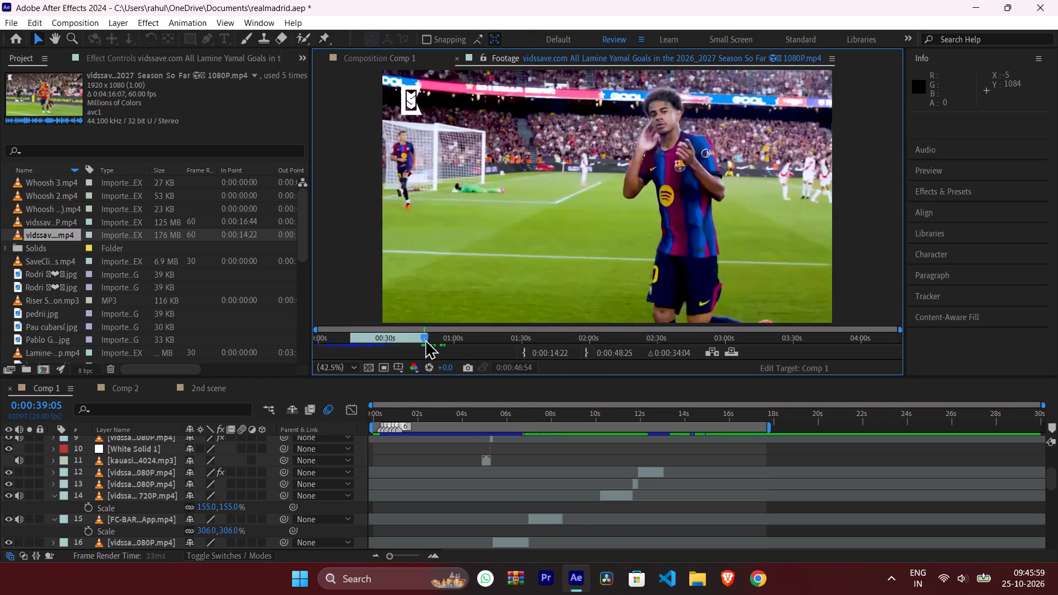
{"action": "left_click_drag", "start_coordinate": [425, 339], "coordinate": [422, 339]}
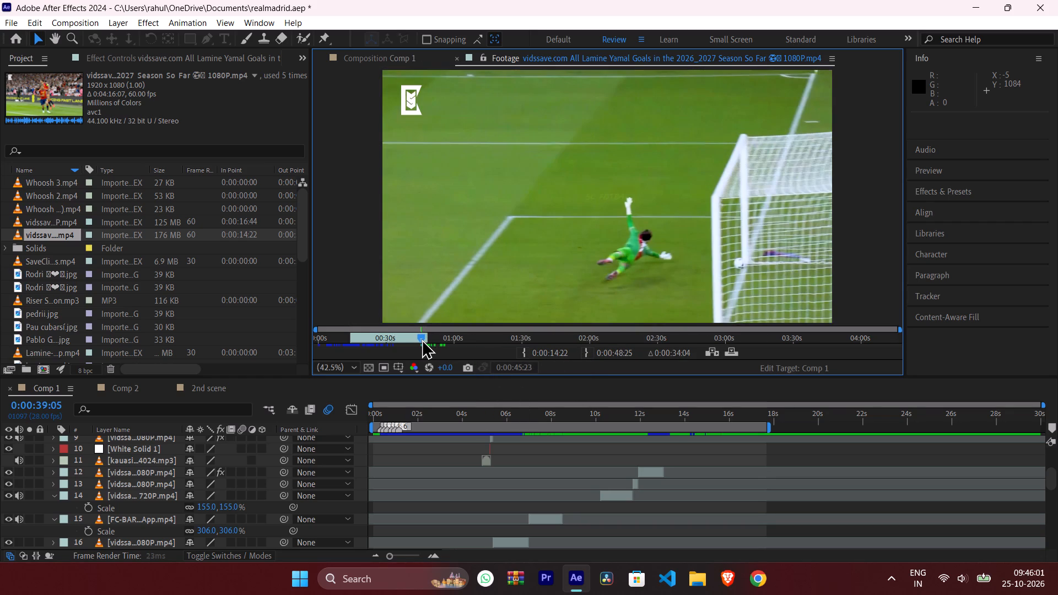
{"action": "left_click_drag", "start_coordinate": [422, 339], "coordinate": [422, 339]}
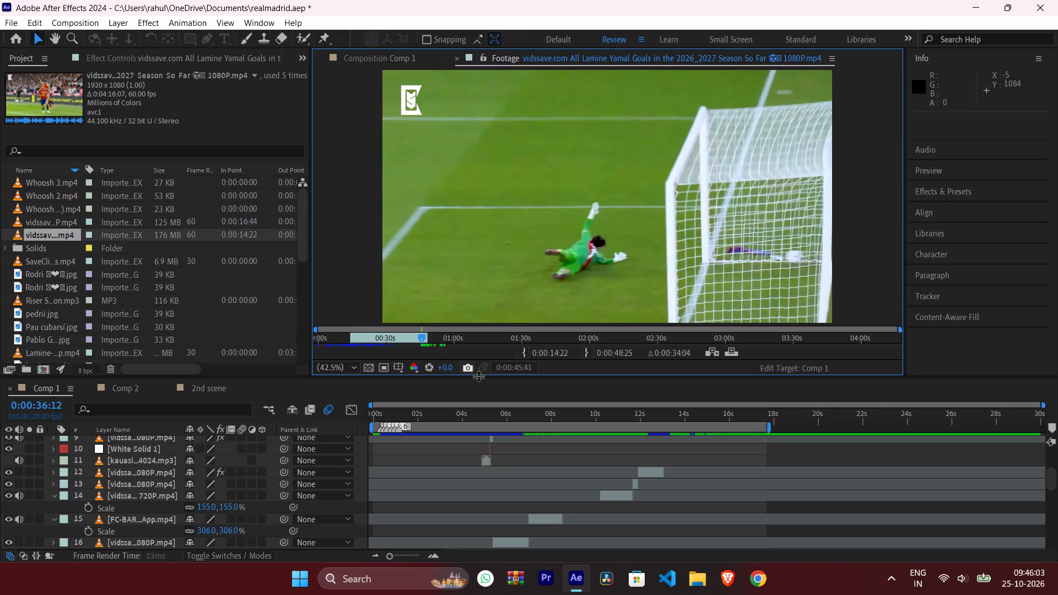
{"action": "left_click", "coordinate": [523, 354]}
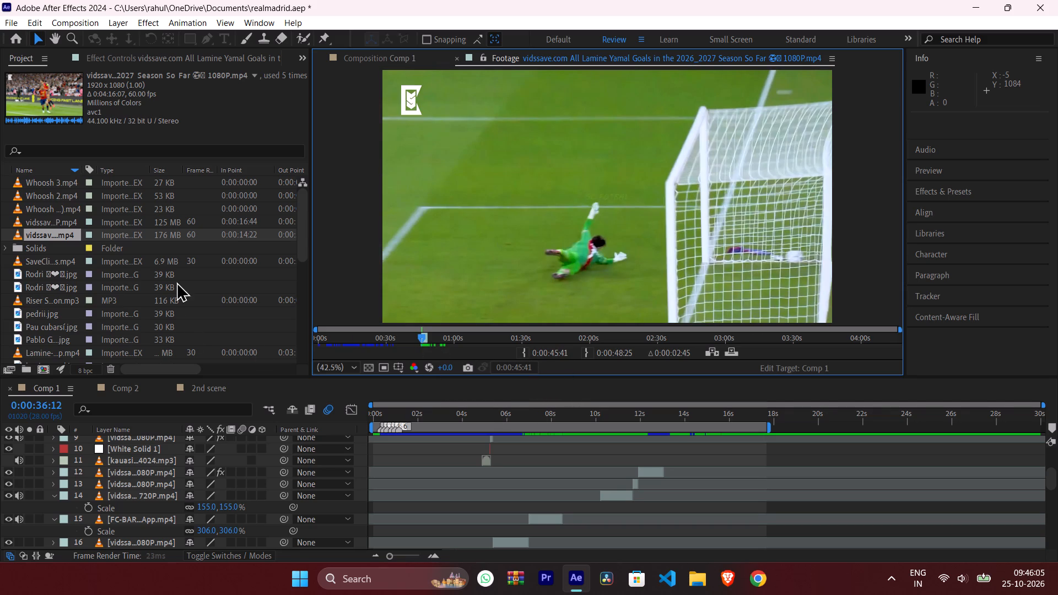
Add the marked Yamal segment to Comp 1 directly above the FC-BARCELONA layer, starting where that clip ends.
{"action": "left_click_drag", "start_coordinate": [47, 231], "coordinate": [533, 485]}
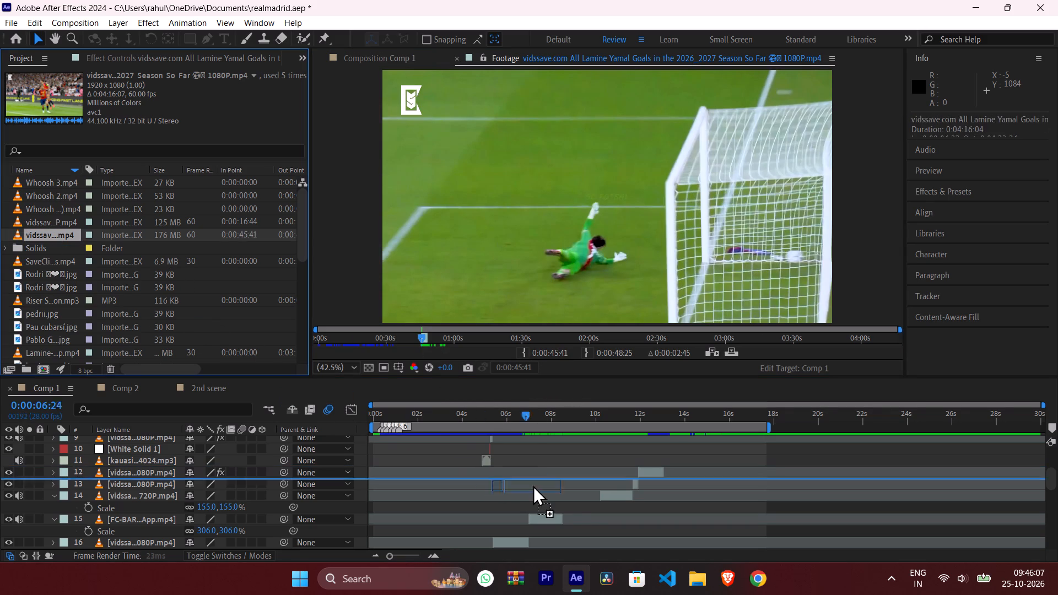
{"action": "left_click_drag", "start_coordinate": [533, 485], "coordinate": [585, 502]}
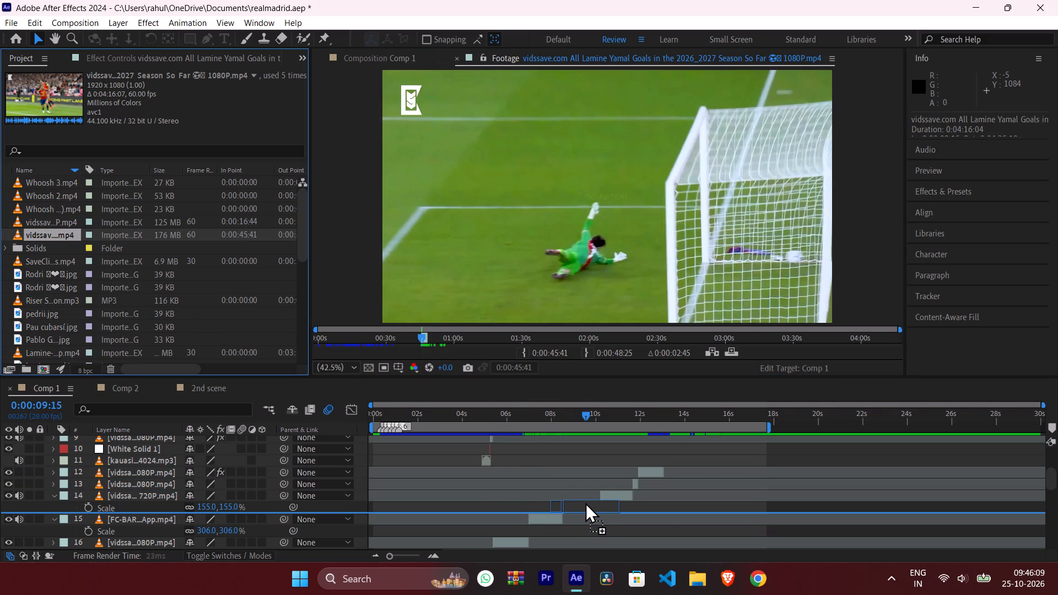
{"action": "left_click_drag", "start_coordinate": [585, 502], "coordinate": [571, 502]}
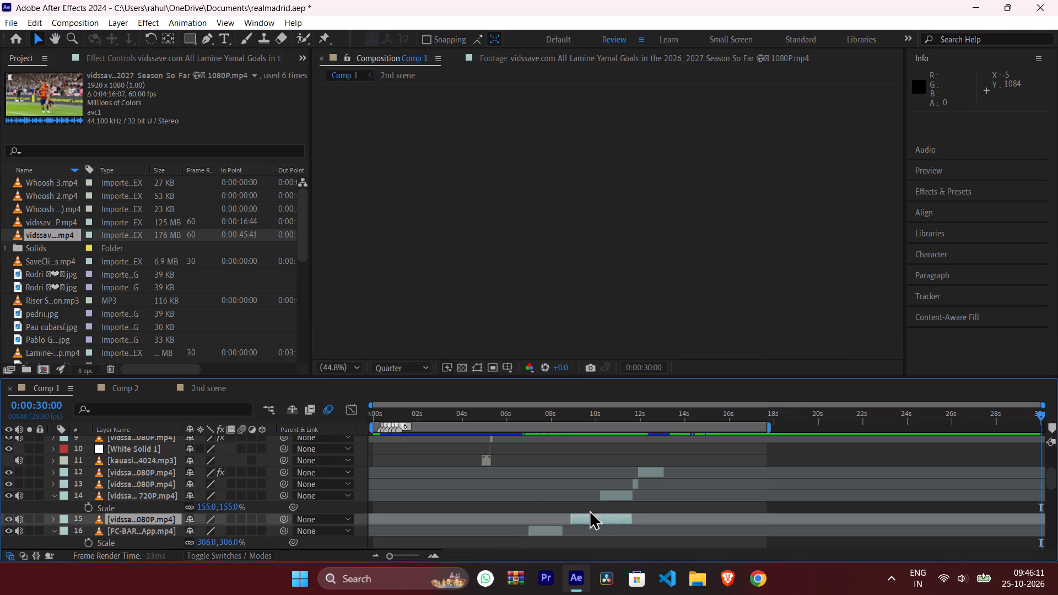
{"action": "left_click_drag", "start_coordinate": [592, 522], "coordinate": [584, 523]}
Preview the composition and trim 16 frames off the start of the layer 15 Yamal clip.
{"action": "key", "text": "space"}
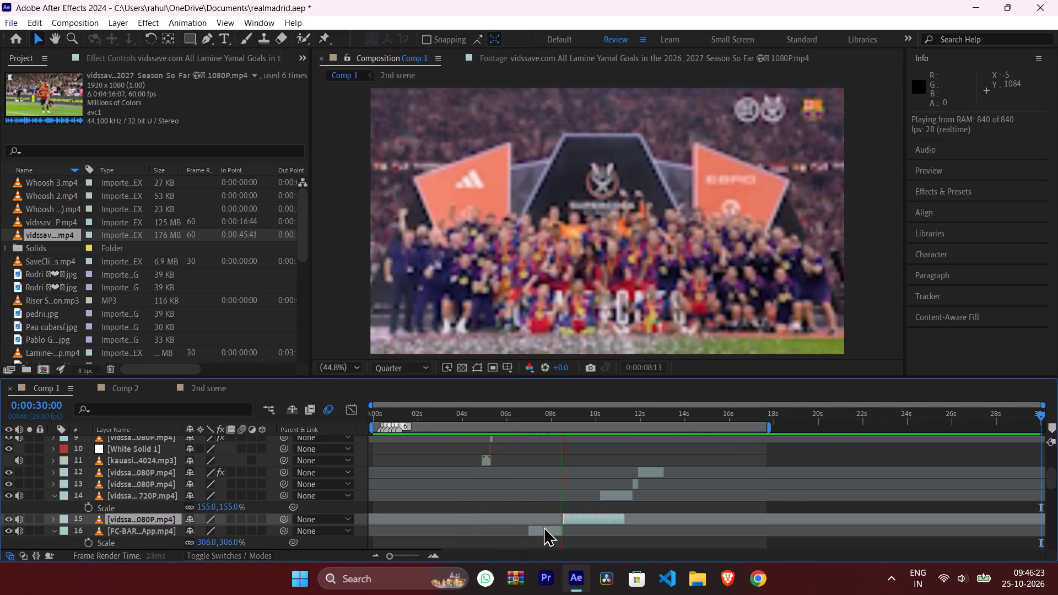
{"action": "key", "text": "space"}
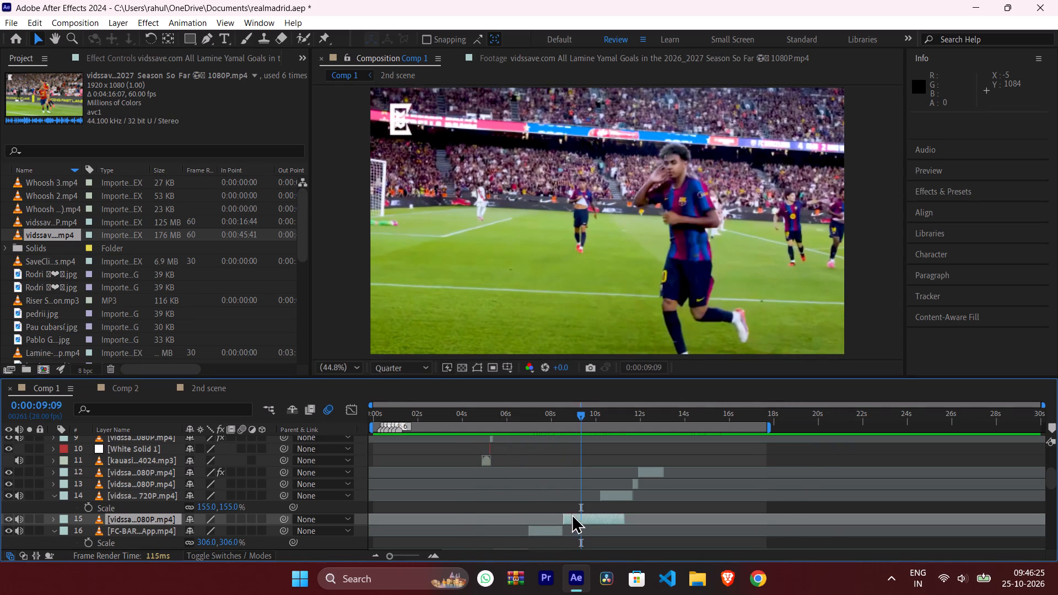
{"action": "left_click_drag", "start_coordinate": [564, 517], "coordinate": [577, 517]}
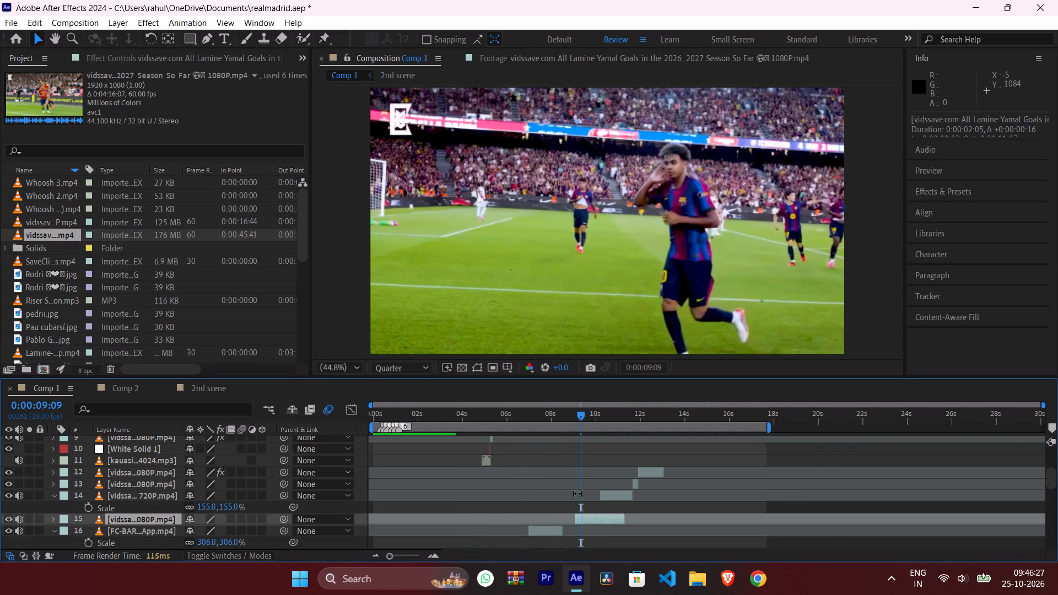
Scrub through the trimmed Yamal clip and shift it 15 frames earlier so it begins at the end of the FC-BARCELONA clip.
{"action": "left_click_drag", "start_coordinate": [582, 411], "coordinate": [577, 413]}
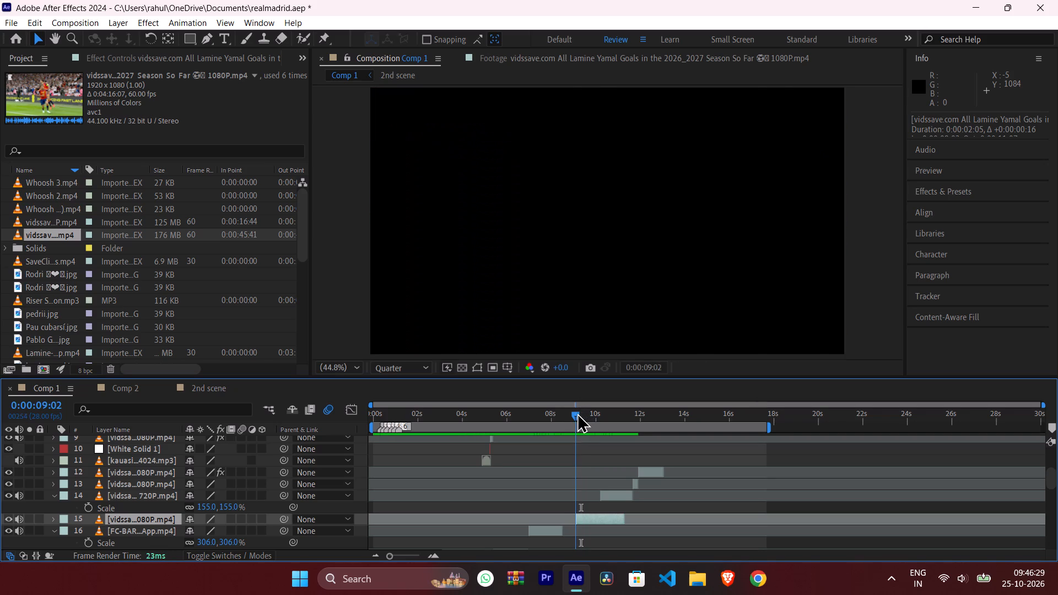
{"action": "left_click_drag", "start_coordinate": [577, 413], "coordinate": [603, 412]}
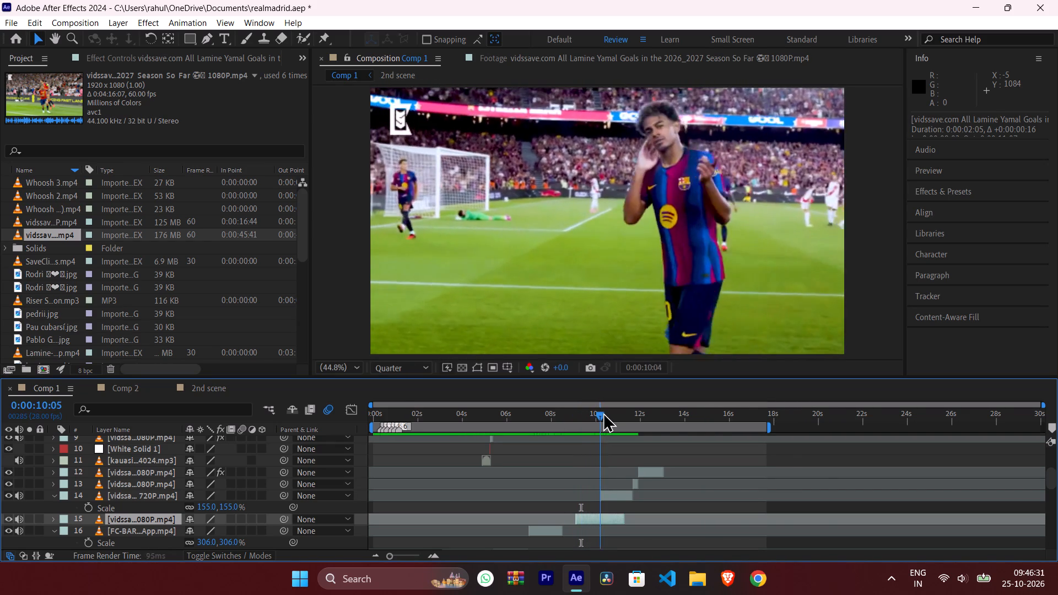
{"action": "left_click_drag", "start_coordinate": [603, 412], "coordinate": [600, 412]}
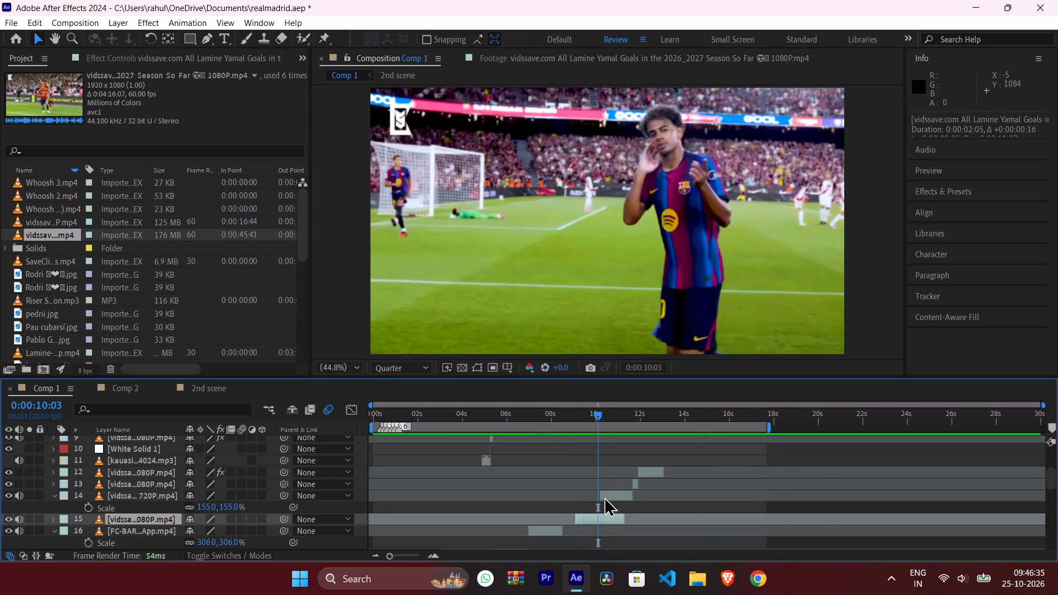
{"action": "left_click_drag", "start_coordinate": [598, 515], "coordinate": [590, 514]}
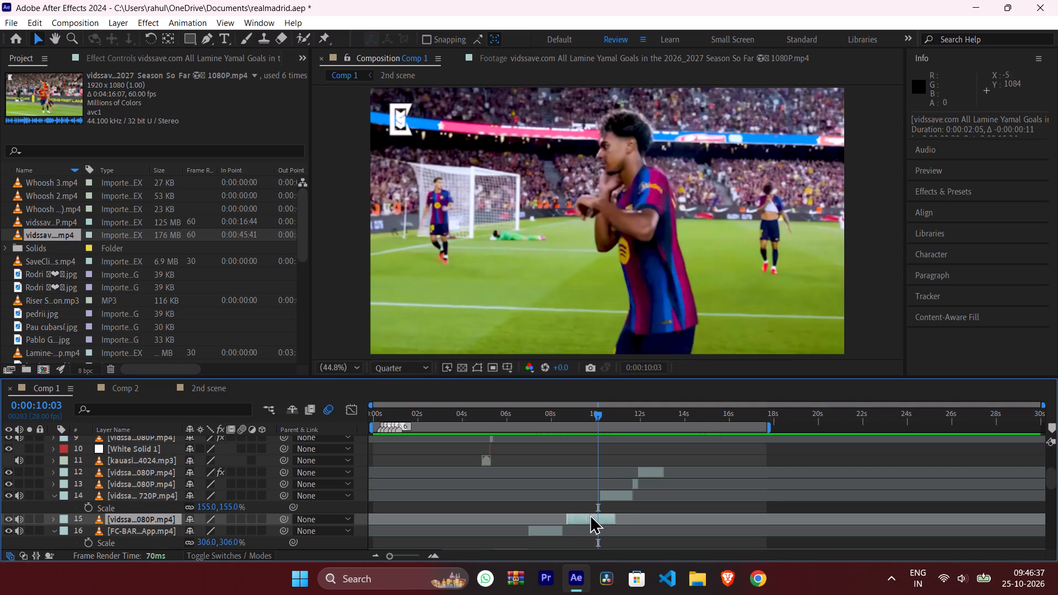
{"action": "left_click_drag", "start_coordinate": [590, 514], "coordinate": [587, 514]}
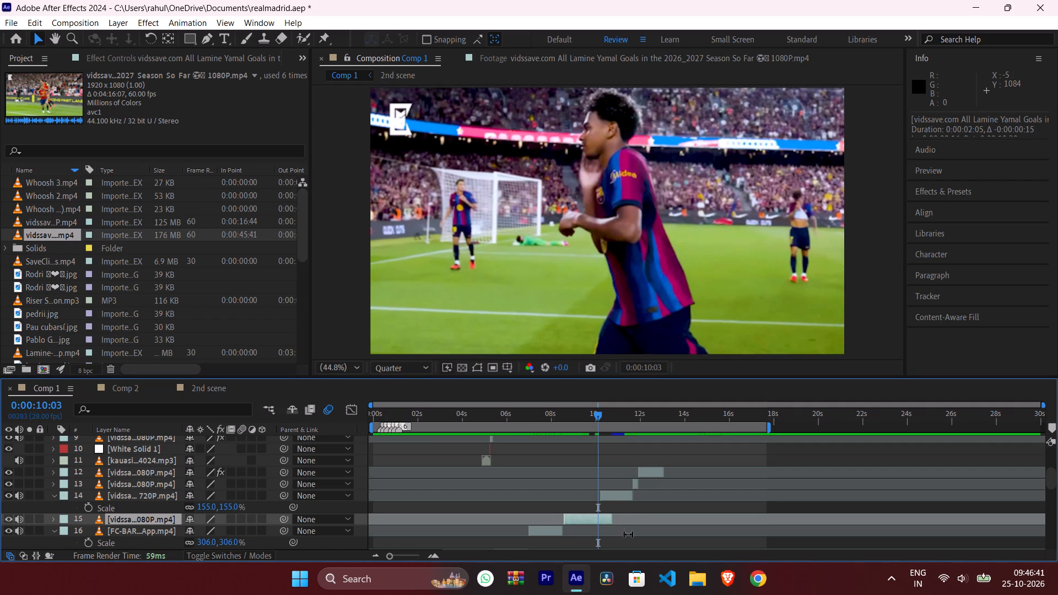
Trim 14 frames off the end of the layer 15 Yamal clip to meet the Raphinha clip, and scrub across both cuts.
{"action": "left_click_drag", "start_coordinate": [613, 521], "coordinate": [602, 521]}
{"action": "left_click_drag", "start_coordinate": [594, 413], "coordinate": [553, 416]}
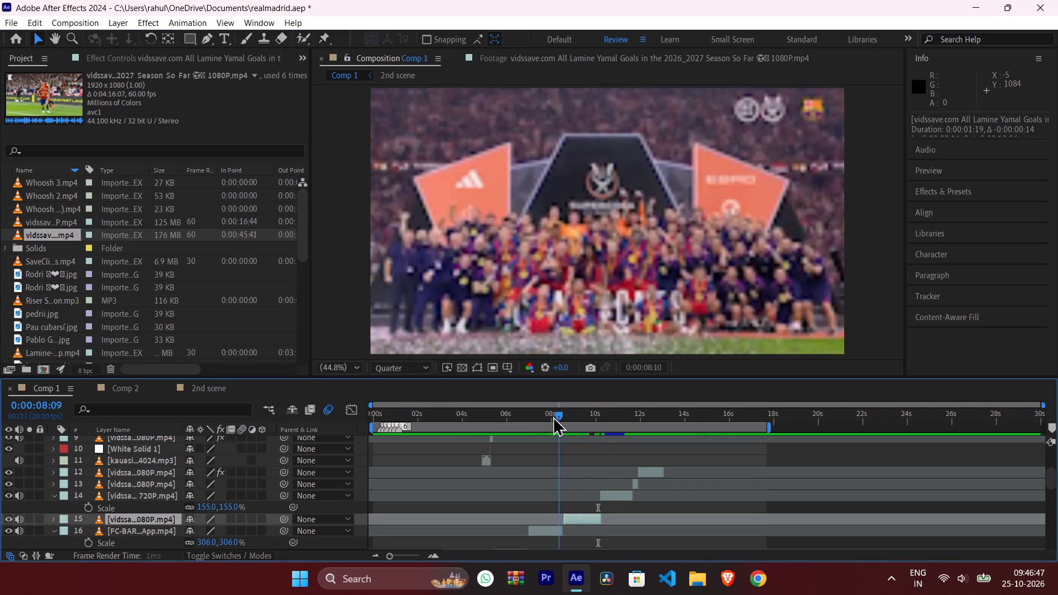
{"action": "left_click_drag", "start_coordinate": [553, 416], "coordinate": [608, 415]}
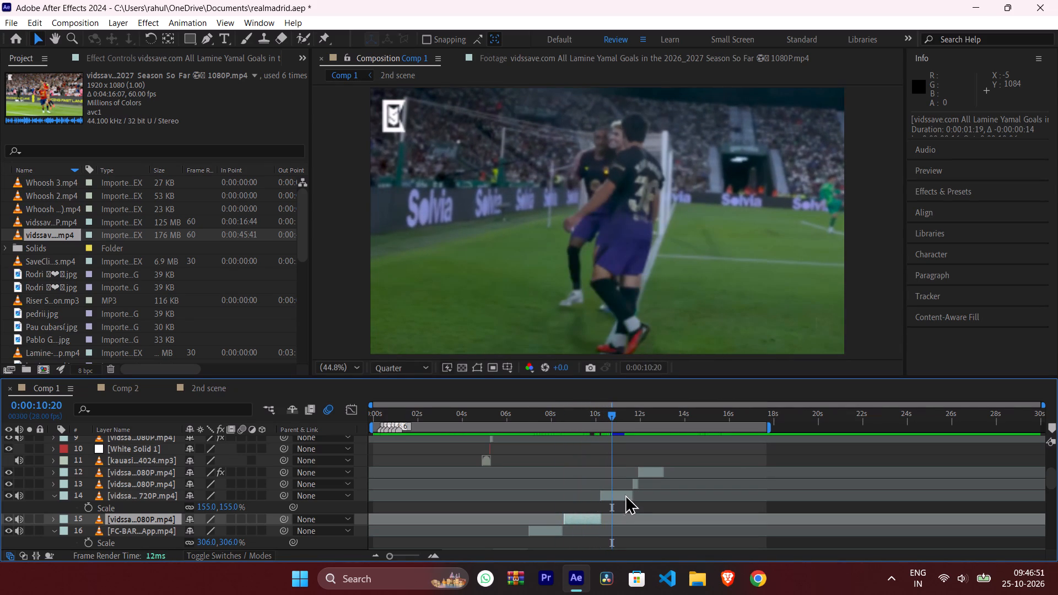
Save the project, find the Brightness & Contrast effect and apply it to the layer 14 Raphinha clip.
{"action": "left_click", "coordinate": [624, 496]}
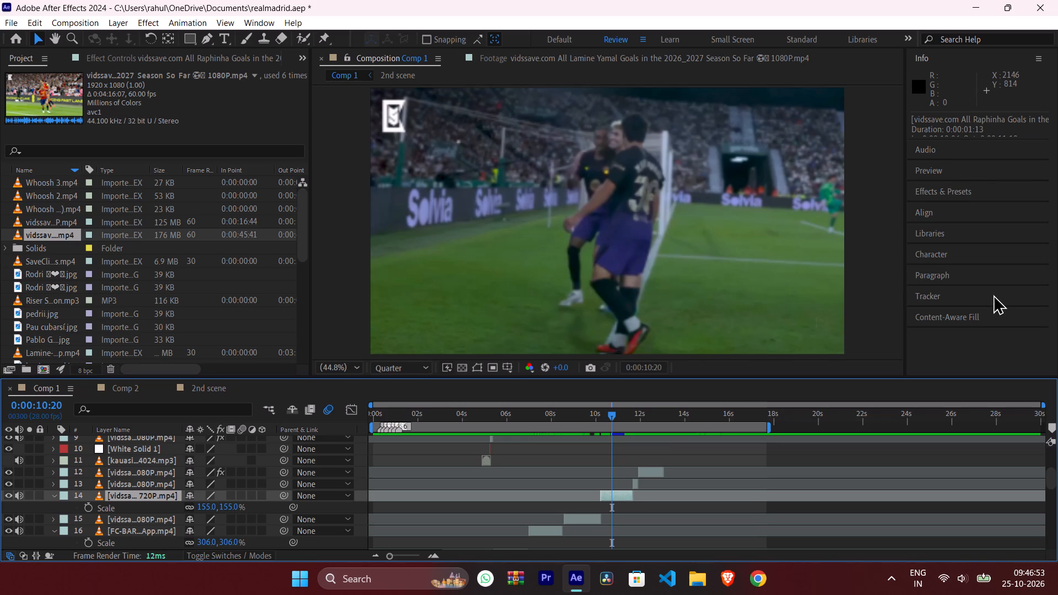
{"action": "left_click", "coordinate": [936, 193]}
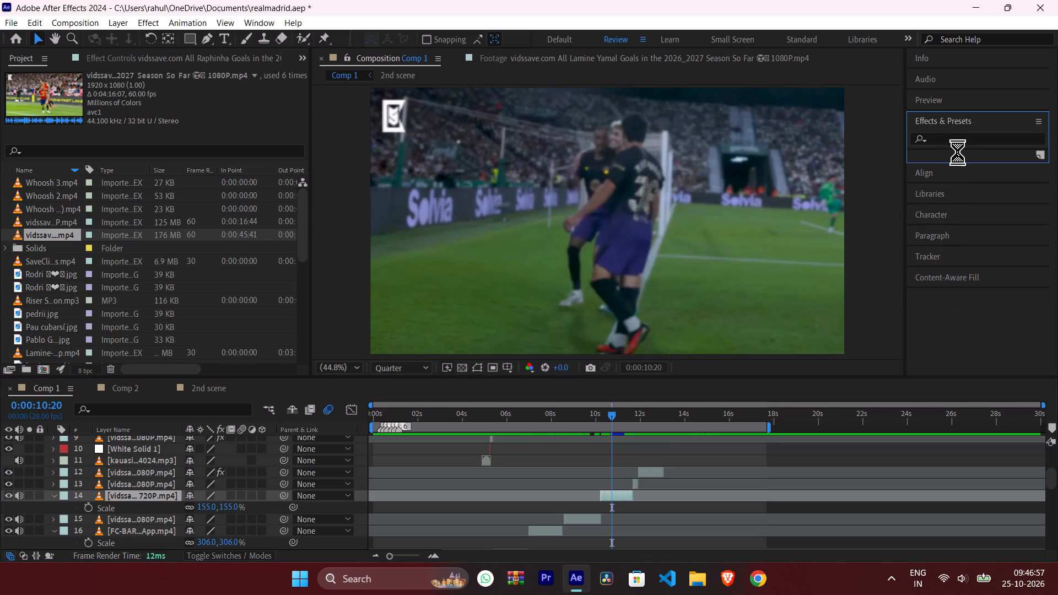
{"action": "key", "text": "ctrl+s"}
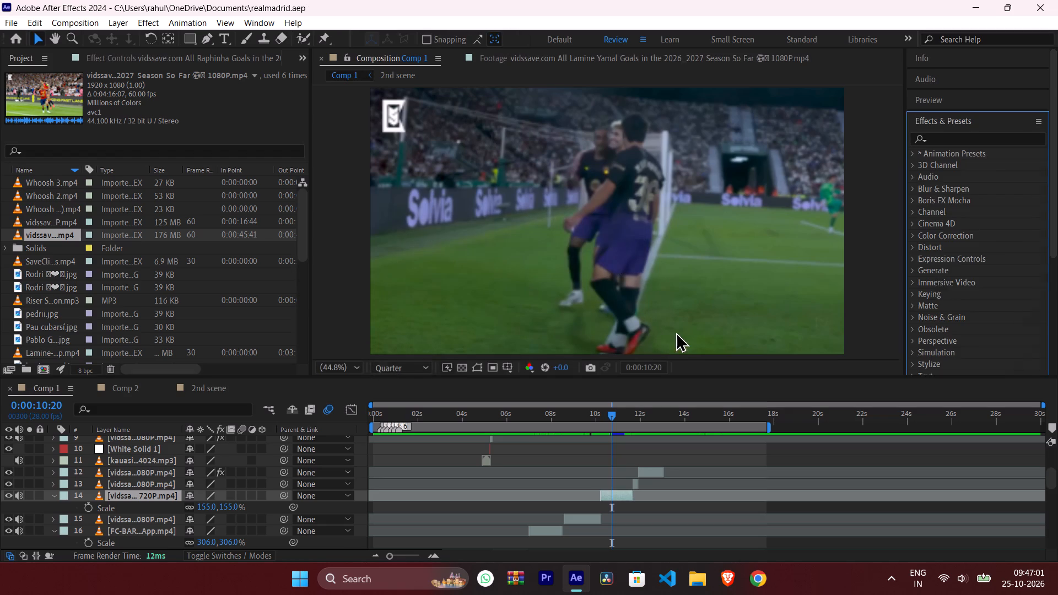
{"action": "left_click", "coordinate": [967, 139]}
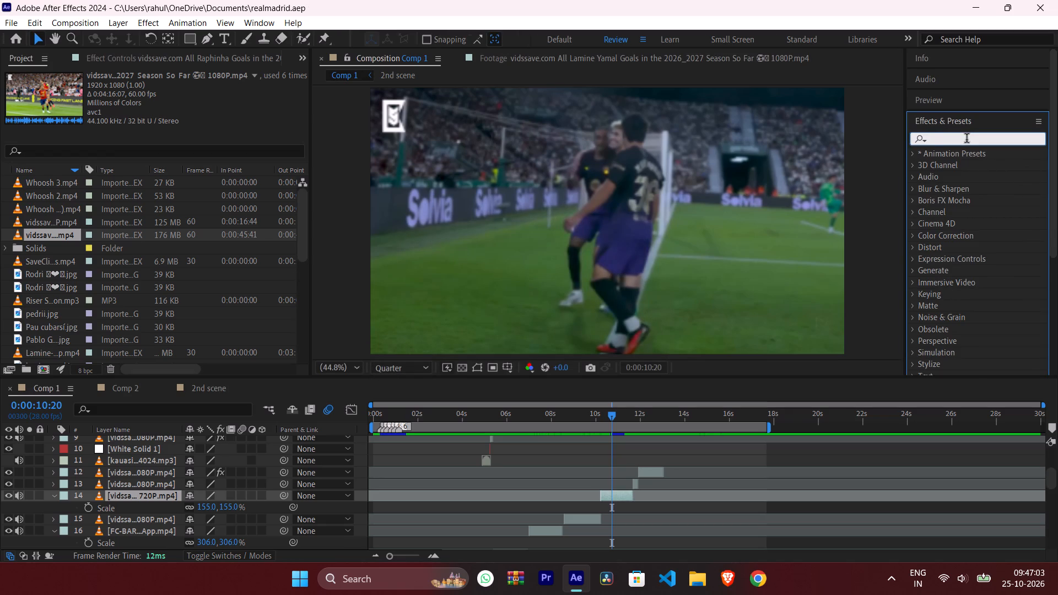
{"action": "key", "text": "b"}
{"action": "key", "text": "r"}
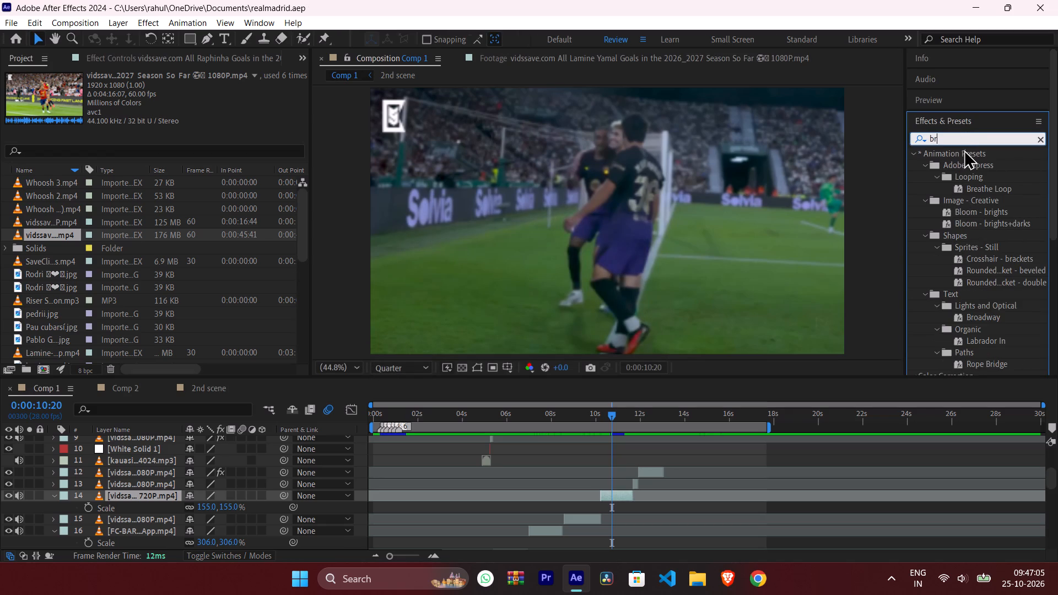
{"action": "key", "text": "i"}
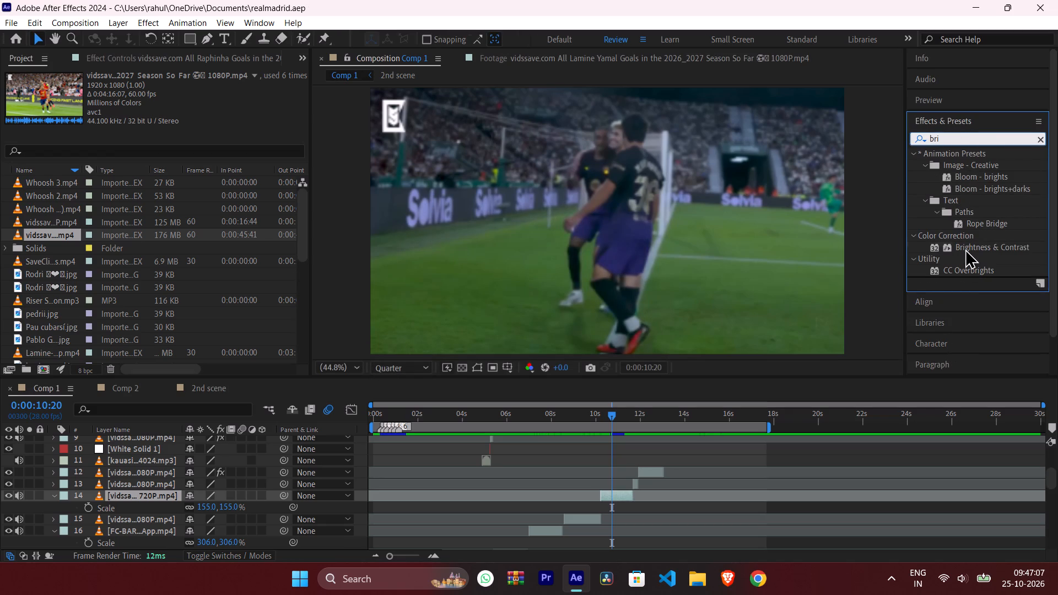
{"action": "left_click", "coordinate": [965, 248]}
{"action": "left_click_drag", "start_coordinate": [970, 245], "coordinate": [601, 491]}
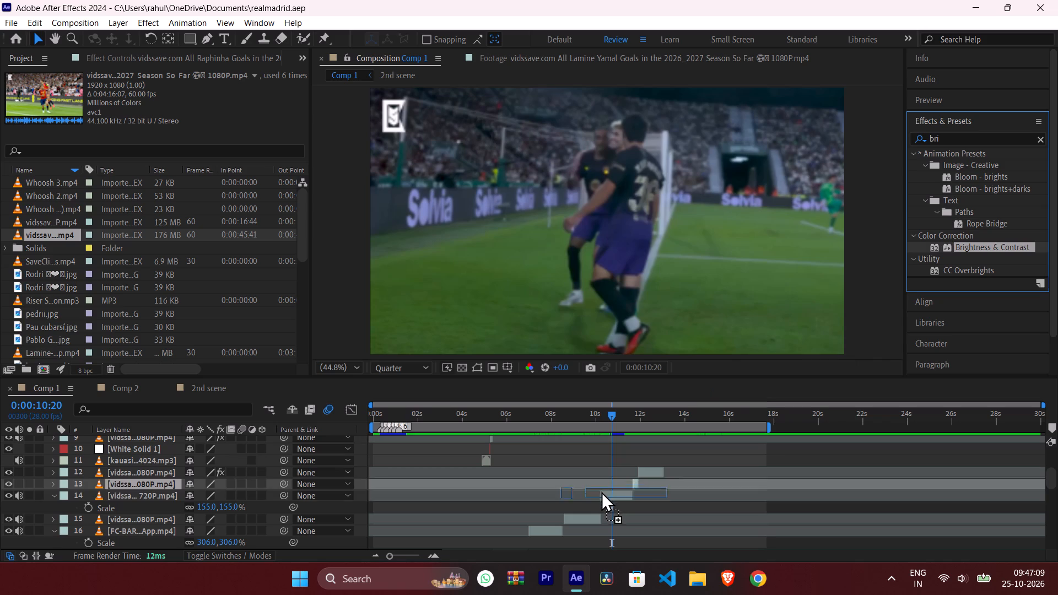
{"action": "left_click_drag", "start_coordinate": [601, 491], "coordinate": [600, 493]}
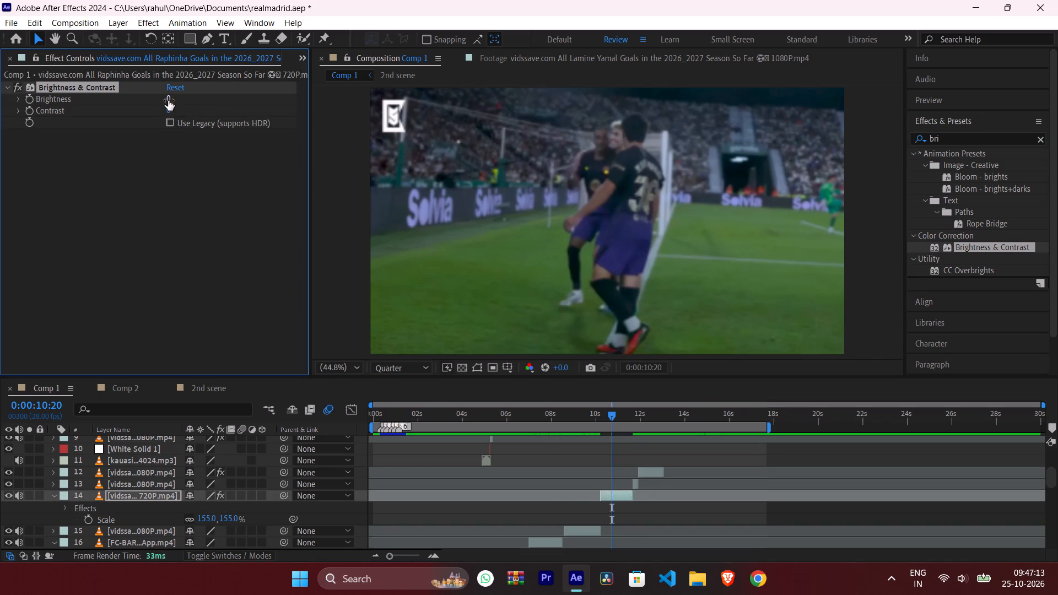
Set Brightness to 64 and Contrast to 90 on the layer 14 Raphinha clip.
{"action": "left_click_drag", "start_coordinate": [168, 100], "coordinate": [202, 101]}
{"action": "left_click_drag", "start_coordinate": [168, 110], "coordinate": [200, 110]}
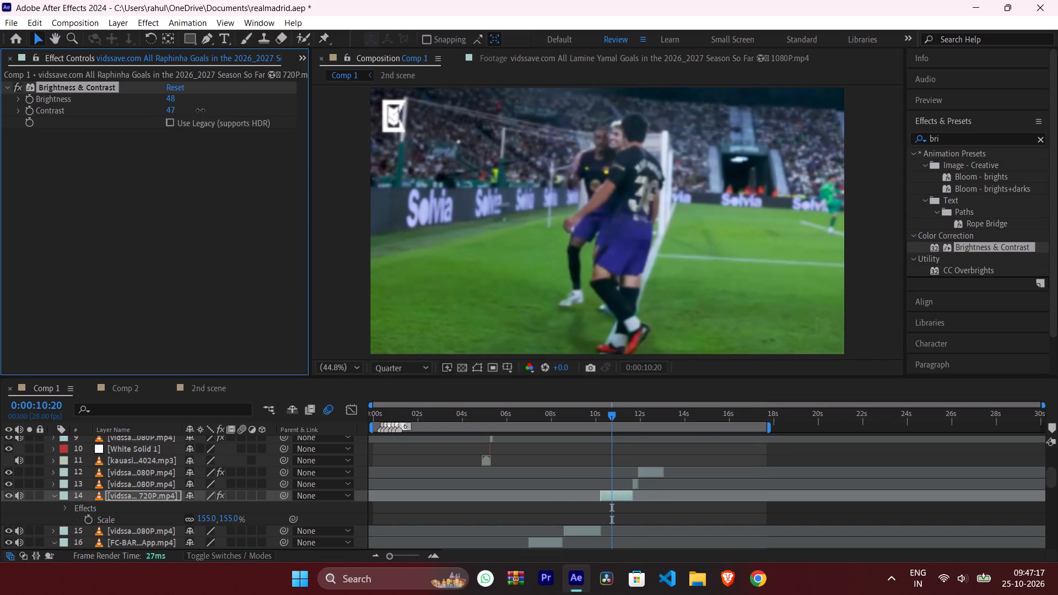
{"action": "left_click_drag", "start_coordinate": [200, 110], "coordinate": [219, 103]}
{"action": "left_click_drag", "start_coordinate": [219, 103], "coordinate": [240, 108]}
{"action": "left_click_drag", "start_coordinate": [167, 98], "coordinate": [177, 98]}
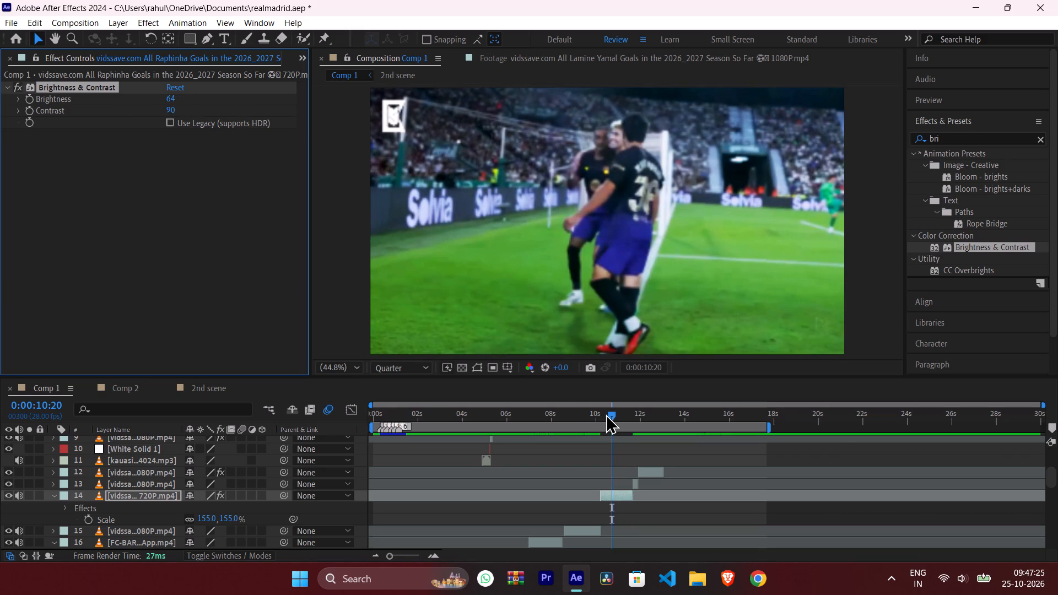
Scrub from about 12 s back to about 5 s in Comp 1, comparing the clips' brightness and checking the layer 17 Yamal clip.
{"action": "left_click_drag", "start_coordinate": [606, 414], "coordinate": [644, 415]}
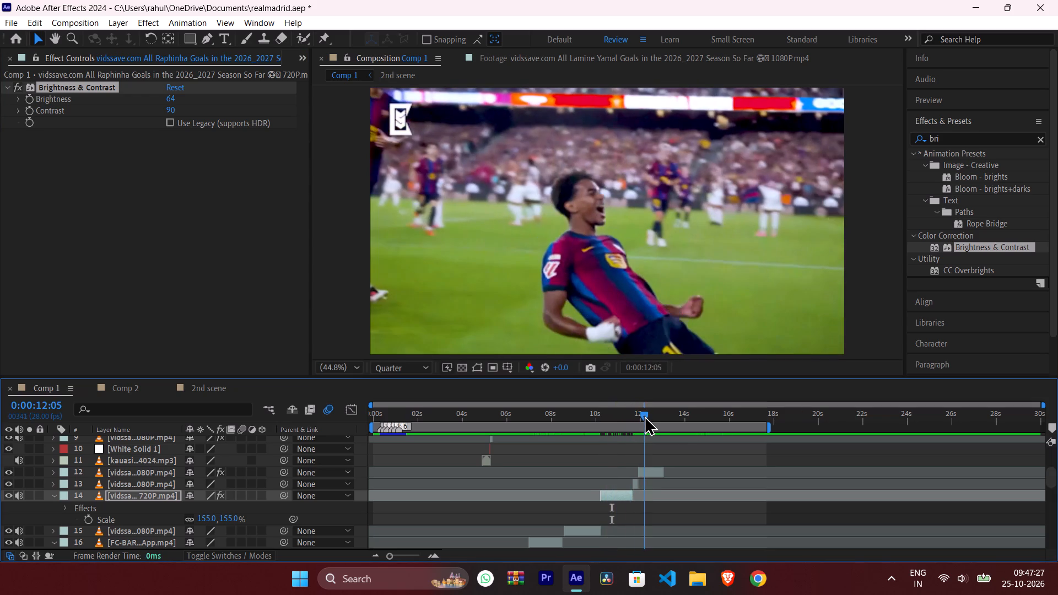
{"action": "left_click_drag", "start_coordinate": [644, 415], "coordinate": [571, 416]}
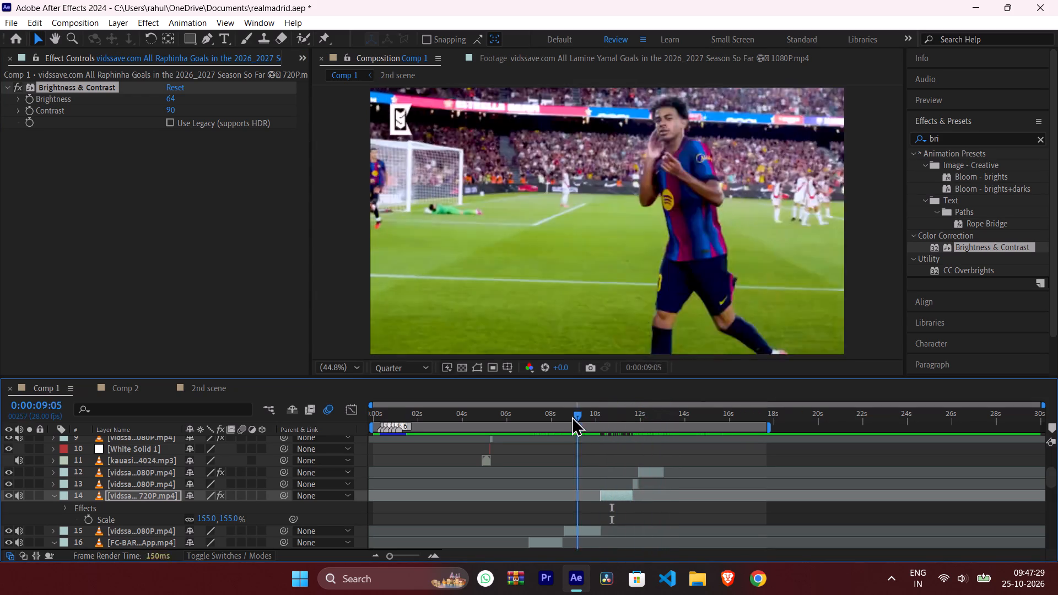
{"action": "left_click_drag", "start_coordinate": [571, 416], "coordinate": [486, 415]}
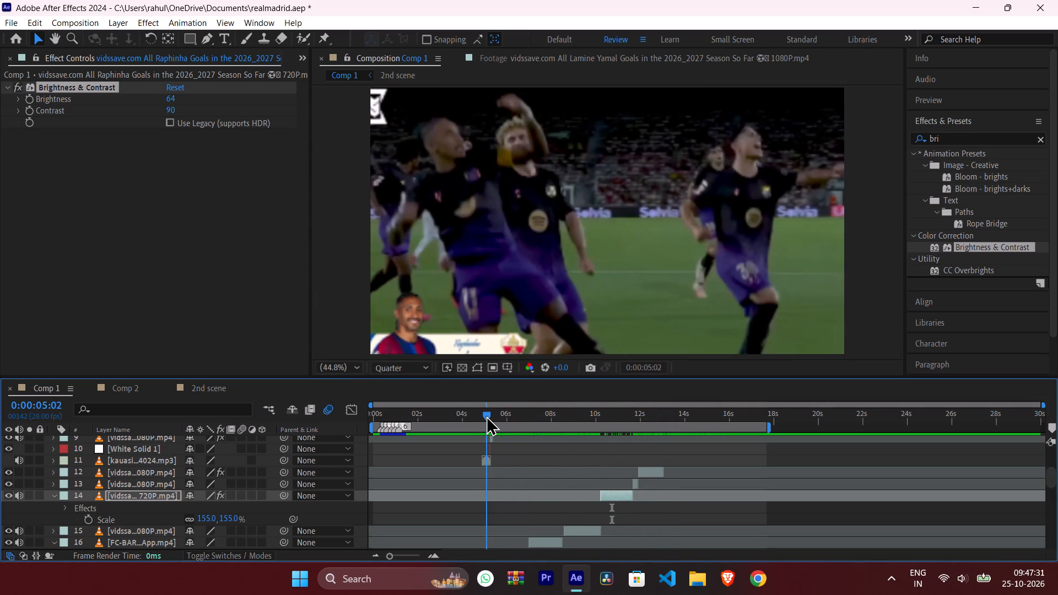
{"action": "left_click_drag", "start_coordinate": [486, 415], "coordinate": [492, 414]}
{"action": "scroll", "coordinate": [530, 470], "scroll_direction": "down", "scroll_amount": 2}
{"action": "scroll", "coordinate": [528, 473], "scroll_direction": "up", "scroll_amount": 1}
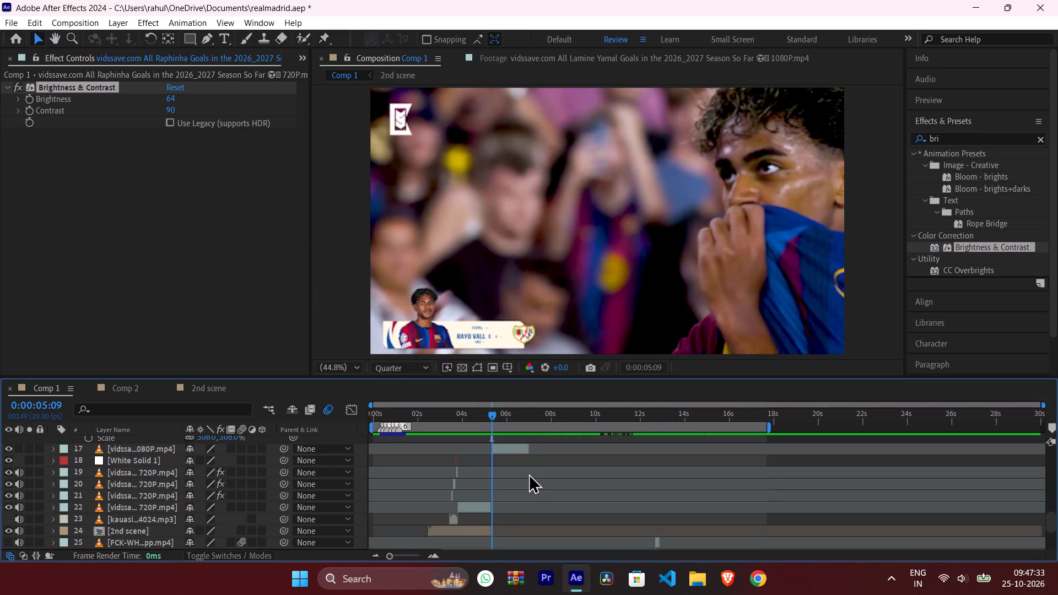
{"action": "left_click", "coordinate": [506, 448]}
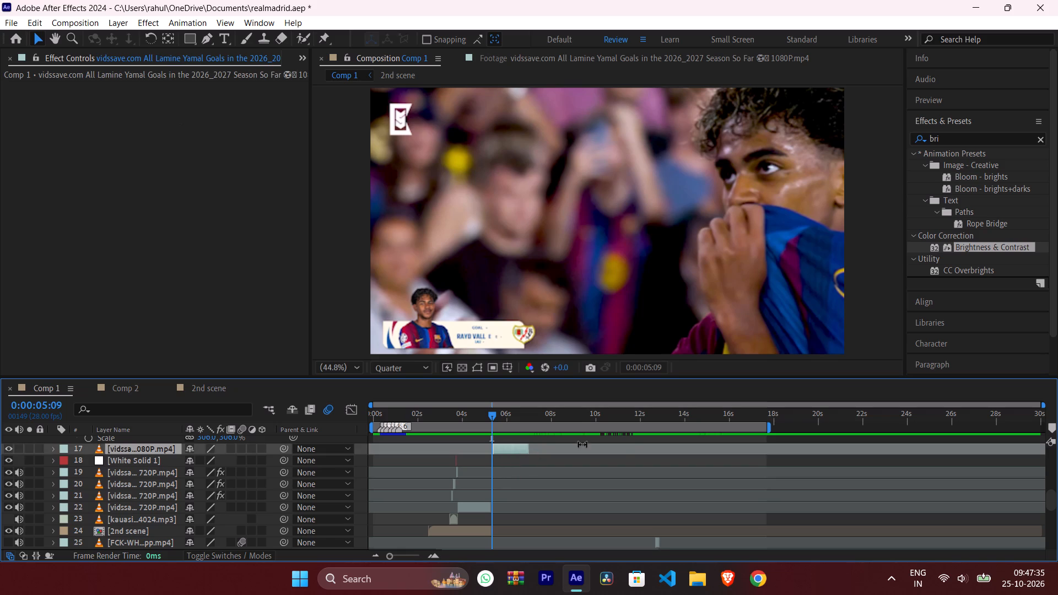
{"action": "scroll", "coordinate": [586, 506], "scroll_direction": "up", "scroll_amount": 1}
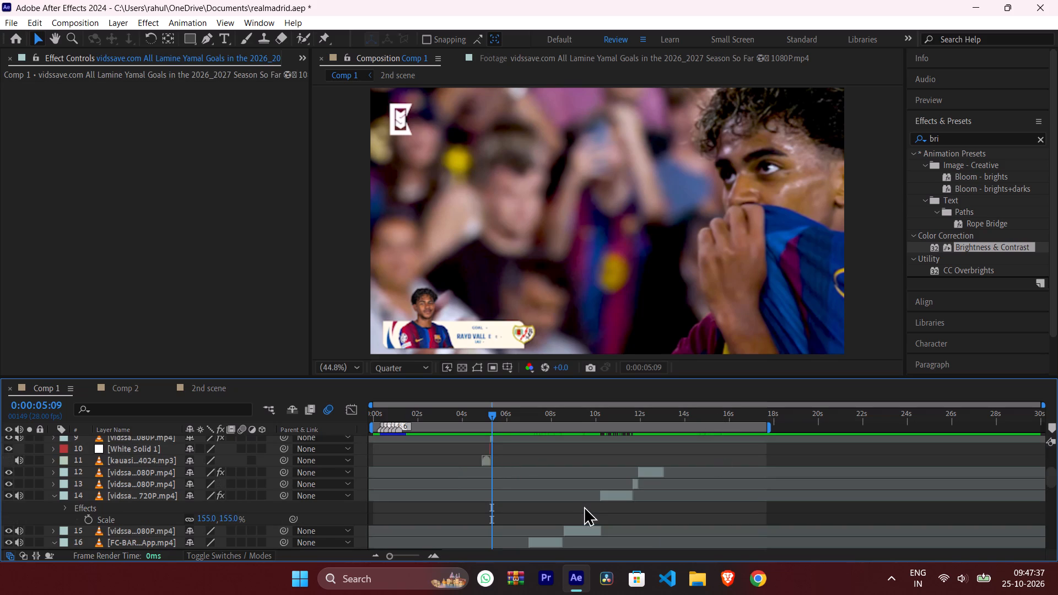
{"action": "scroll", "coordinate": [584, 506], "scroll_direction": "down", "scroll_amount": 1}
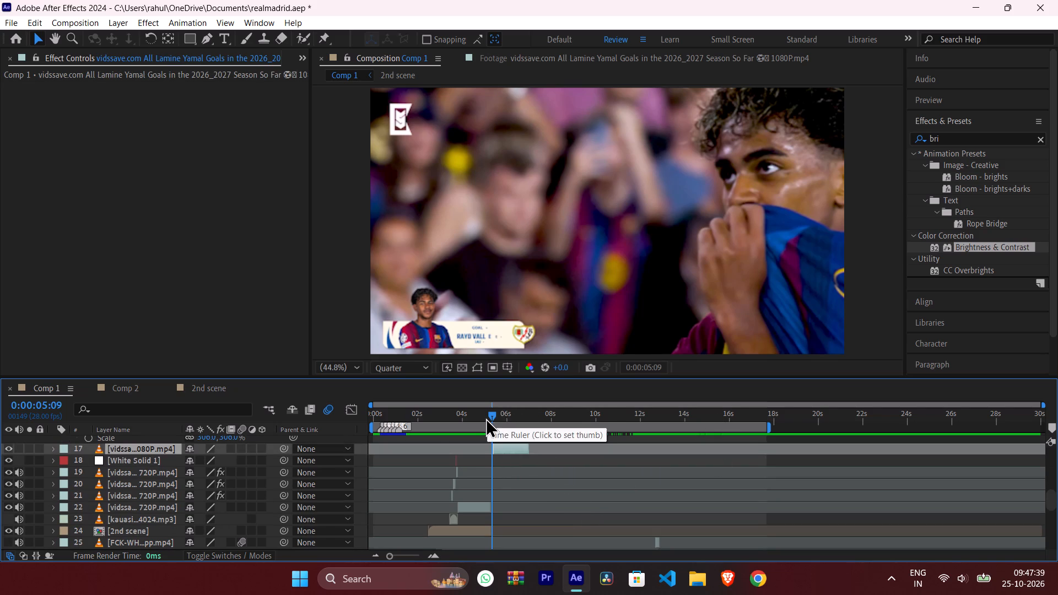
Apply the Brightness & Contrast effect to the layer 22 Raphinha clip at about 4 s in Comp 1.
{"action": "left_click_drag", "start_coordinate": [492, 416], "coordinate": [476, 416]}
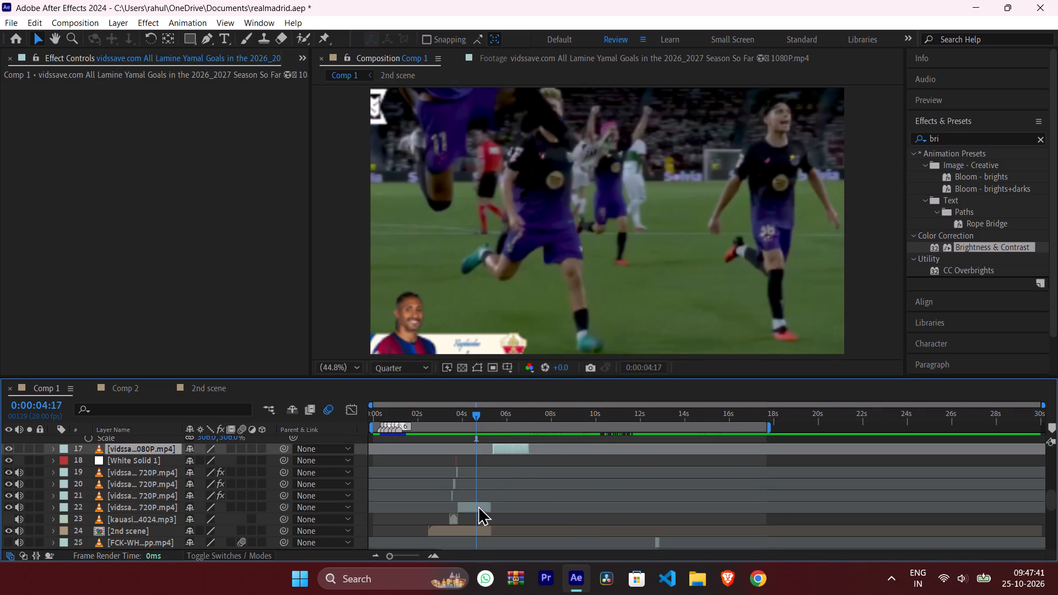
{"action": "left_click", "coordinate": [479, 508]}
{"action": "left_click_drag", "start_coordinate": [476, 412], "coordinate": [469, 411]}
{"action": "left_click_drag", "start_coordinate": [971, 246], "coordinate": [458, 528]}
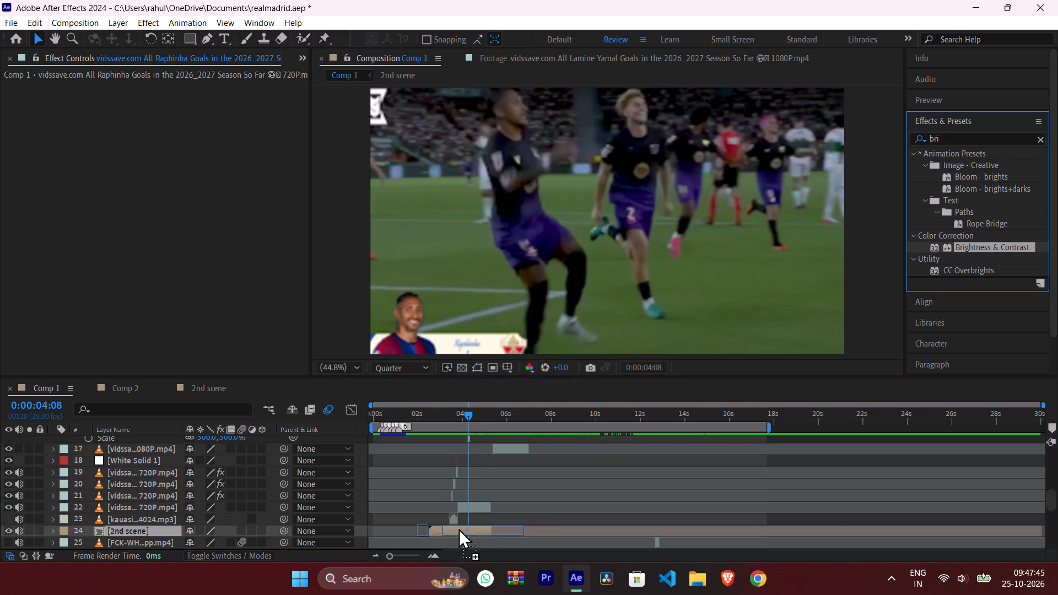
{"action": "left_click_drag", "start_coordinate": [458, 528], "coordinate": [460, 509]}
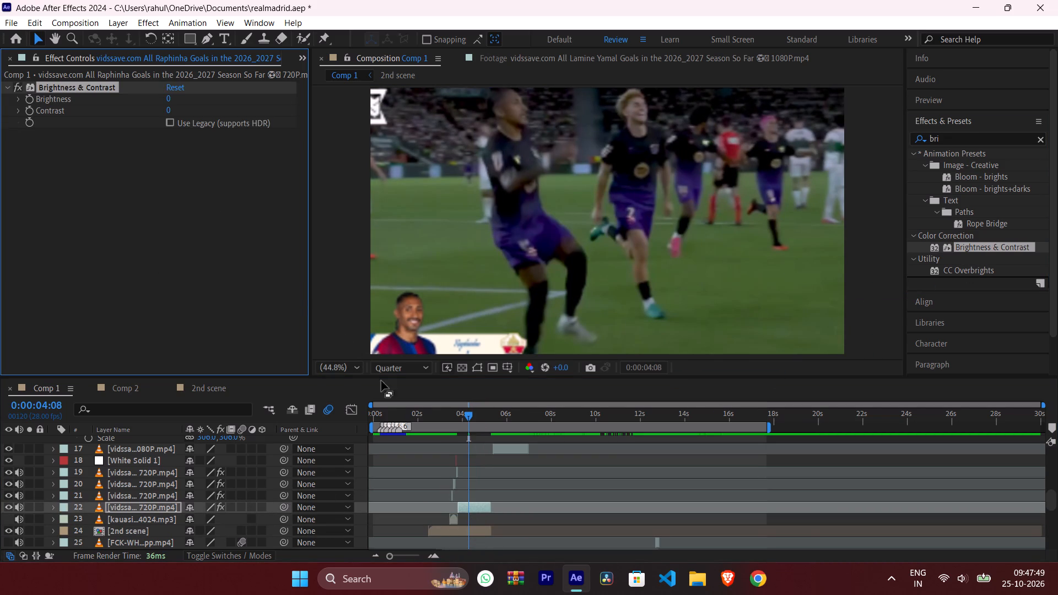
Set Brightness to 76 and Contrast to 88 on the layer 22 Raphinha clip.
{"action": "left_click_drag", "start_coordinate": [168, 111], "coordinate": [156, 108]}
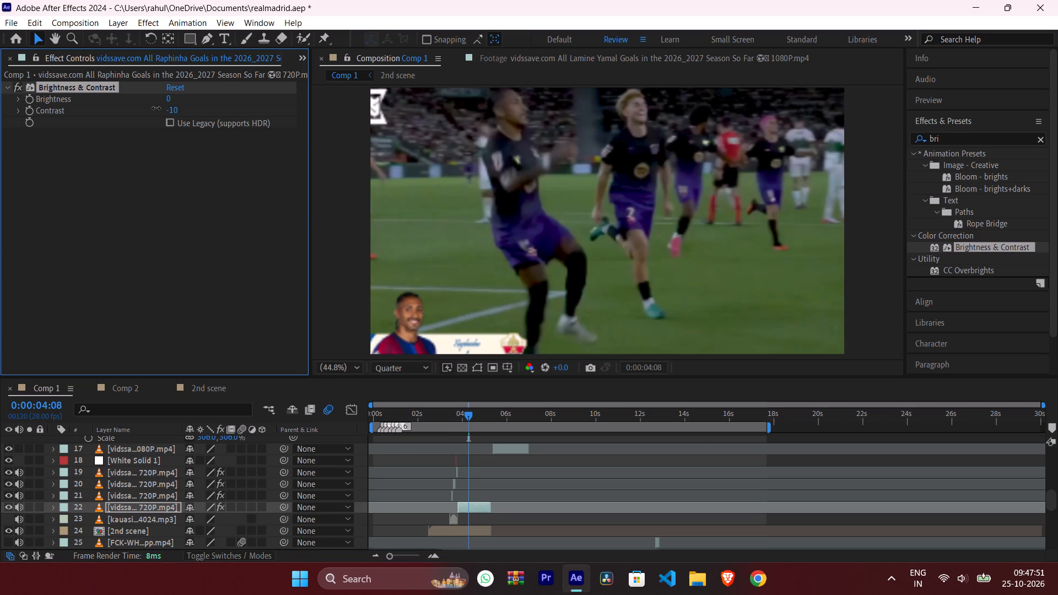
{"action": "left_click_drag", "start_coordinate": [156, 108], "coordinate": [138, 107]}
{"action": "left_click_drag", "start_coordinate": [170, 97], "coordinate": [217, 98]}
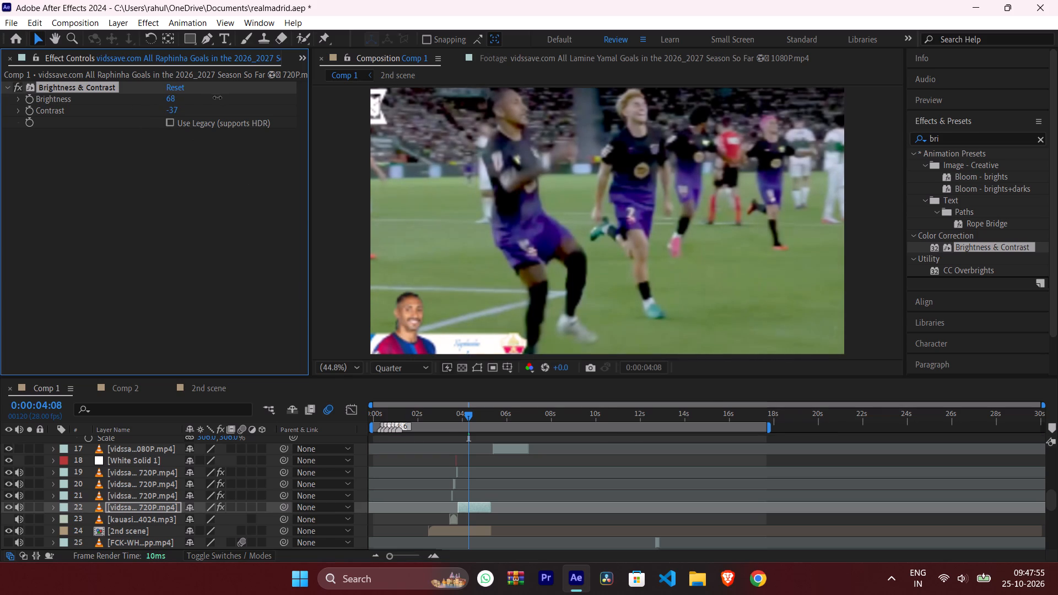
{"action": "left_click_drag", "start_coordinate": [217, 98], "coordinate": [218, 98]}
{"action": "left_click_drag", "start_coordinate": [176, 111], "coordinate": [195, 109]}
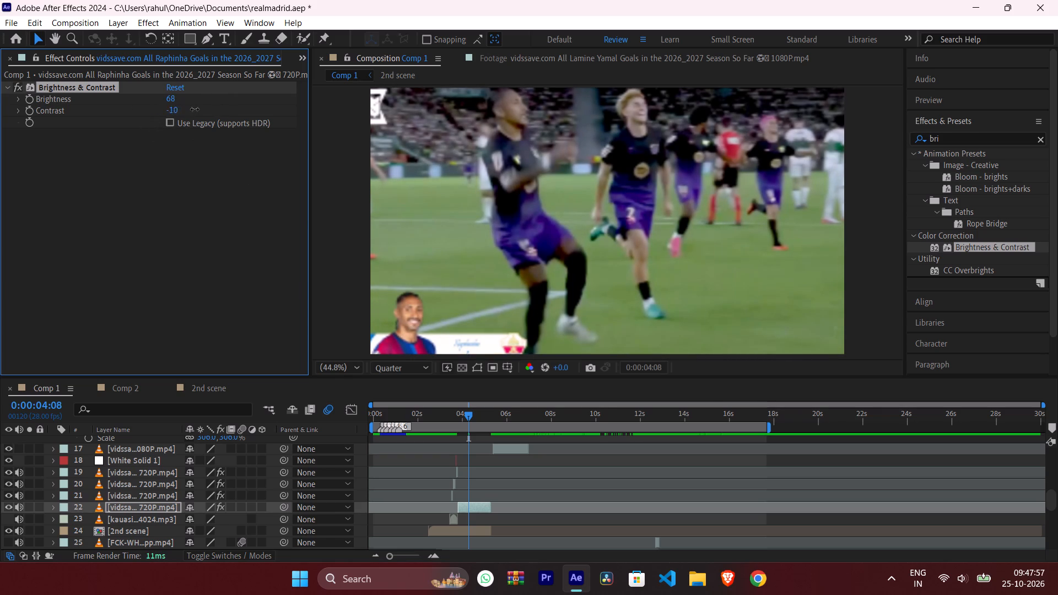
{"action": "left_click_drag", "start_coordinate": [195, 109], "coordinate": [240, 110]}
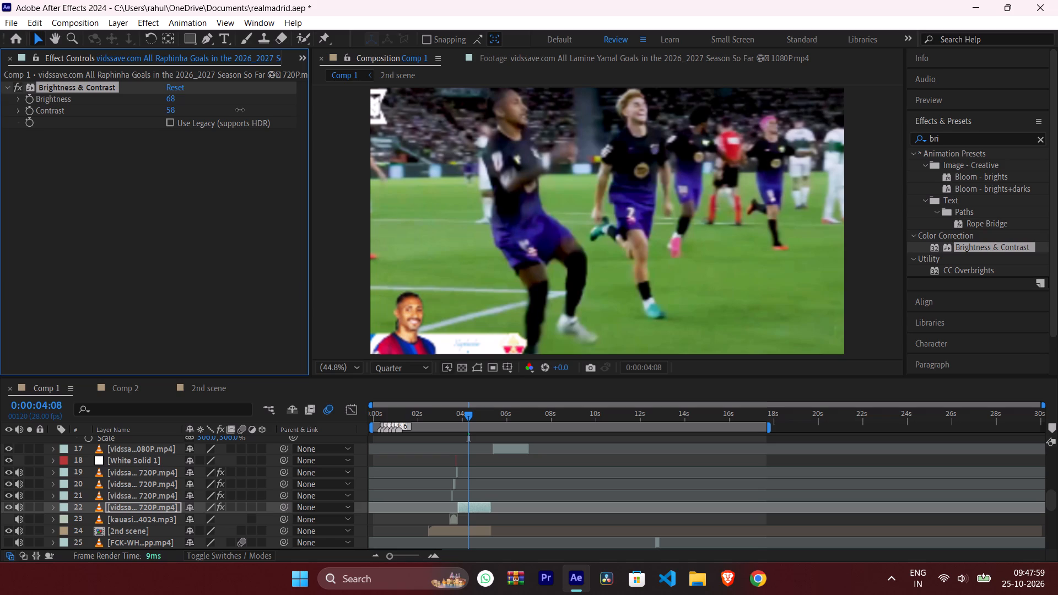
{"action": "left_click_drag", "start_coordinate": [240, 110], "coordinate": [263, 110]}
{"action": "left_click_drag", "start_coordinate": [263, 110], "coordinate": [261, 110]}
{"action": "left_click_drag", "start_coordinate": [261, 110], "coordinate": [260, 110]}
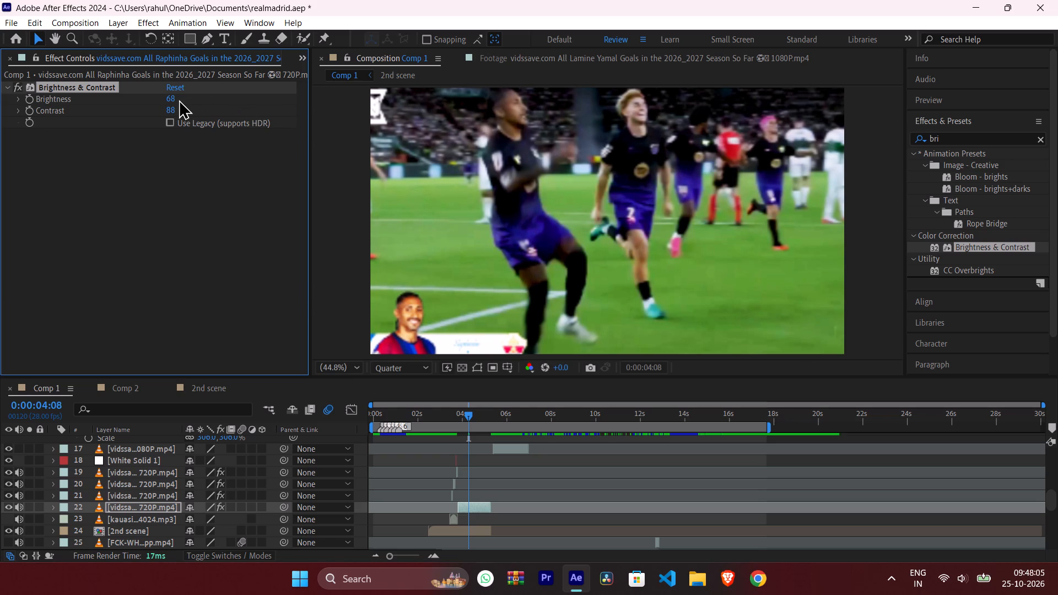
{"action": "left_click_drag", "start_coordinate": [172, 99], "coordinate": [178, 99]}
Preview Comp 1 from the brightened layer 22 clip, and again from 0:00:03:17 through the later clips to about 15 s.
{"action": "key", "text": "space"}
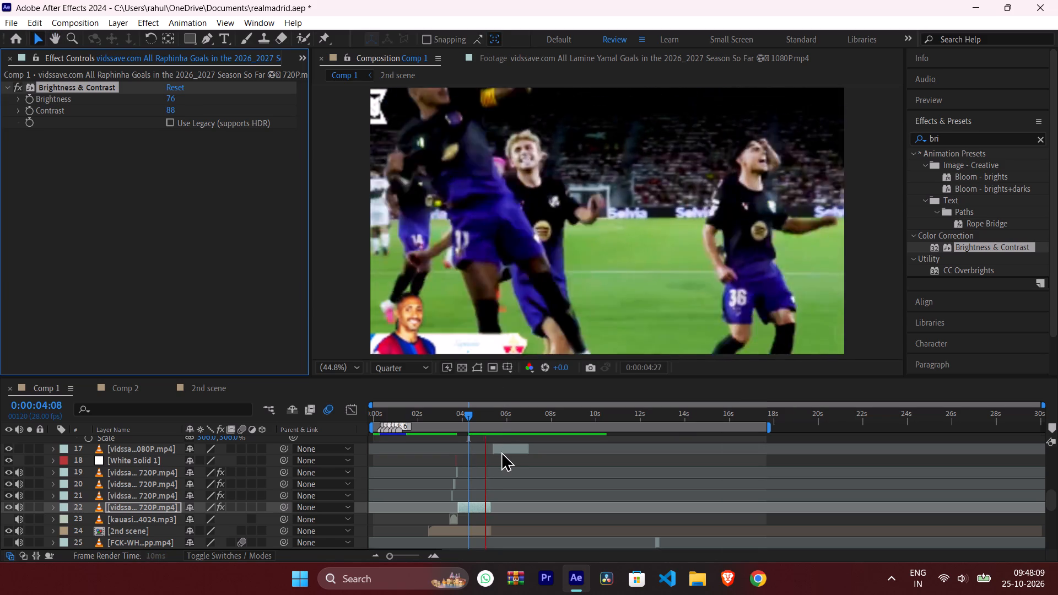
{"action": "left_click_drag", "start_coordinate": [467, 414], "coordinate": [452, 416]}
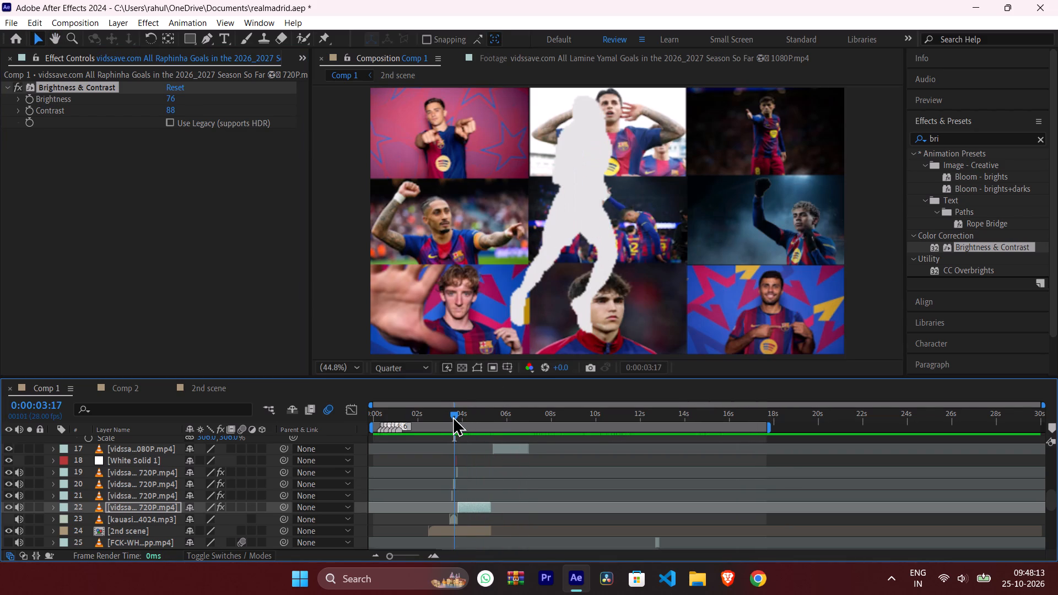
{"action": "key", "text": "space"}
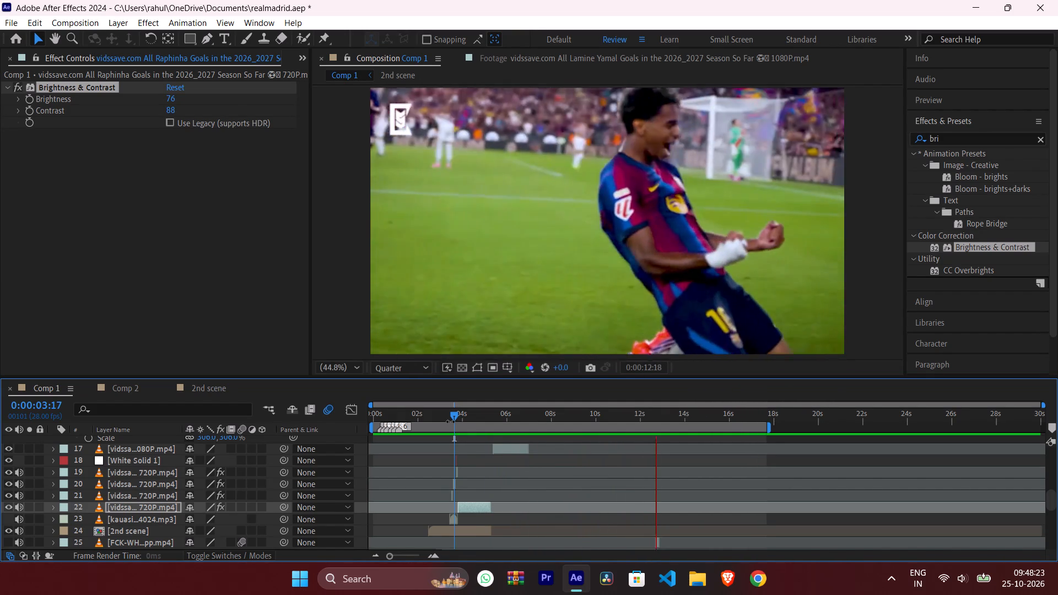
{"action": "key", "text": "space"}
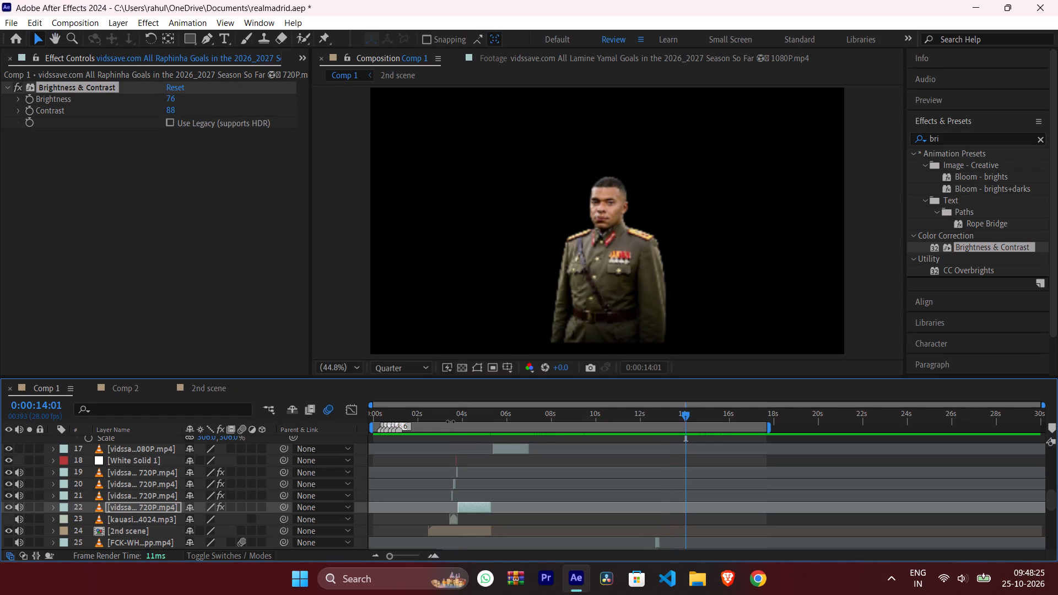
{"action": "key", "text": "space"}
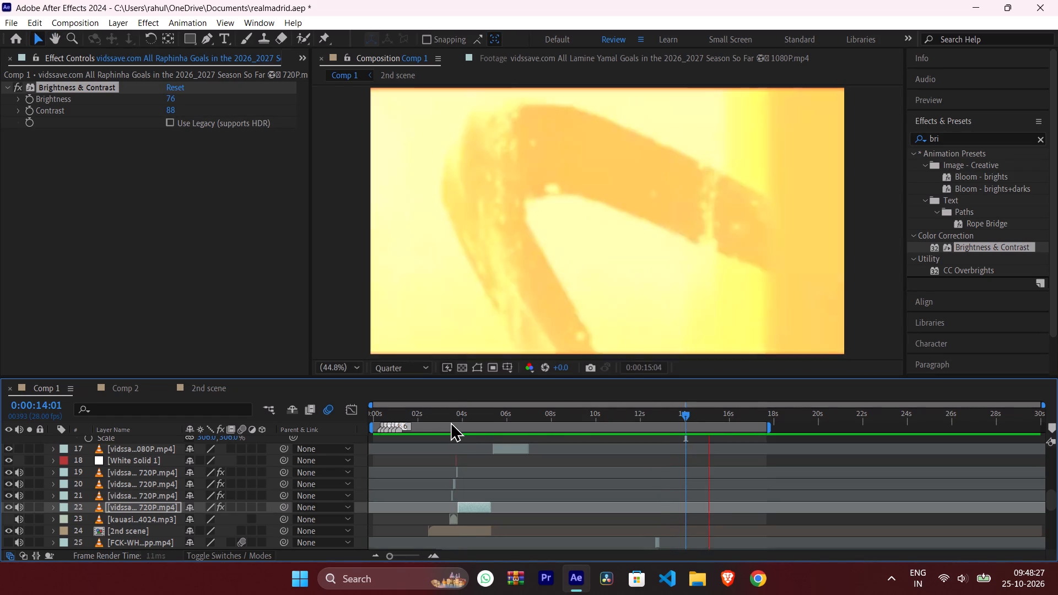
{"action": "key", "text": "space"}
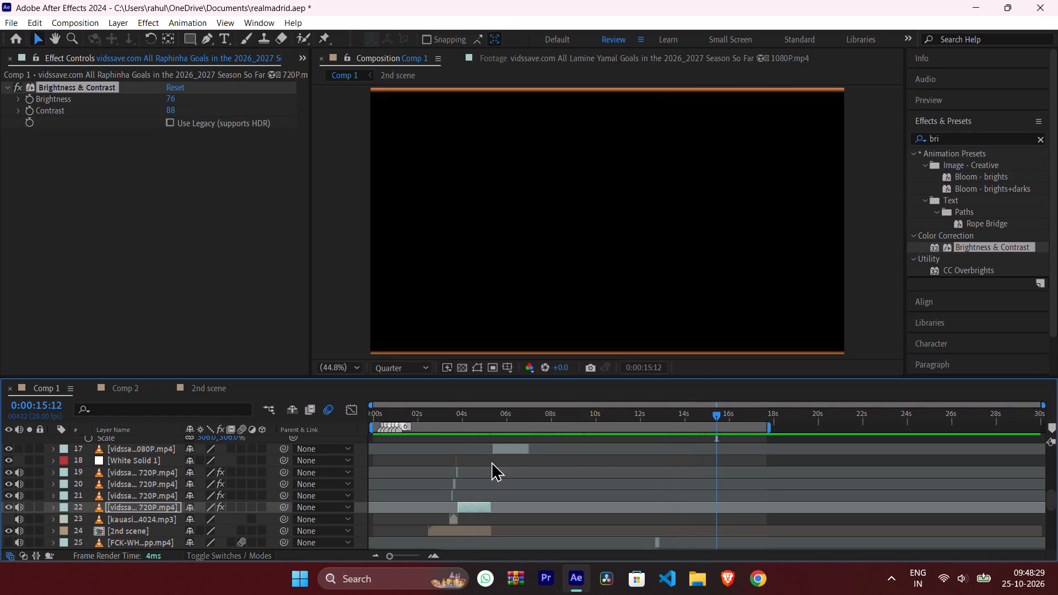
Look over Comp 1's layer stack and preview the composition from 0:00:10:12 to about 14 s.
{"action": "scroll", "coordinate": [671, 470], "scroll_direction": "down", "scroll_amount": 1}
{"action": "scroll", "coordinate": [671, 470], "scroll_direction": "up", "scroll_amount": 1}
{"action": "left_click", "coordinate": [717, 413]}
{"action": "scroll", "coordinate": [643, 480], "scroll_direction": "up", "scroll_amount": 3}
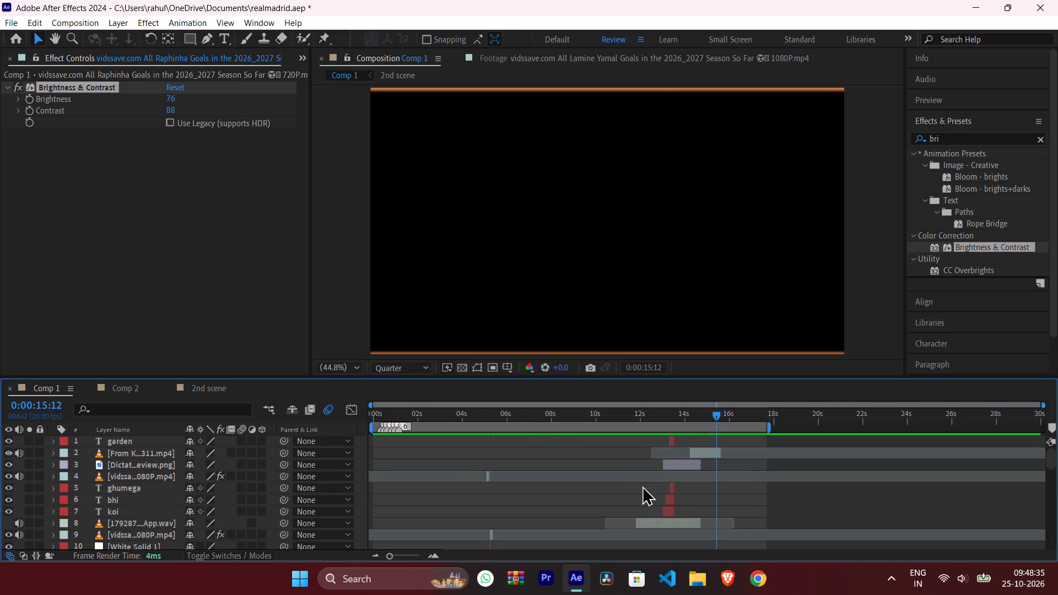
{"action": "scroll", "coordinate": [643, 487], "scroll_direction": "up", "scroll_amount": 4}
{"action": "scroll", "coordinate": [627, 524], "scroll_direction": "down", "scroll_amount": 2}
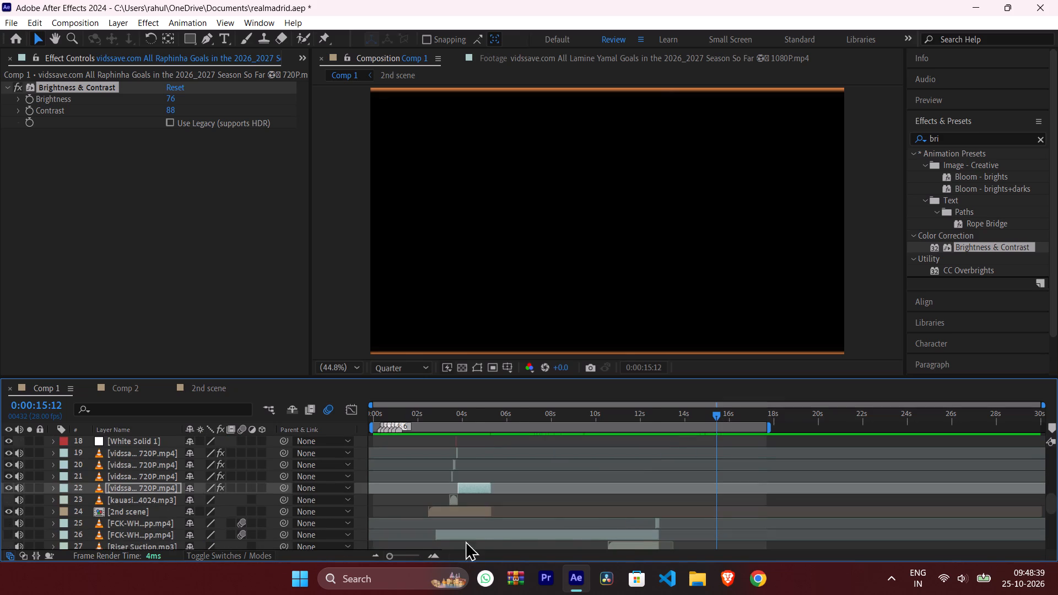
{"action": "left_click_drag", "start_coordinate": [716, 414], "coordinate": [688, 425]}
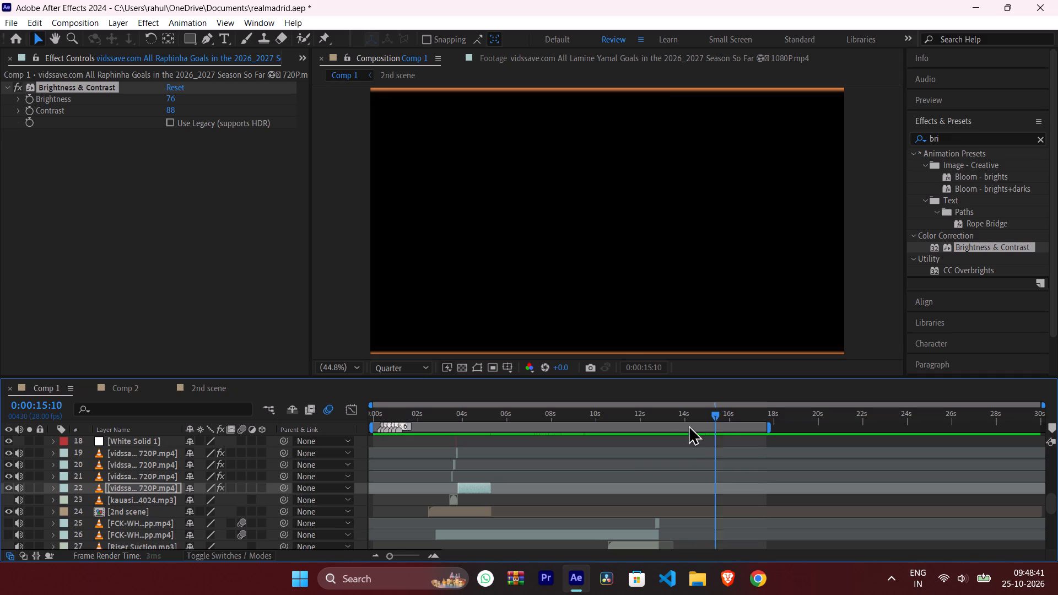
{"action": "left_click_drag", "start_coordinate": [688, 425], "coordinate": [605, 439]}
{"action": "key", "text": "space"}
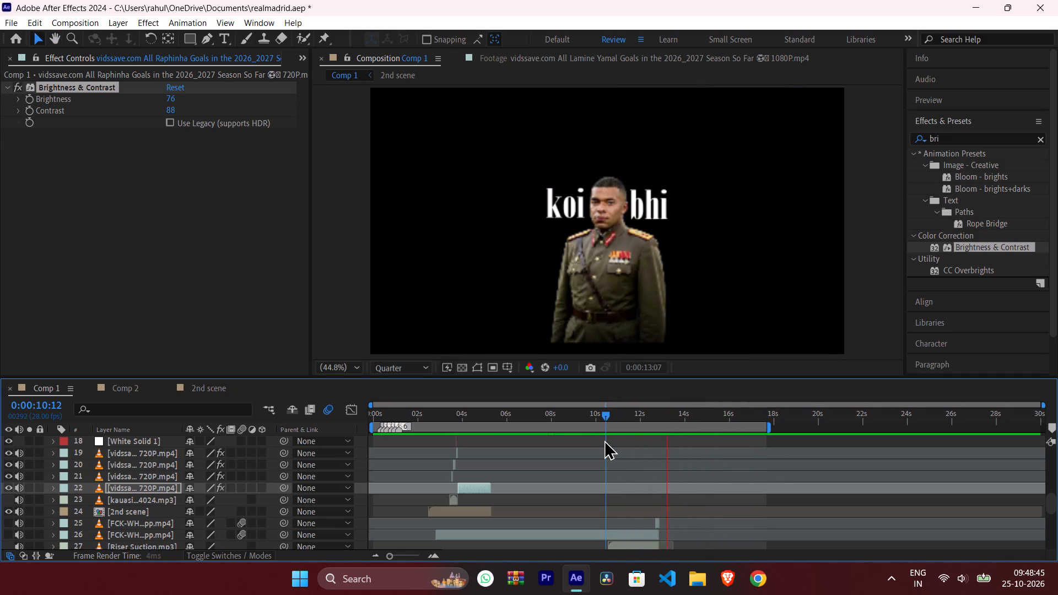
{"action": "key", "text": "space"}
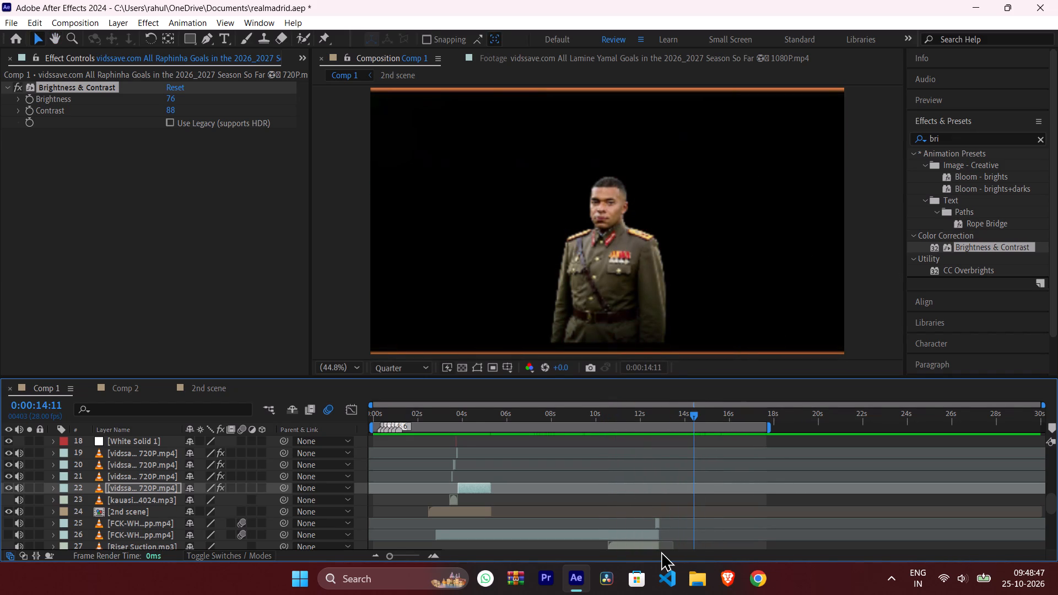
Extend the Riser Suction.mp3 layer's end to its full length and move the layer earlier, starting at about 10 s.
{"action": "left_click_drag", "start_coordinate": [658, 547], "coordinate": [672, 550]}
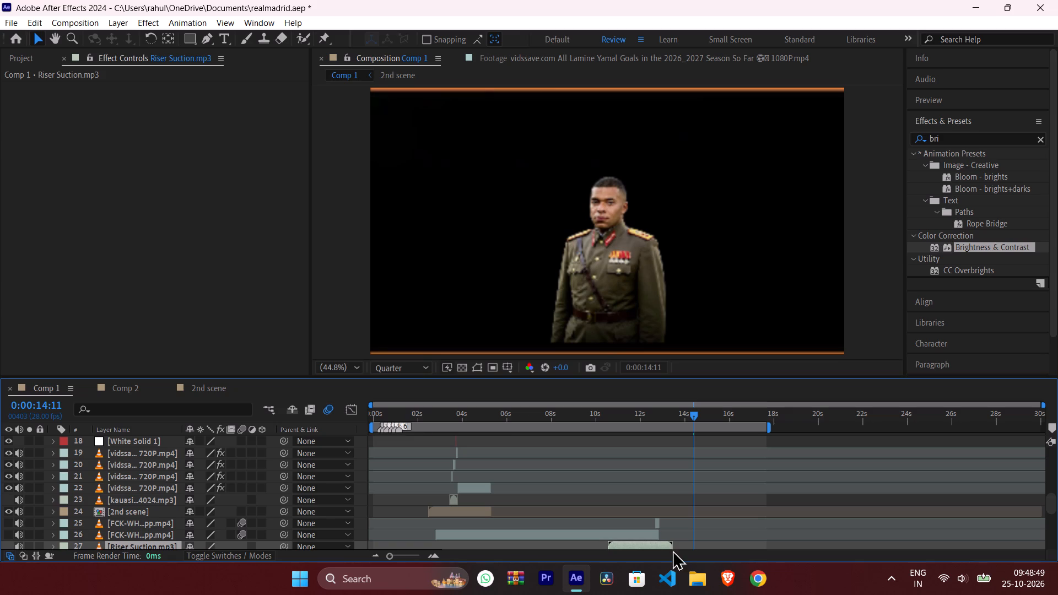
{"action": "left_click_drag", "start_coordinate": [654, 544], "coordinate": [639, 544]}
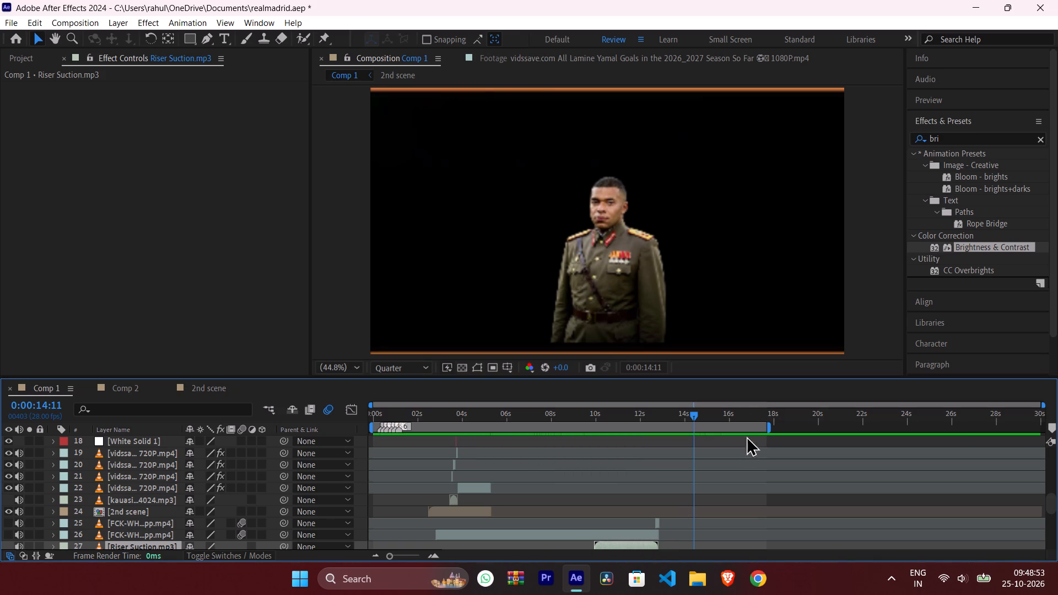
Preview Comp 1 from 0:00:09:00 through the Riser Suction sound and the dictator image to about 15 s.
{"action": "left_click_drag", "start_coordinate": [692, 410], "coordinate": [574, 437]}
{"action": "key", "text": "space"}
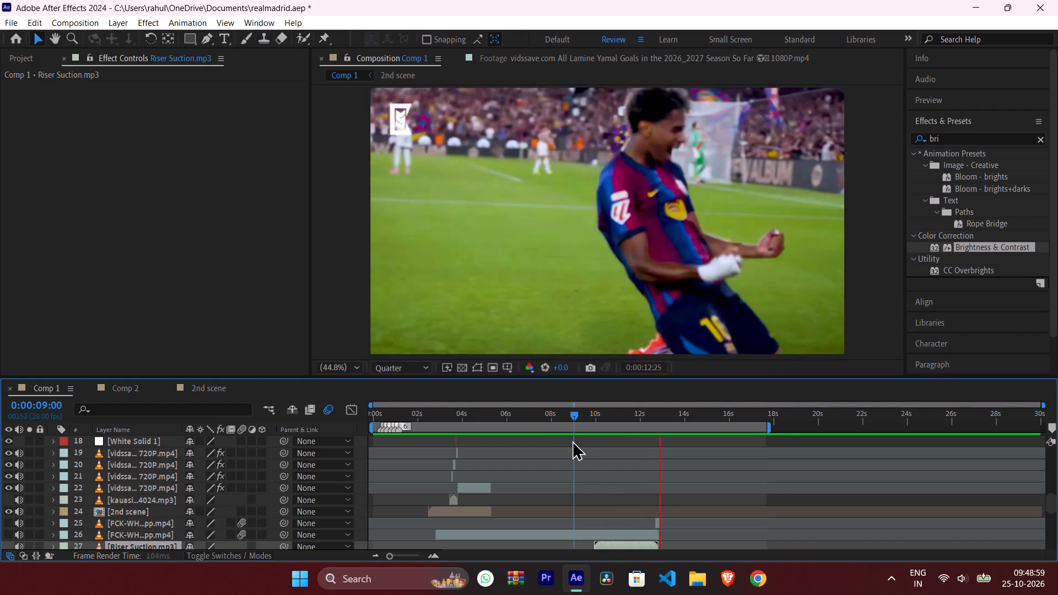
{"action": "key", "text": "space"}
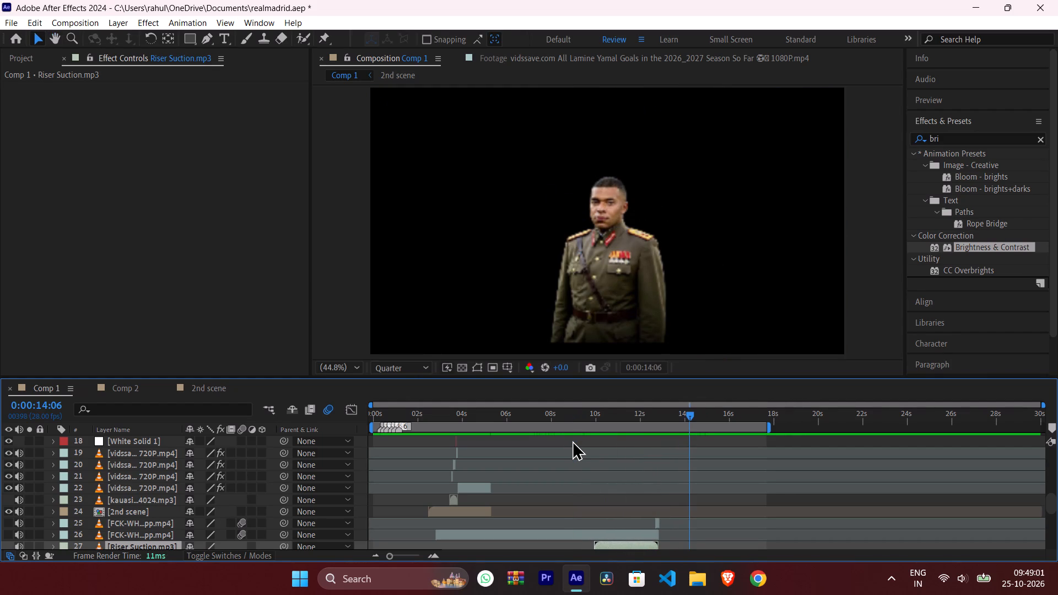
{"action": "key", "text": "space"}
{"action": "key", "text": "space"}
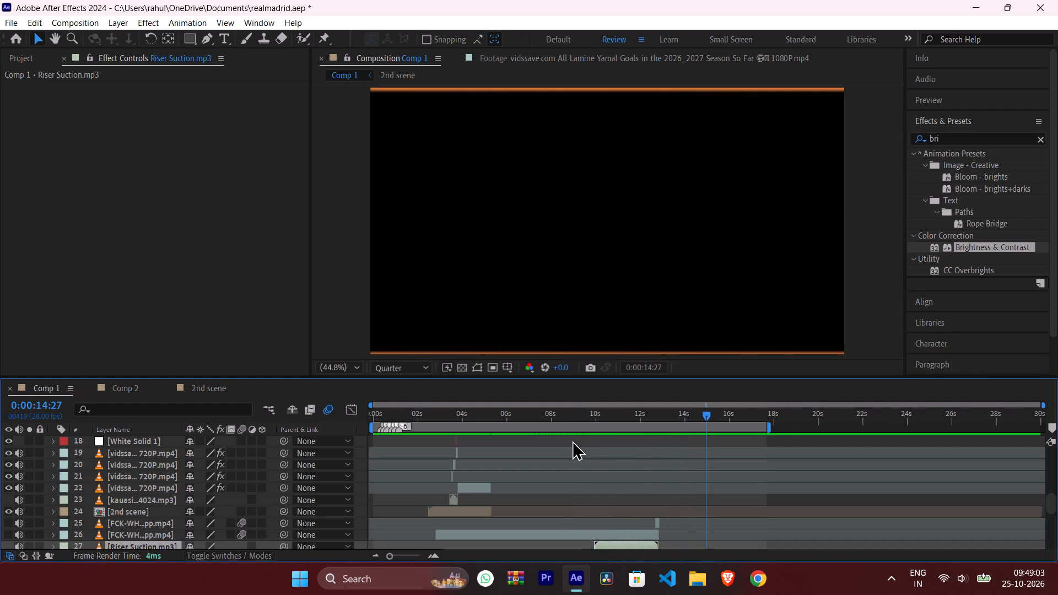
Find the layer 2 From Klickpin clip among the top layers and enlarge its Scale to 273%, covering the orange edges.
{"action": "scroll", "coordinate": [679, 484], "scroll_direction": "up", "scroll_amount": 2}
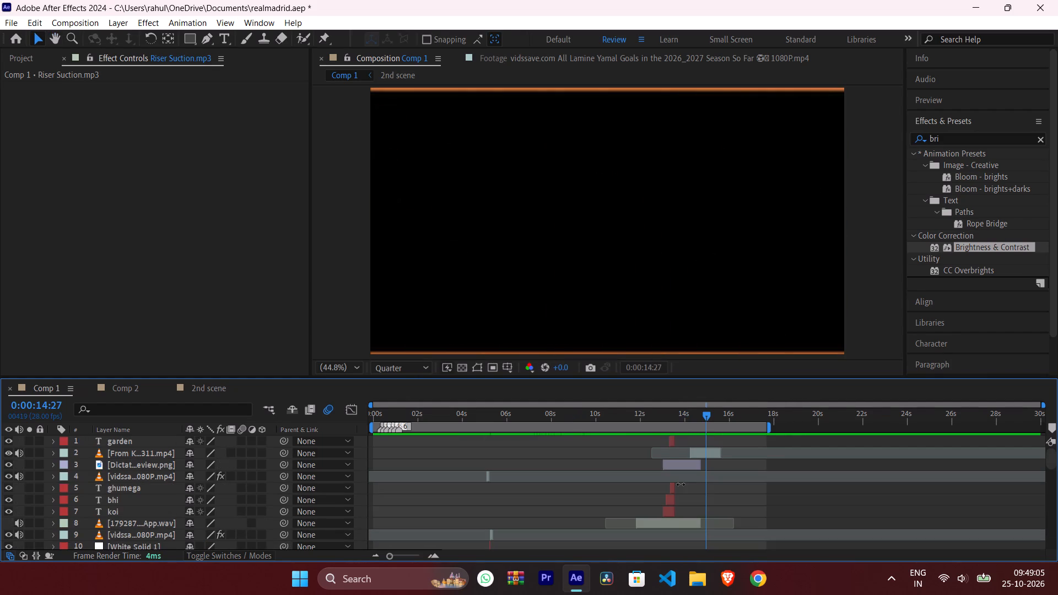
{"action": "scroll", "coordinate": [681, 484], "scroll_direction": "up", "scroll_amount": 3}
{"action": "left_click", "coordinate": [126, 455]}
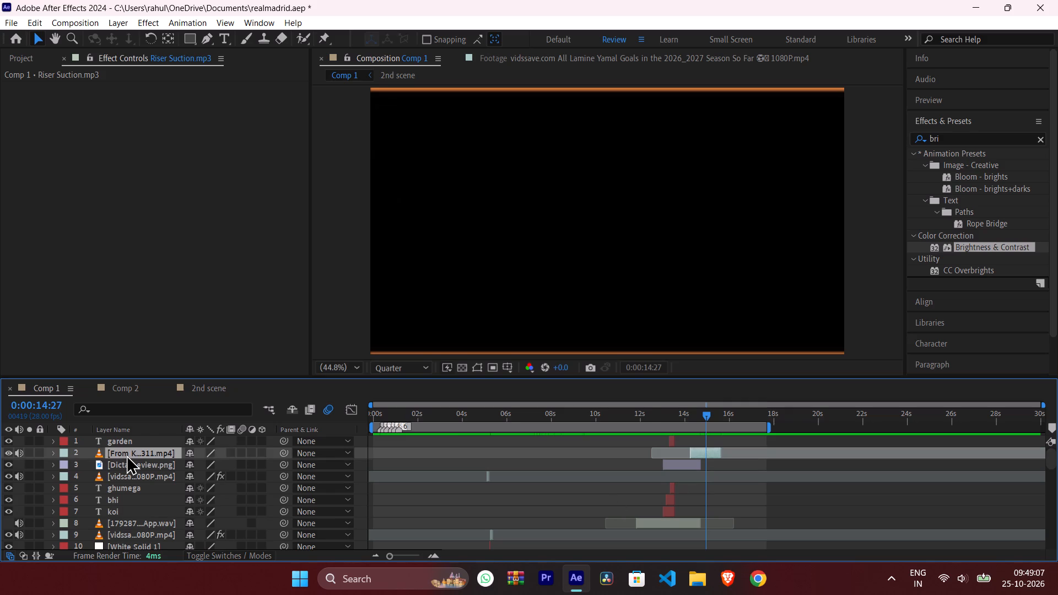
{"action": "left_click", "coordinate": [133, 465]}
{"action": "left_click", "coordinate": [133, 476]}
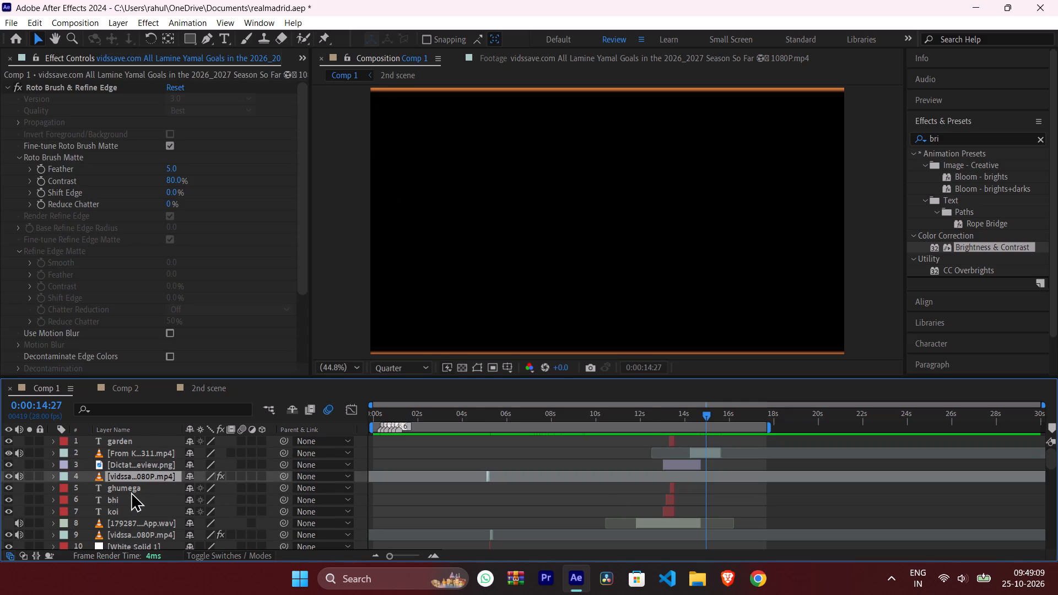
{"action": "left_click", "coordinate": [120, 526]}
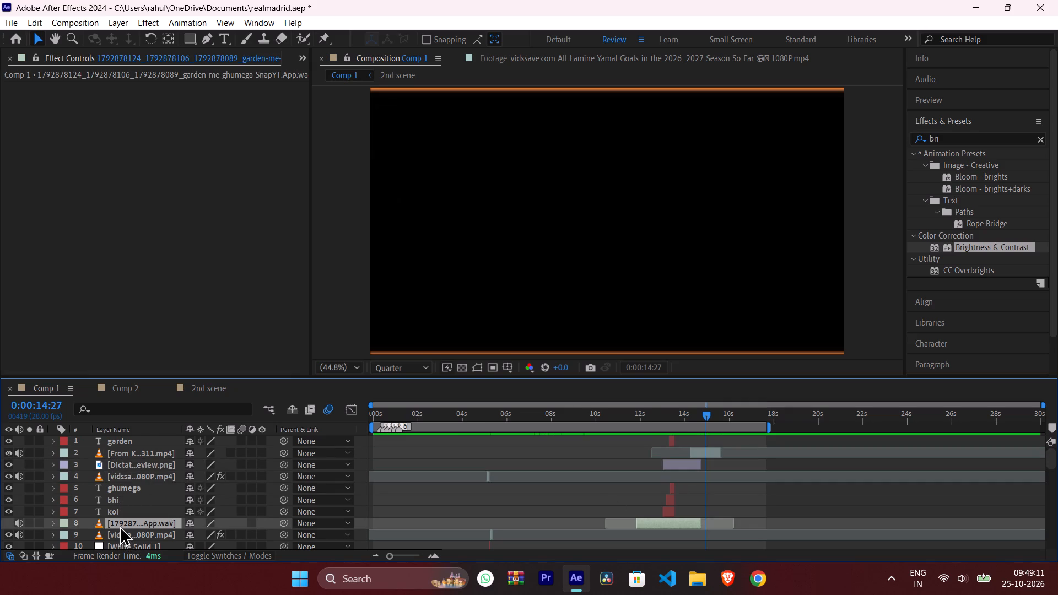
{"action": "left_click", "coordinate": [122, 535]}
{"action": "left_click", "coordinate": [128, 523]}
{"action": "left_click", "coordinate": [694, 468]}
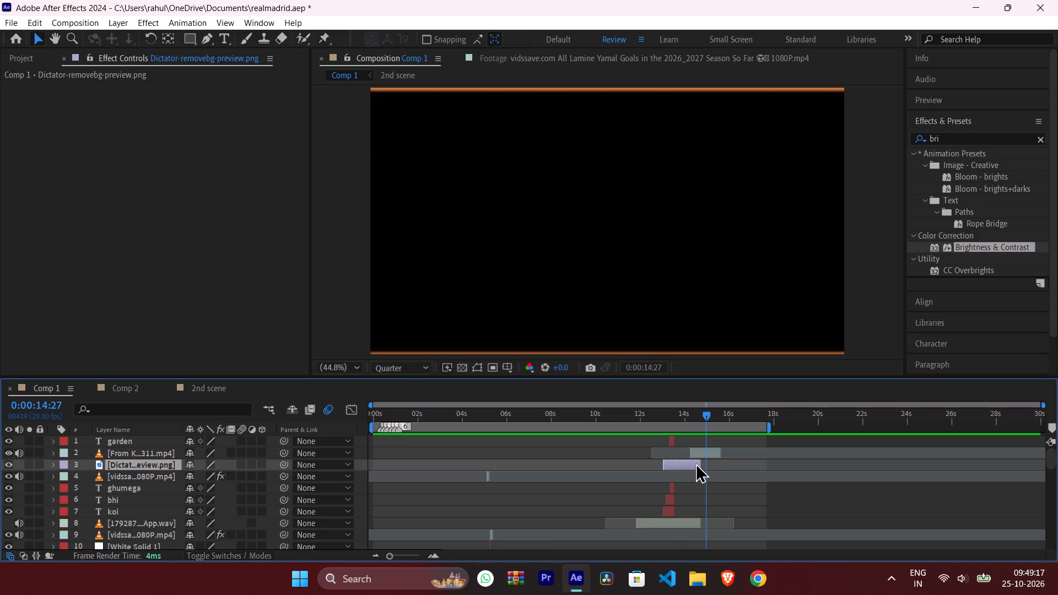
{"action": "left_click", "coordinate": [705, 450]}
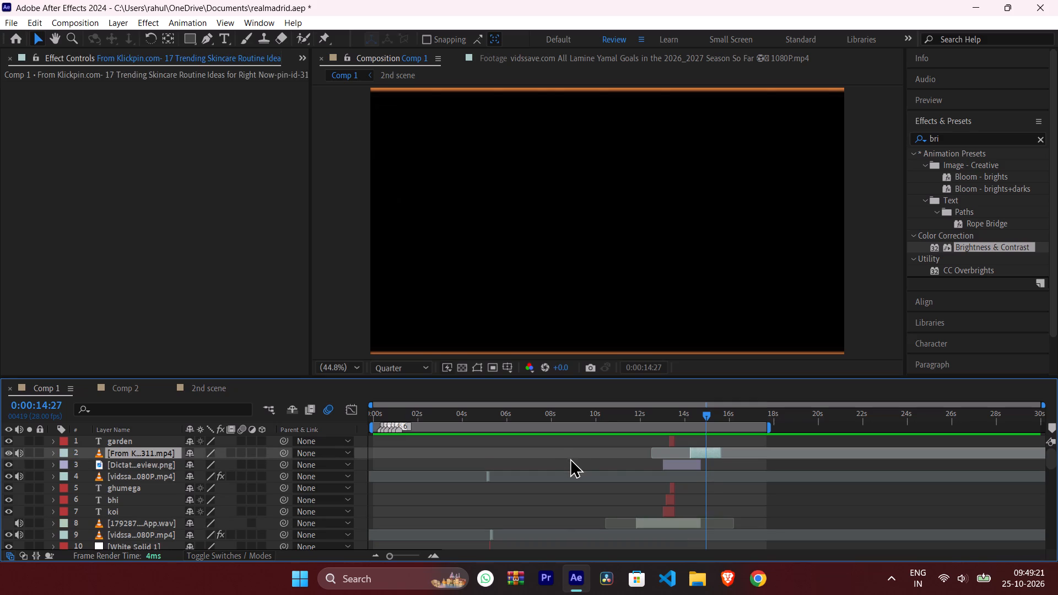
{"action": "key", "text": "s"}
{"action": "left_click_drag", "start_coordinate": [208, 466], "coordinate": [212, 466]}
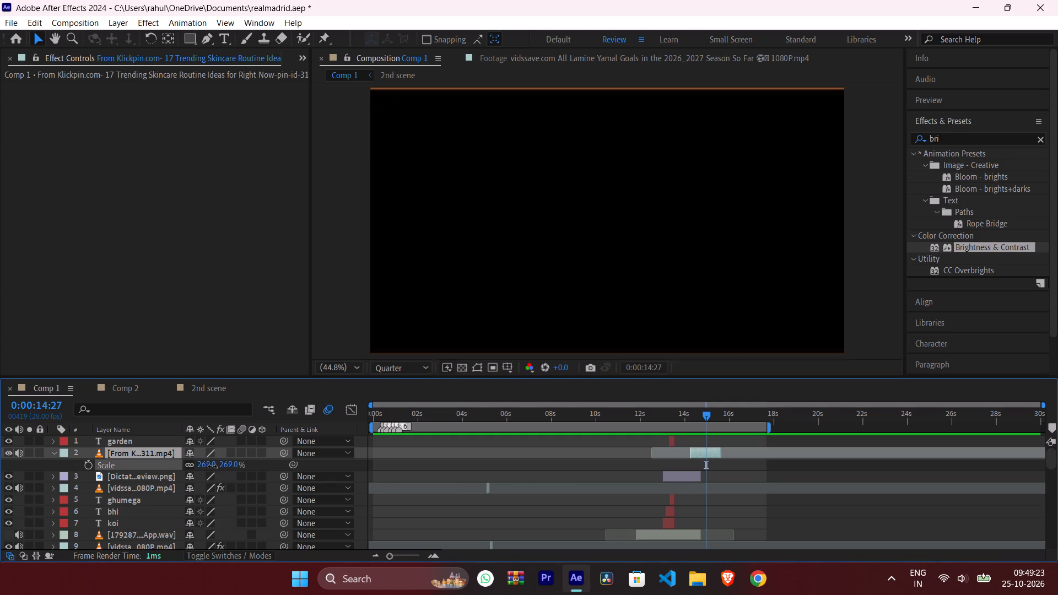
{"action": "left_click_drag", "start_coordinate": [212, 466], "coordinate": [213, 466]}
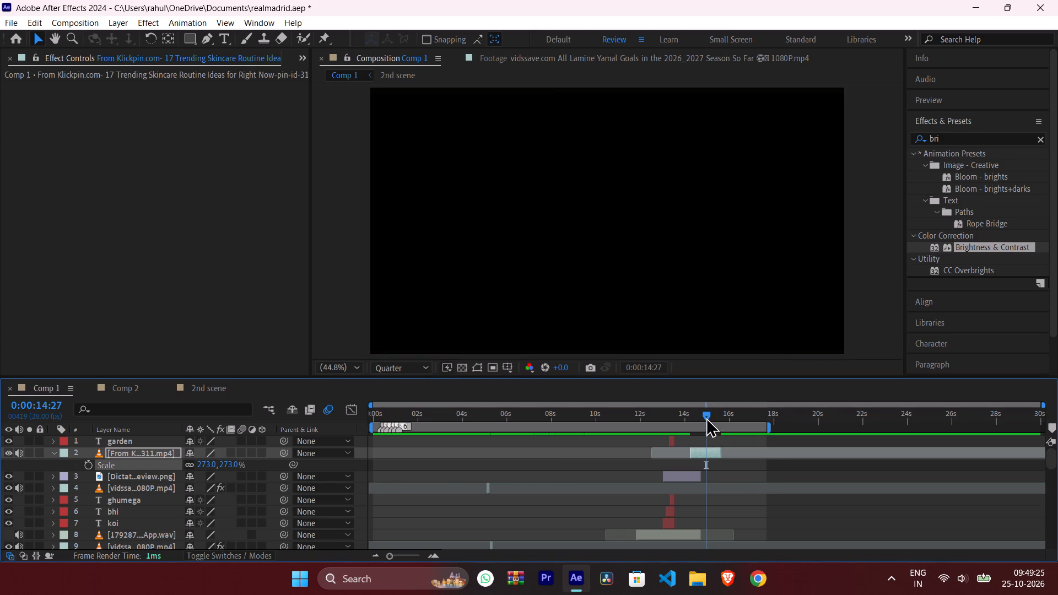
{"action": "left_click", "coordinate": [705, 416]}
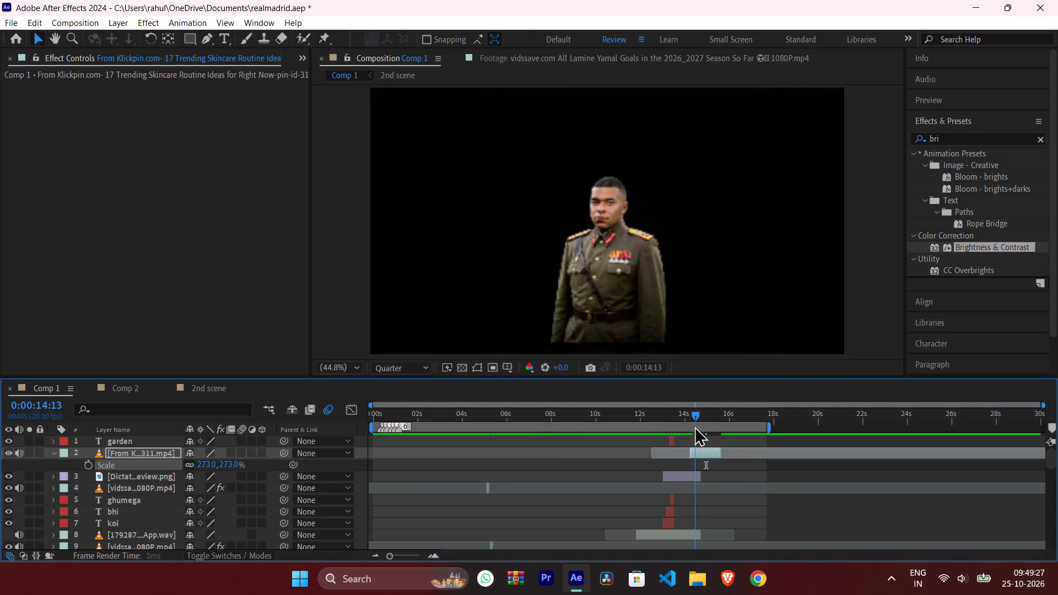
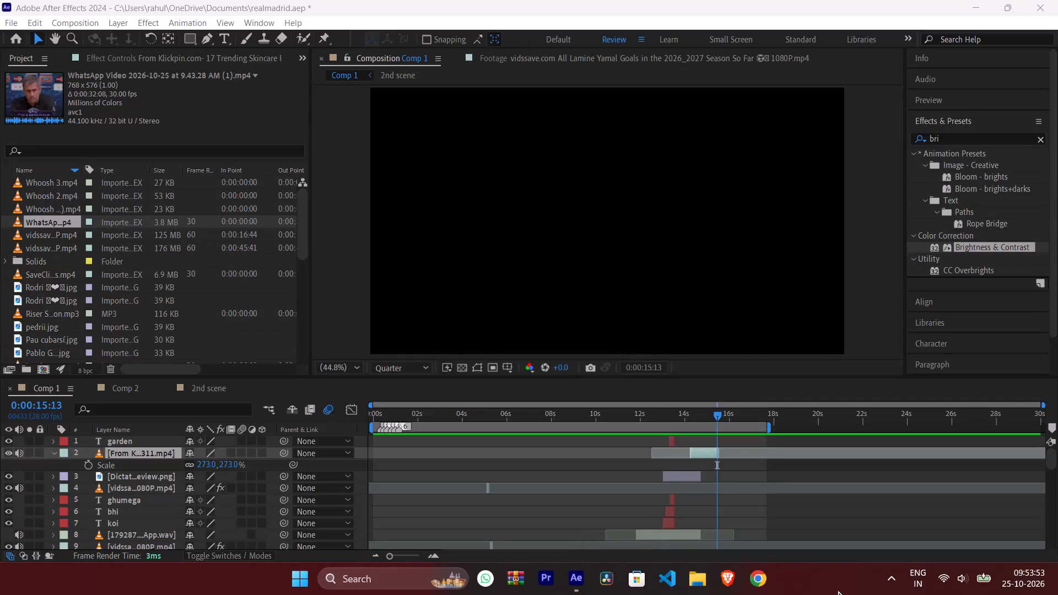
Switch to Chrome, open YouTube and search for "honorable song edit".
{"action": "double_click", "coordinate": [764, 578]}
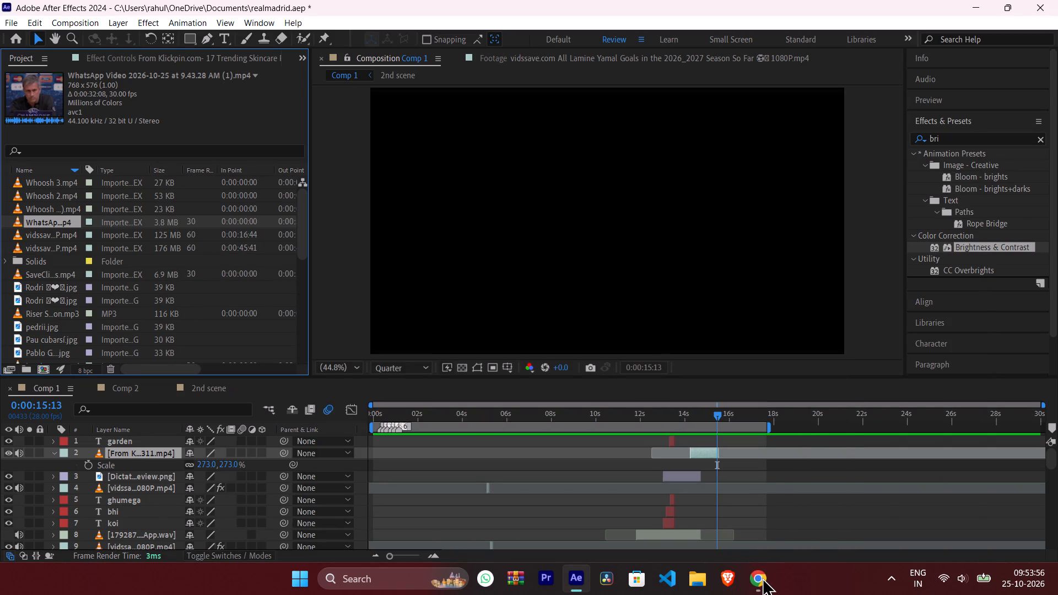
{"action": "left_click", "coordinate": [762, 577]}
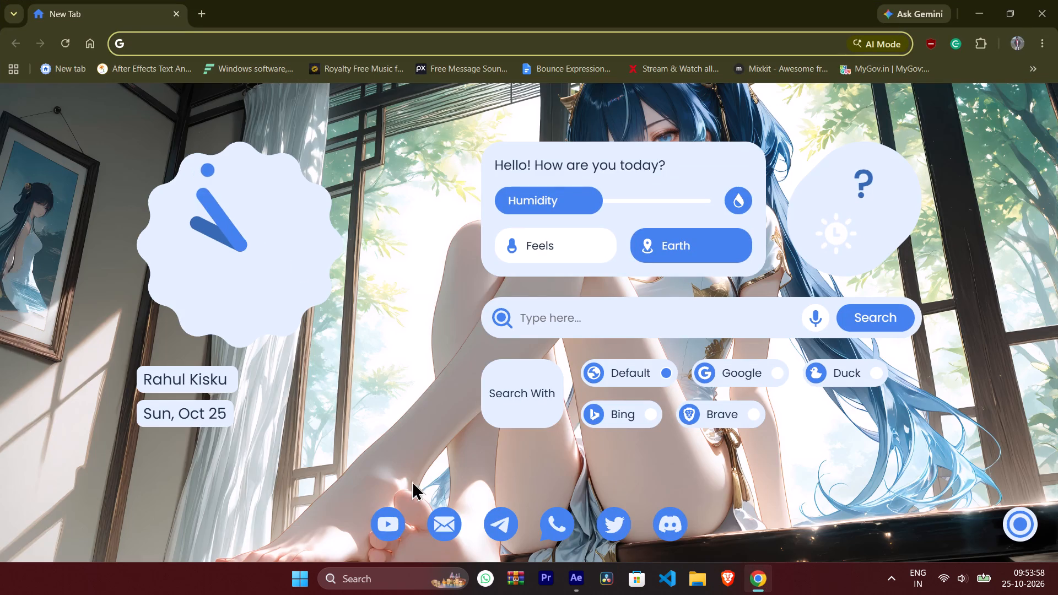
{"action": "left_click", "coordinate": [392, 517]}
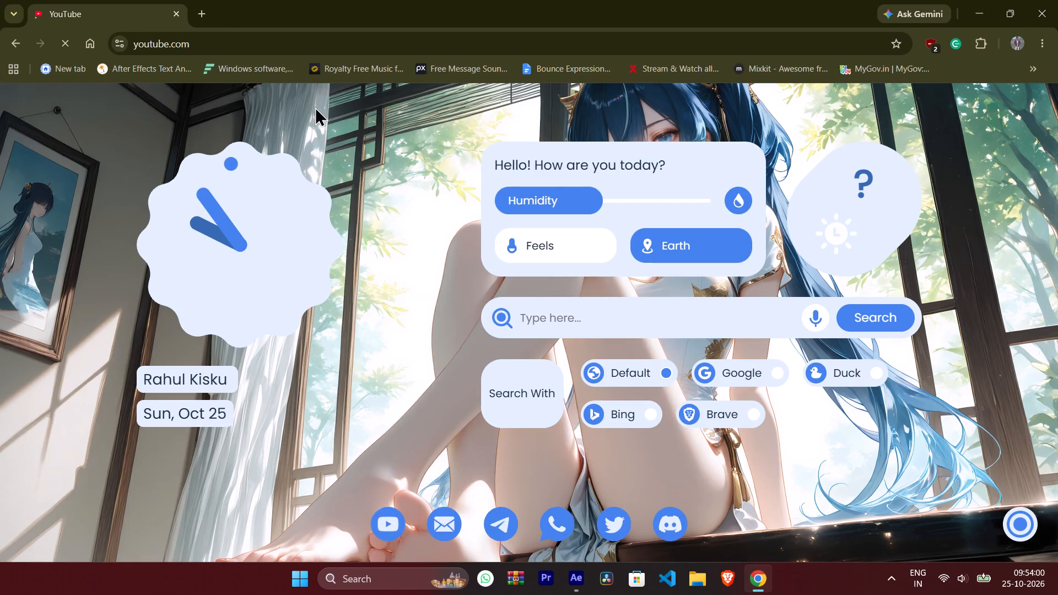
{"action": "left_click", "coordinate": [402, 101]}
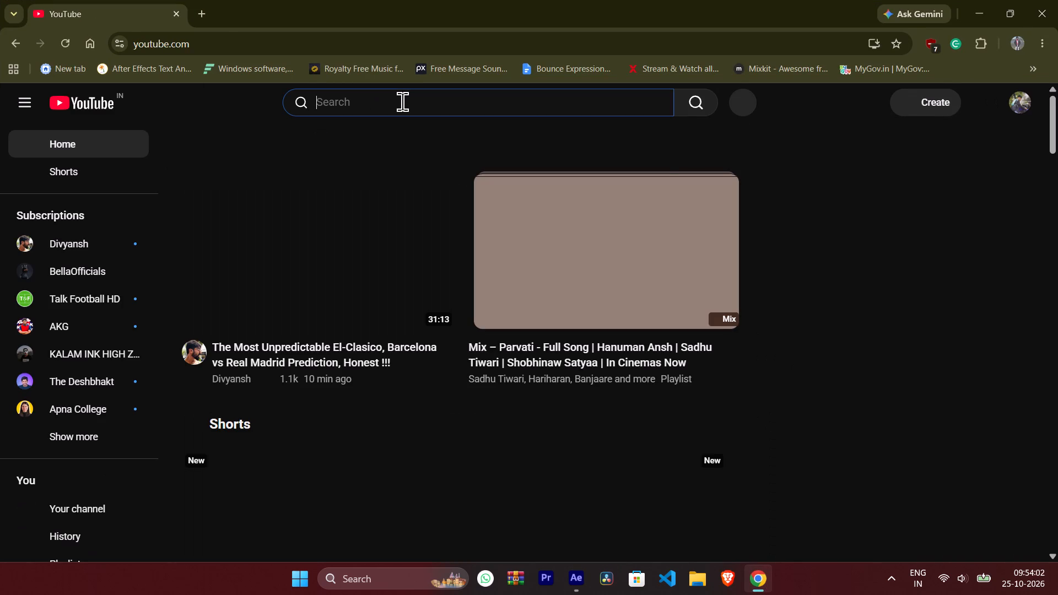
{"action": "type", "text": "hono"}
{"action": "type", "text": "ra"}
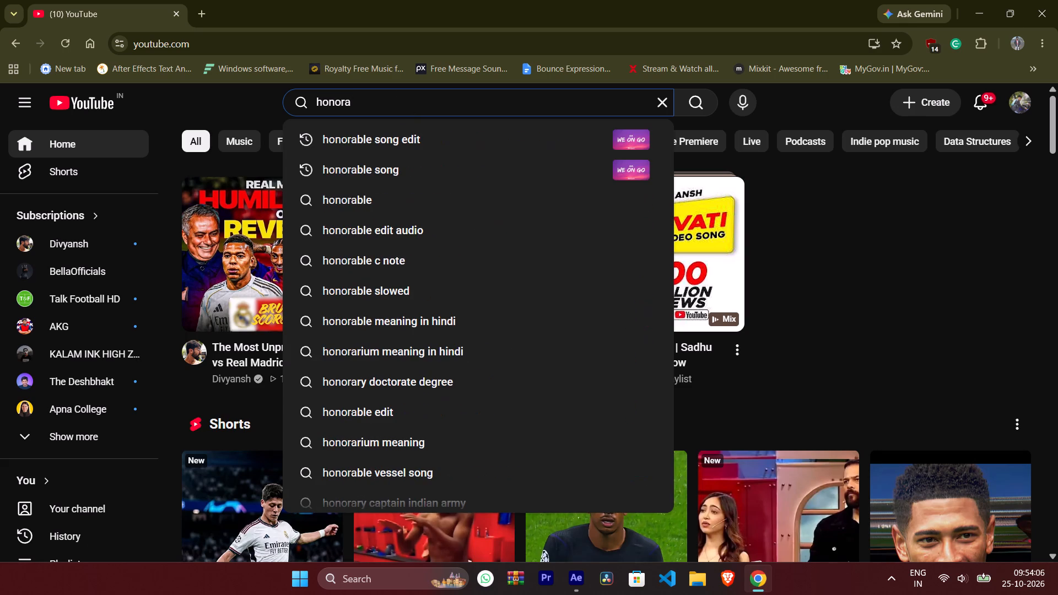
{"action": "key", "text": "Down"}
{"action": "key", "text": "Return"}
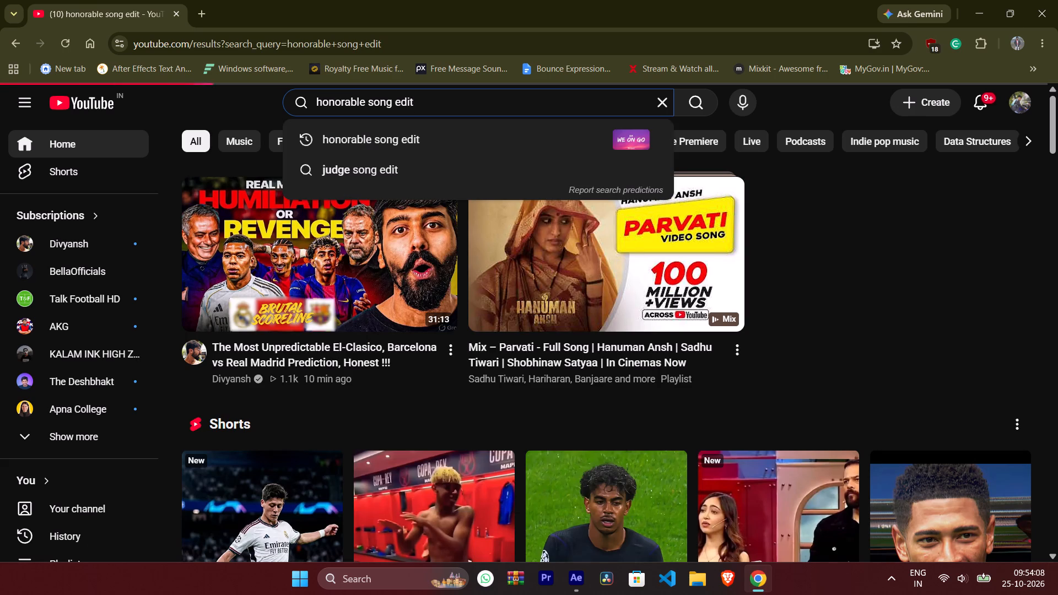
Sample the honorable edit Shorts and the Hal Jordan video from the results, then close the browser and return to After Effects.
{"action": "scroll", "coordinate": [457, 337], "scroll_direction": "down", "scroll_amount": 1}
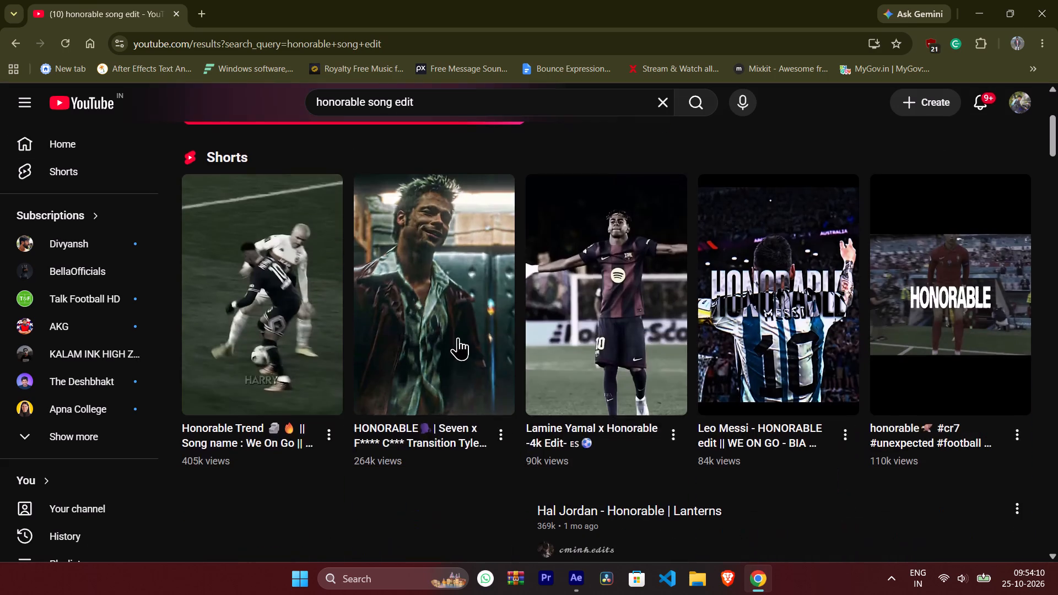
{"action": "left_click", "coordinate": [290, 316]}
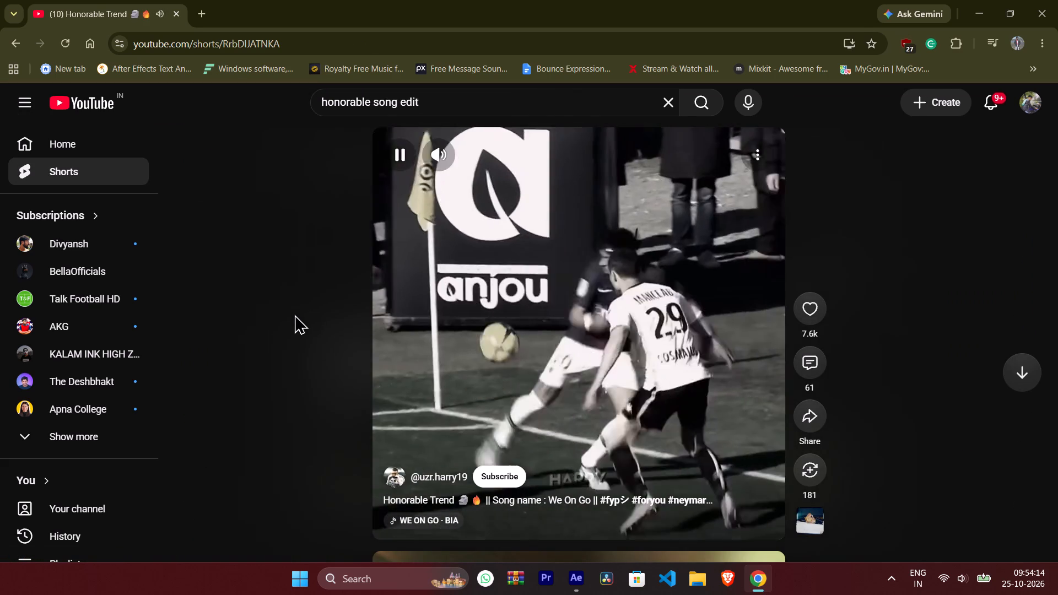
{"action": "left_click", "coordinate": [294, 314]}
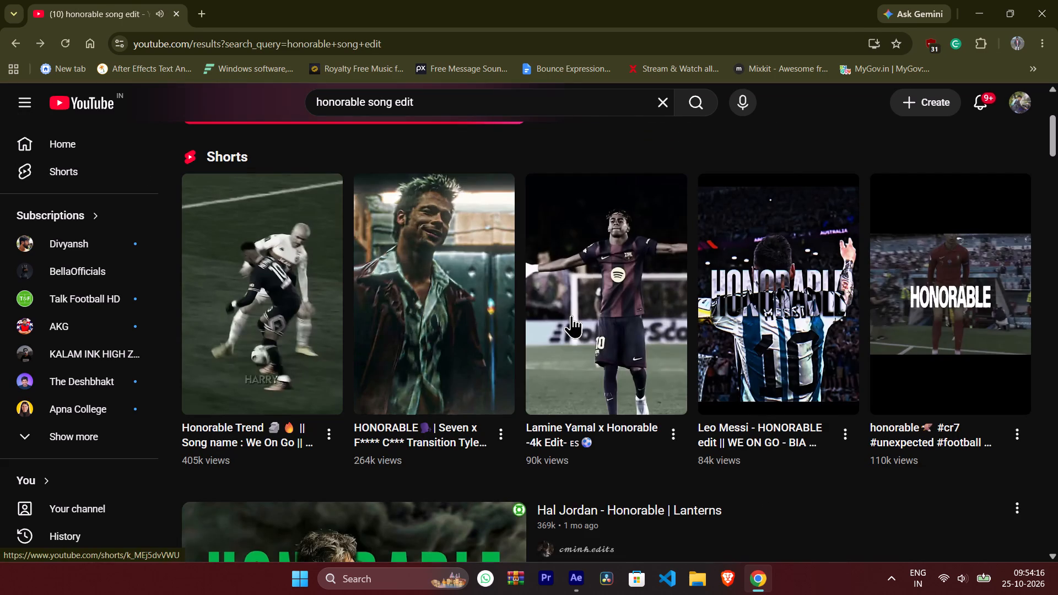
{"action": "left_click", "coordinate": [571, 315]}
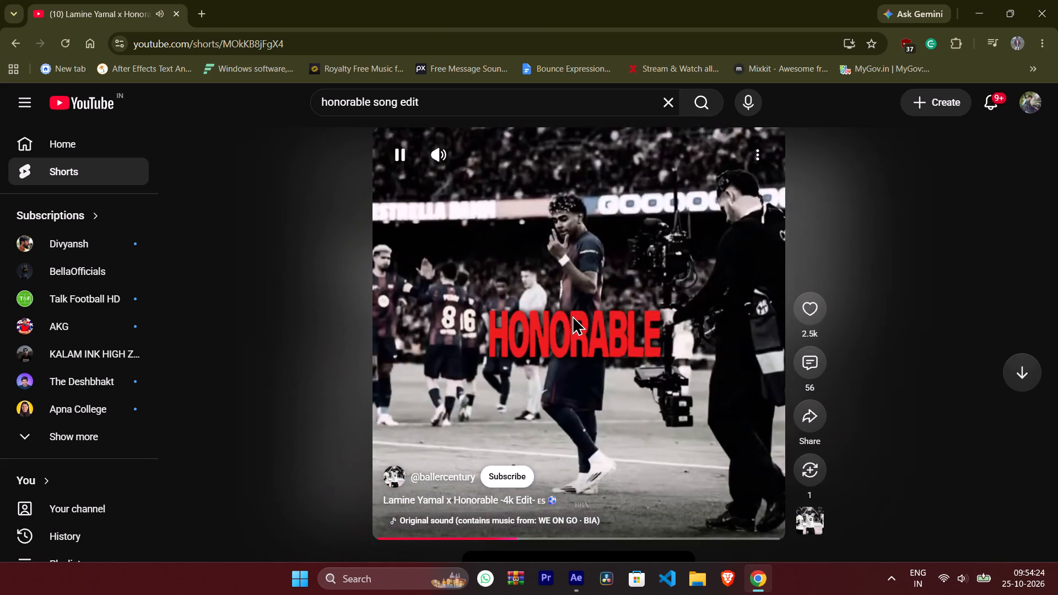
{"action": "left_click", "coordinate": [579, 318]}
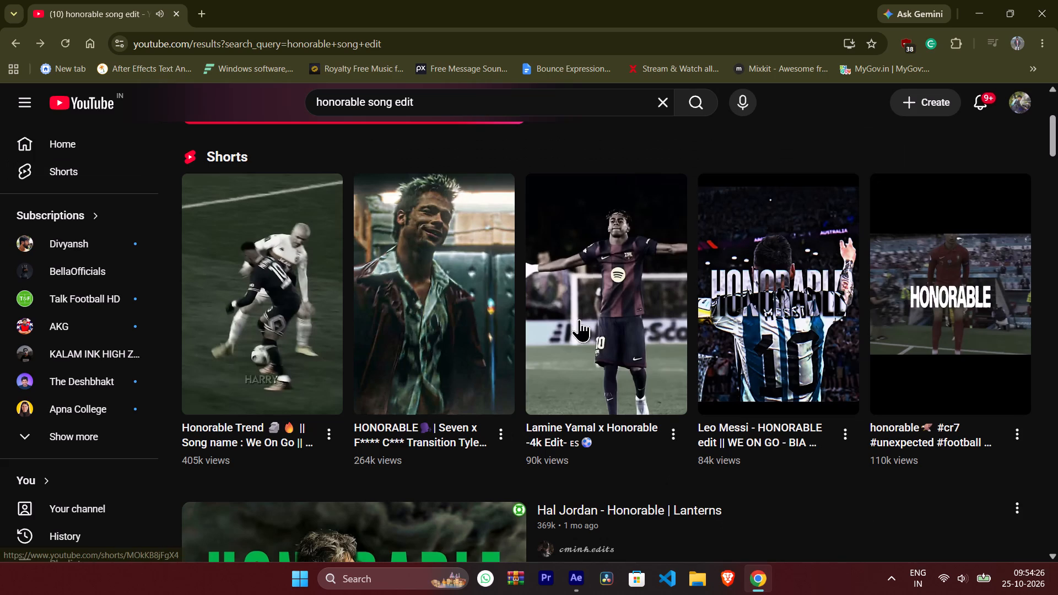
{"action": "left_click", "coordinate": [792, 311]}
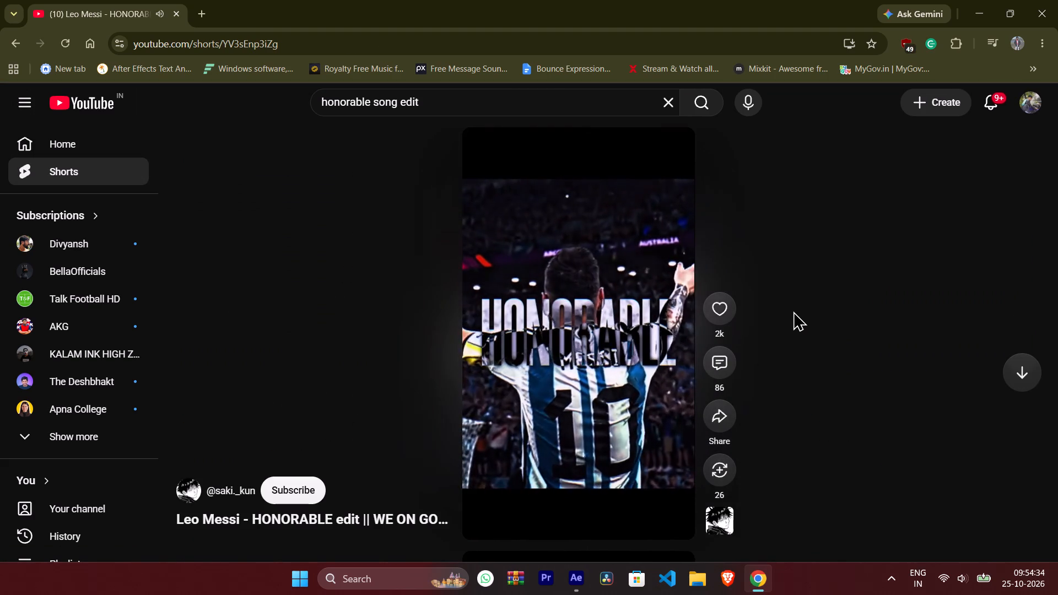
{"action": "left_click", "coordinate": [798, 310]}
{"action": "left_click", "coordinate": [910, 332]}
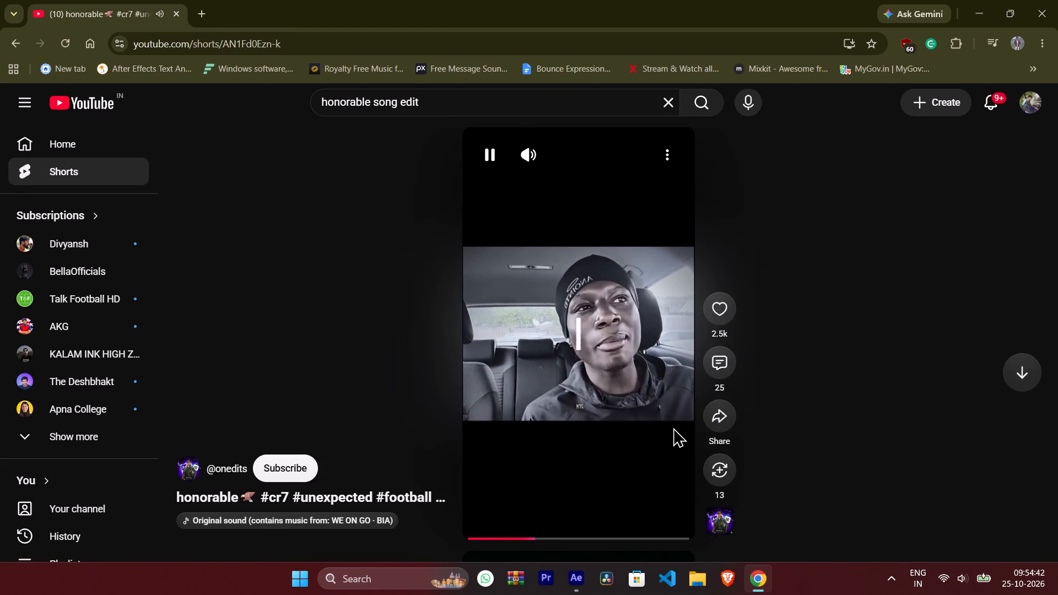
{"action": "left_click", "coordinate": [675, 426]}
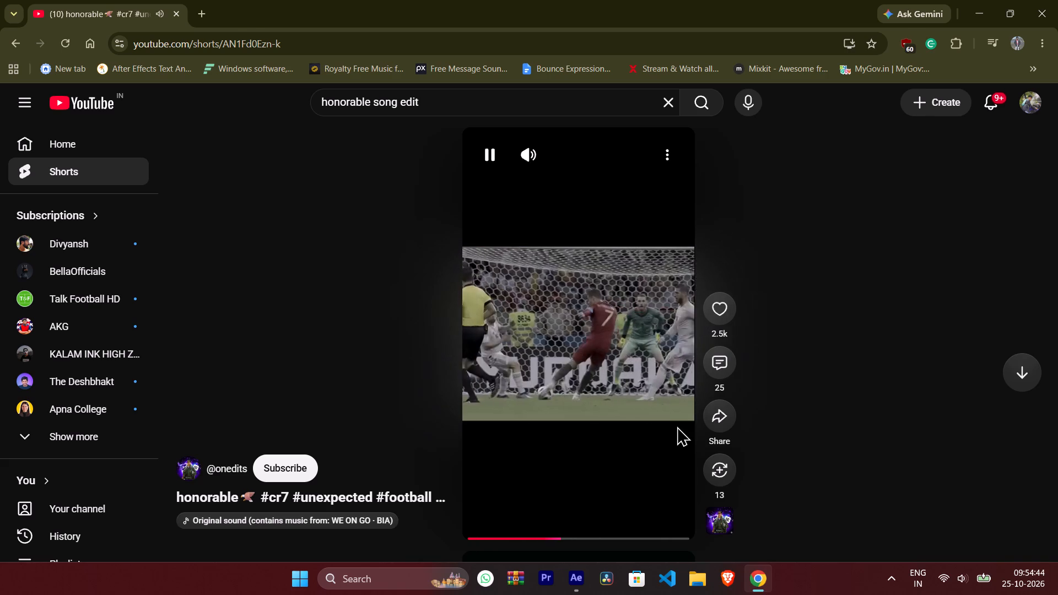
{"action": "scroll", "coordinate": [590, 422], "scroll_direction": "down", "scroll_amount": 2}
{"action": "scroll", "coordinate": [590, 422], "scroll_direction": "up", "scroll_amount": 1}
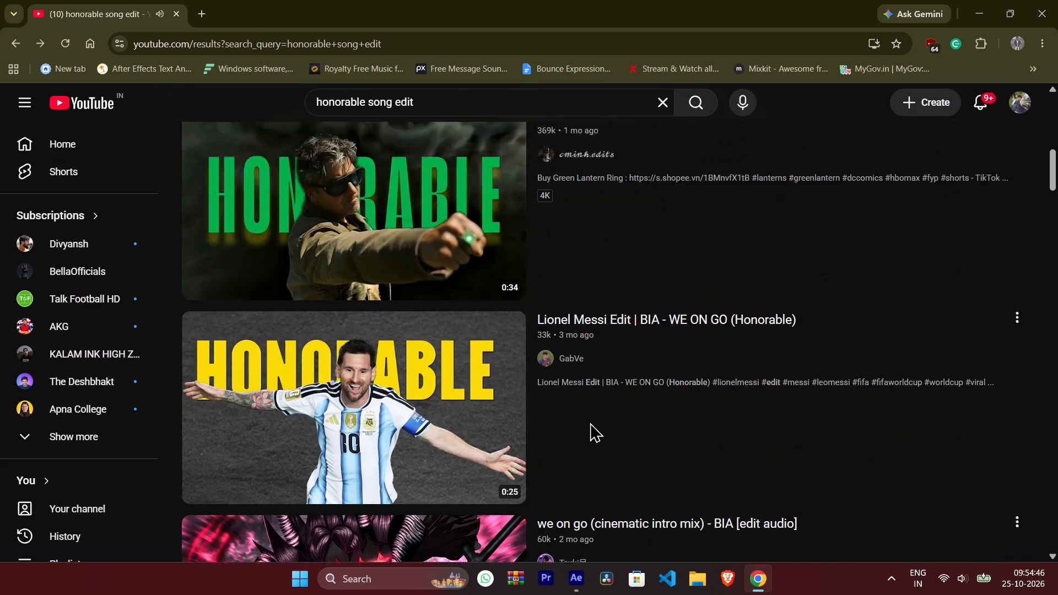
{"action": "left_click", "coordinate": [414, 422]}
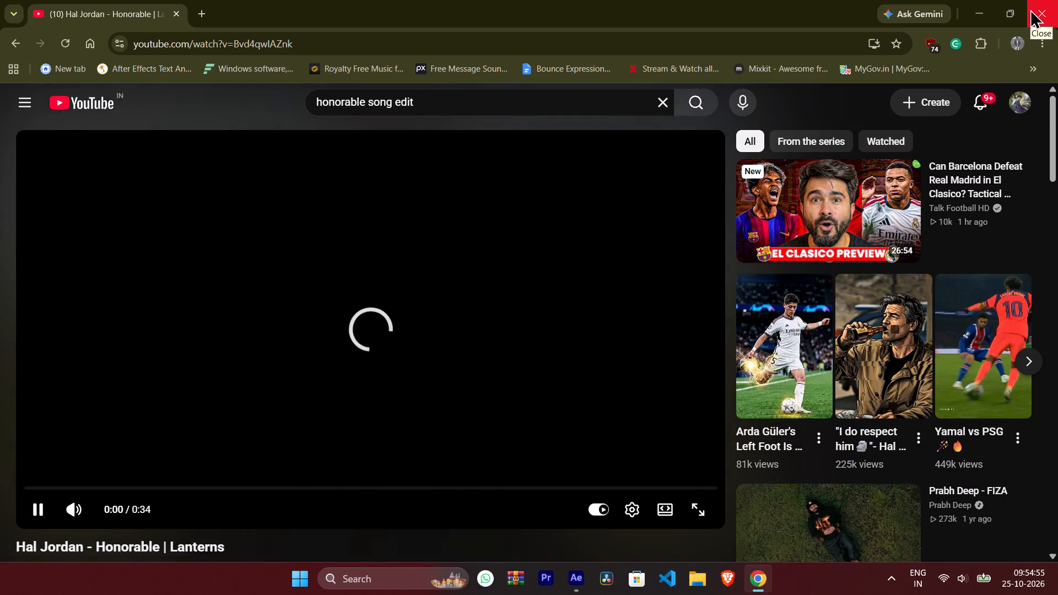
{"action": "left_click", "coordinate": [1030, 9]}
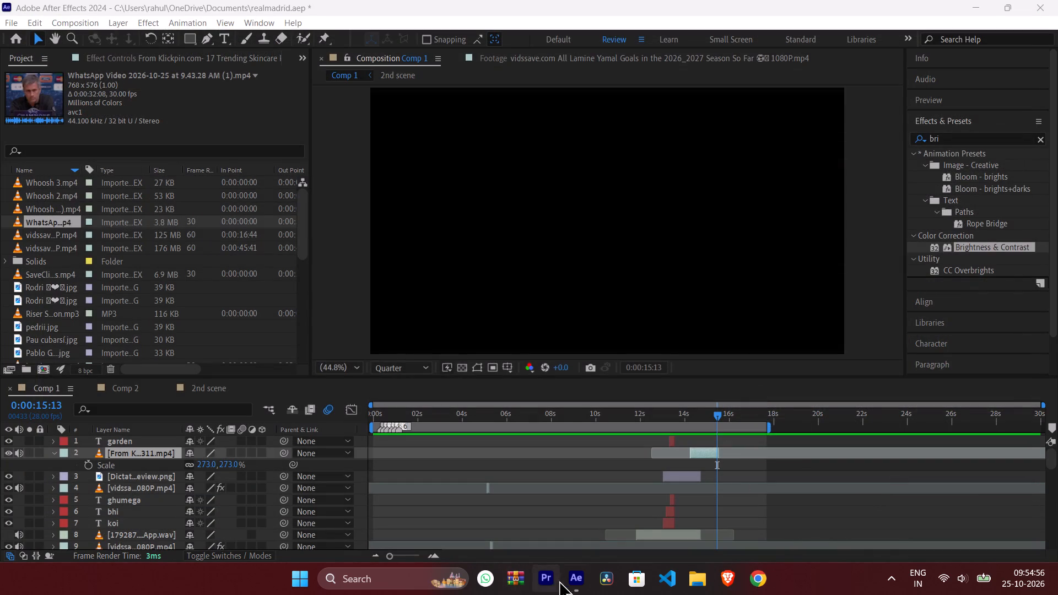
{"action": "left_click", "coordinate": [573, 581]}
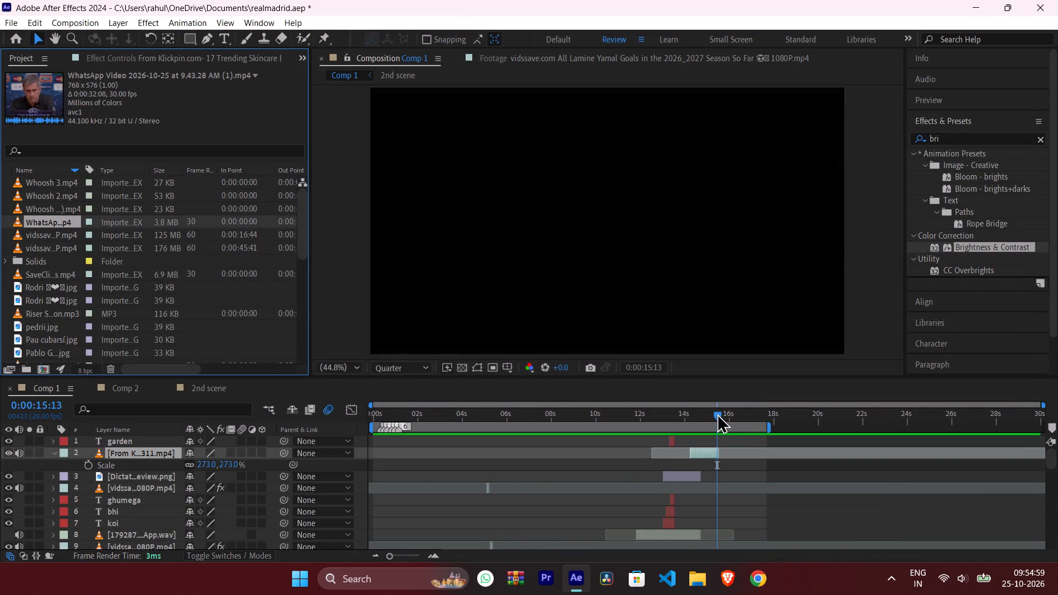
Preview Comp 1 from 0:00:10:10 to 0:00:15:22 and move the current time back to 0:00:14:25.
{"action": "left_click_drag", "start_coordinate": [717, 413], "coordinate": [604, 443]}
{"action": "key", "text": "space"}
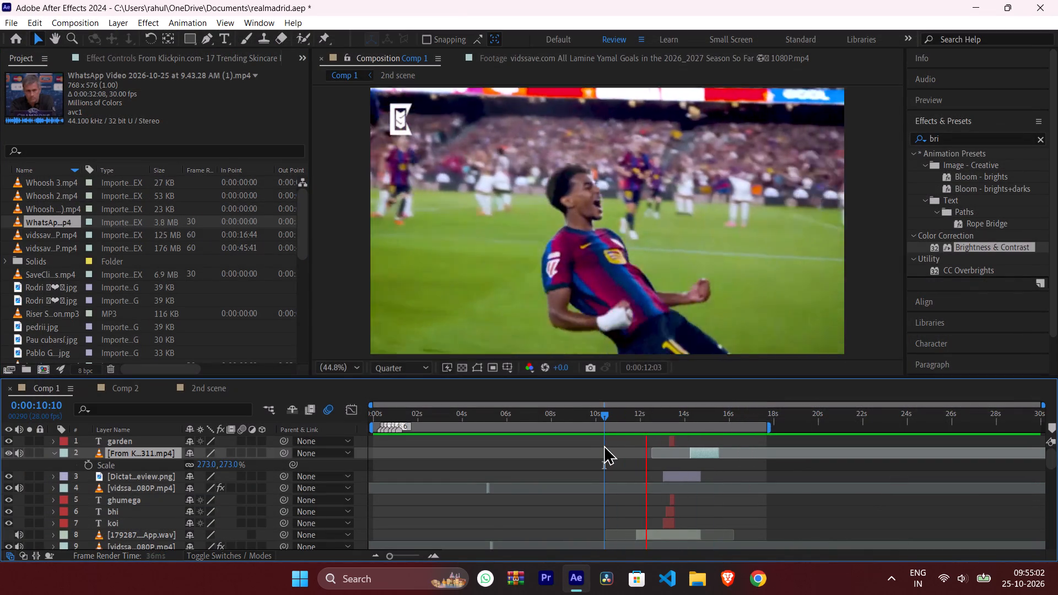
{"action": "key", "text": "space"}
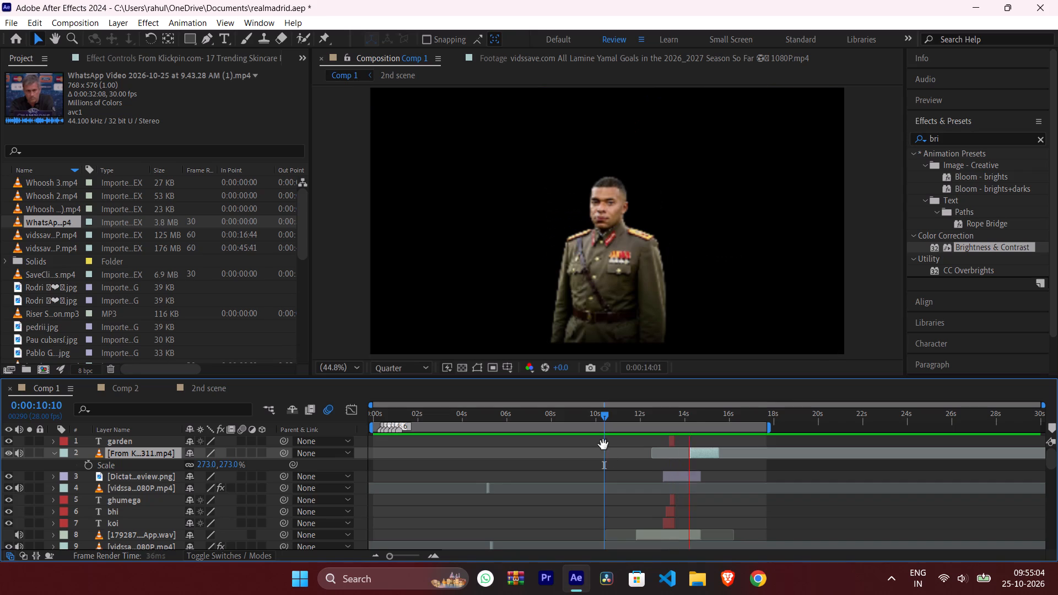
{"action": "key", "text": "space"}
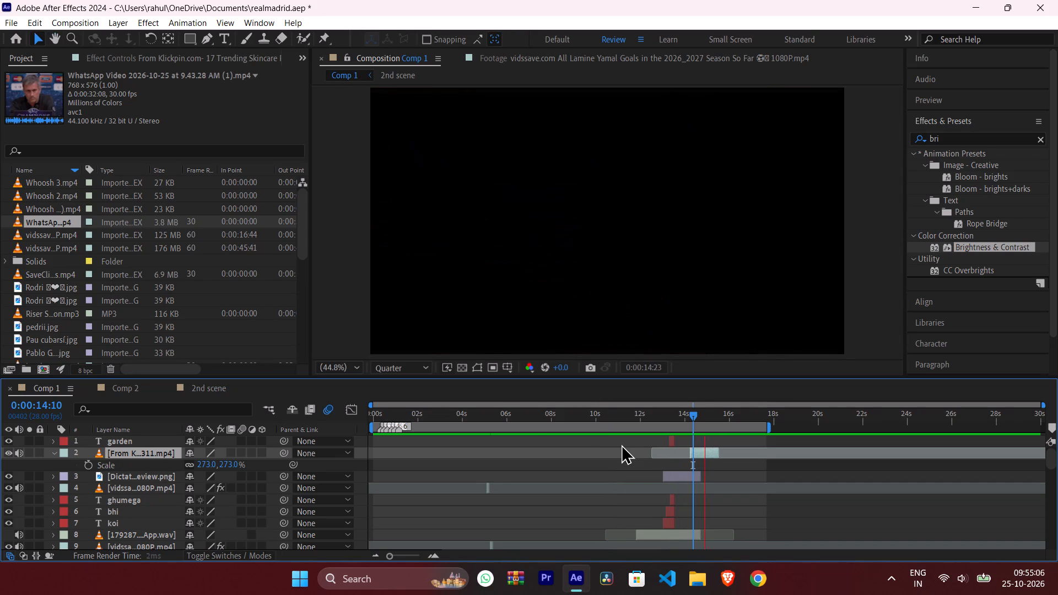
{"action": "key", "text": "space"}
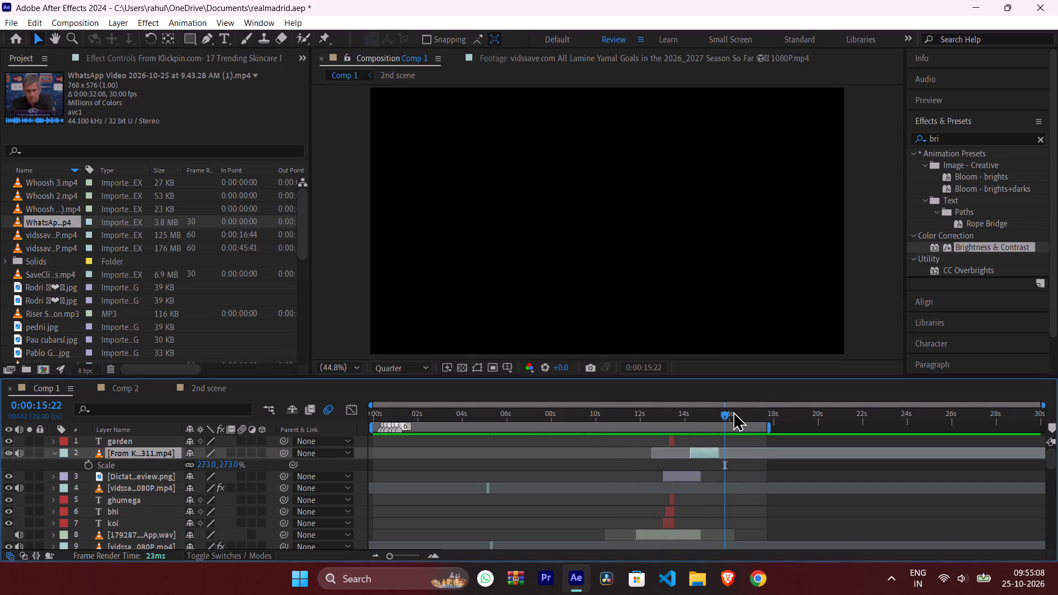
{"action": "left_click_drag", "start_coordinate": [723, 412], "coordinate": [703, 415]}
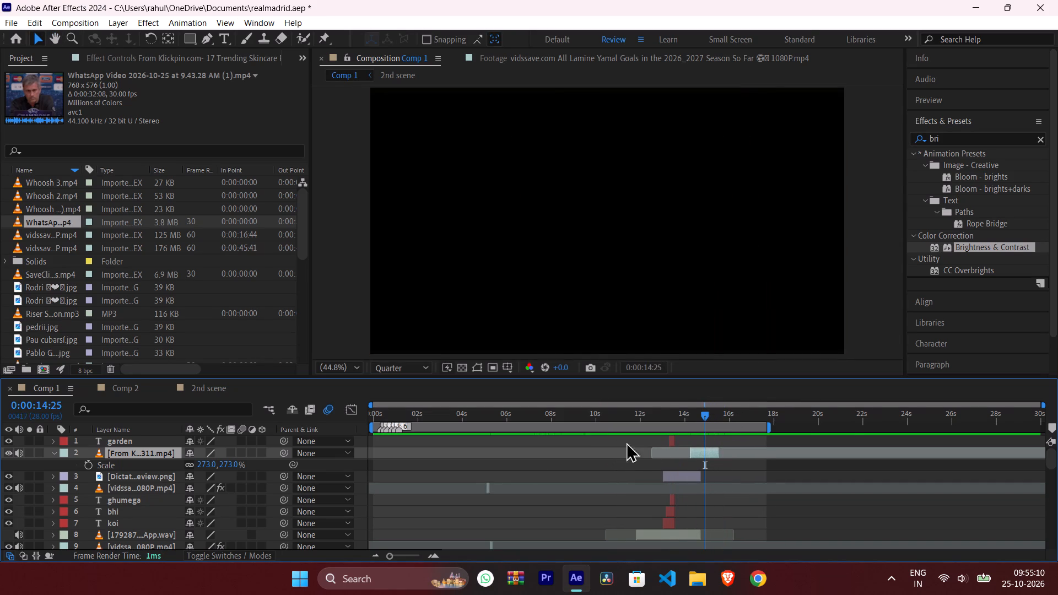
Add the WhatsApp Video clip from the project to Comp 1 as the top layer, starting at about 6 s.
{"action": "left_click", "coordinate": [38, 221]}
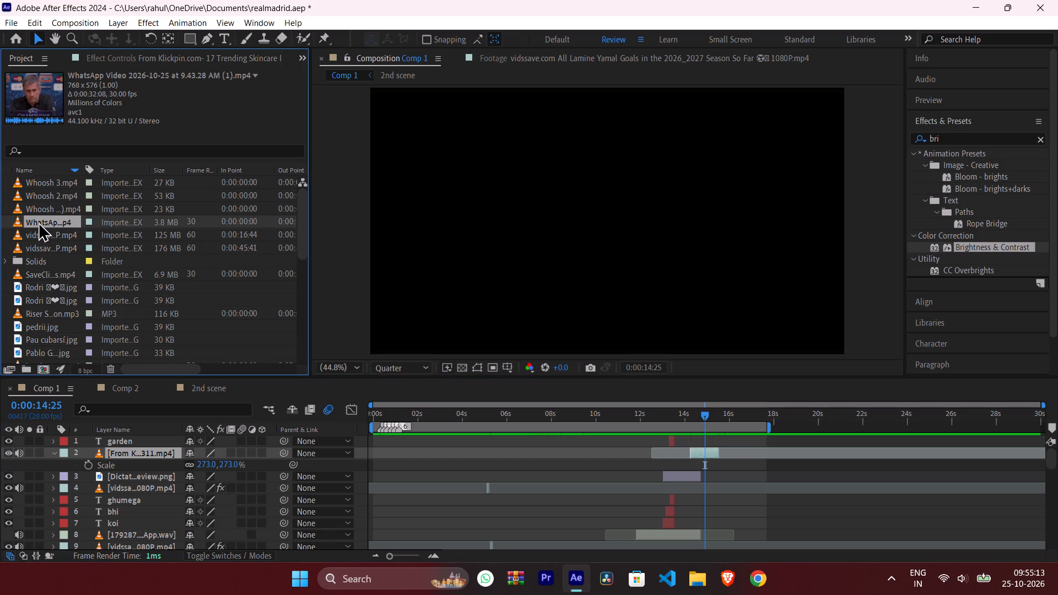
{"action": "left_click_drag", "start_coordinate": [38, 221], "coordinate": [505, 433]}
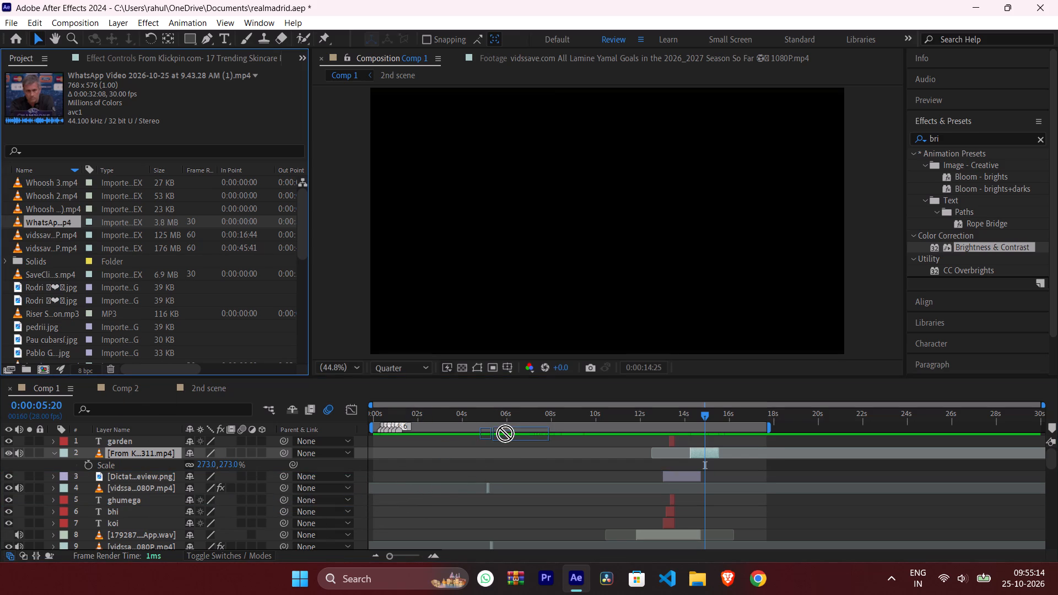
{"action": "left_click_drag", "start_coordinate": [505, 433], "coordinate": [510, 440]}
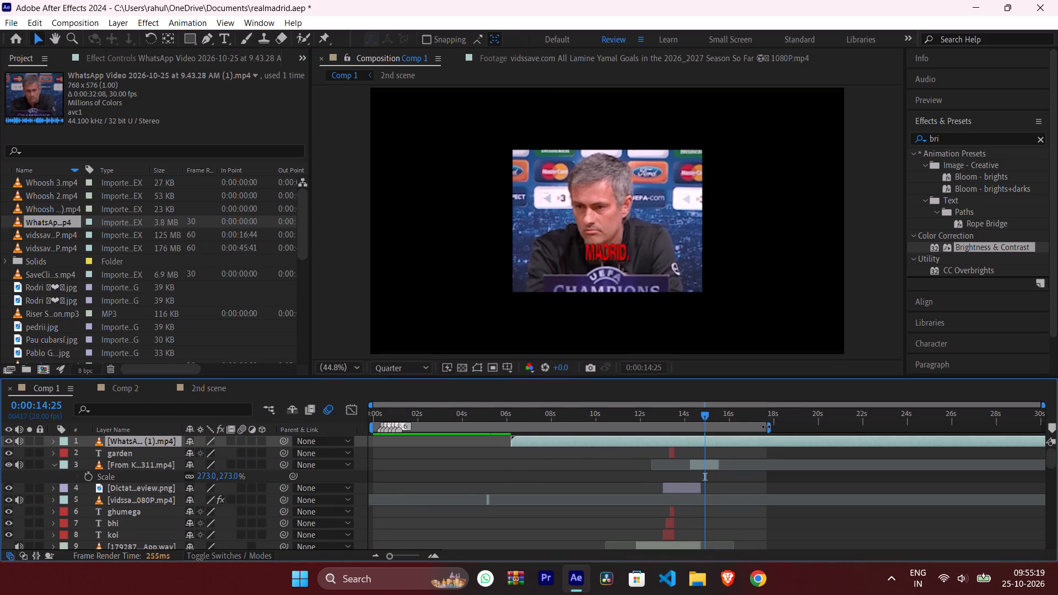
Extend Comp 1's work area end to the end of the composition.
{"action": "left_click_drag", "start_coordinate": [768, 426], "coordinate": [1057, 422]}
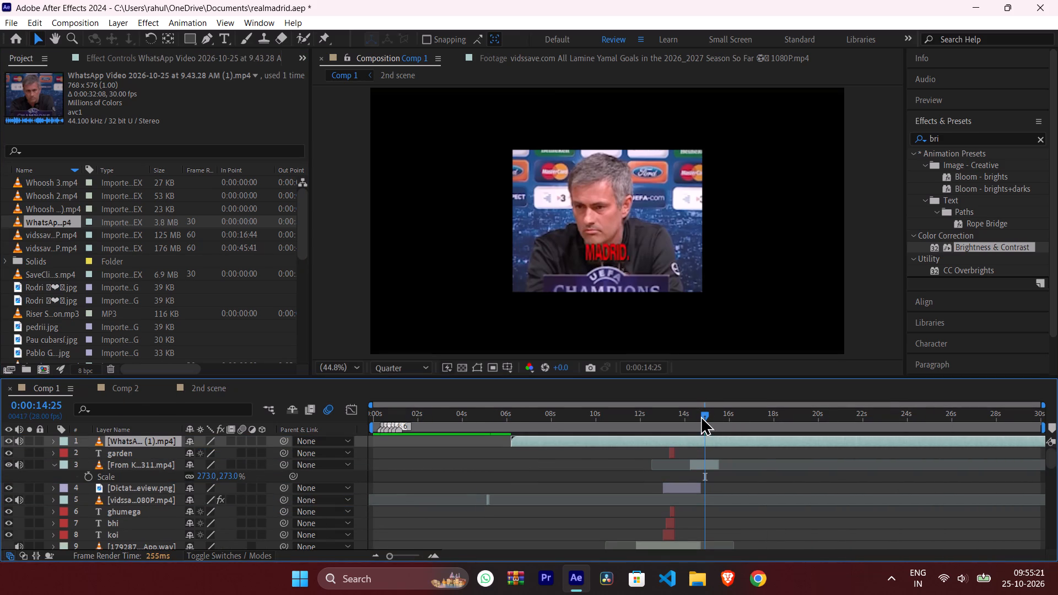
Review the WhatsApp Video layer's footage in Comp 1 from 0:00:06:00 to 0:00:18:03, playing it from 0:00:16:14.
{"action": "left_click_drag", "start_coordinate": [700, 413], "coordinate": [508, 443]}
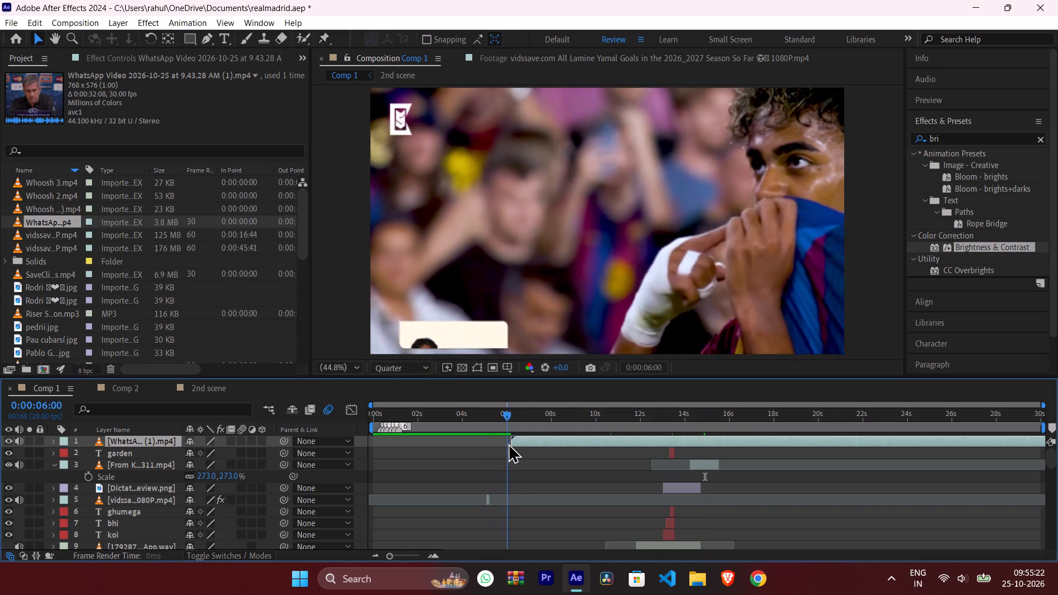
{"action": "left_click_drag", "start_coordinate": [508, 443], "coordinate": [582, 443]}
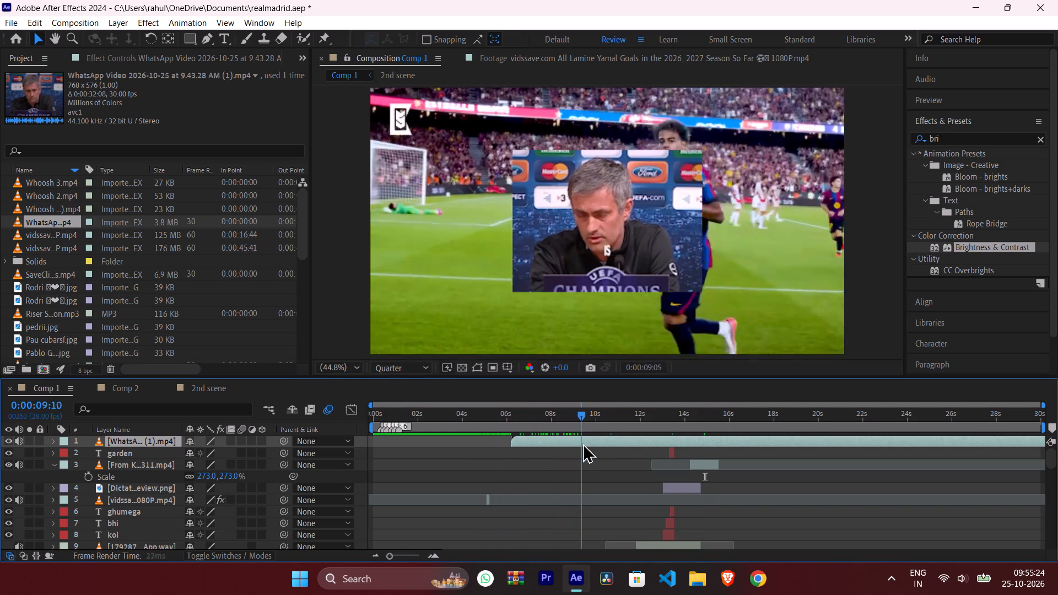
{"action": "left_click_drag", "start_coordinate": [582, 443], "coordinate": [634, 443]}
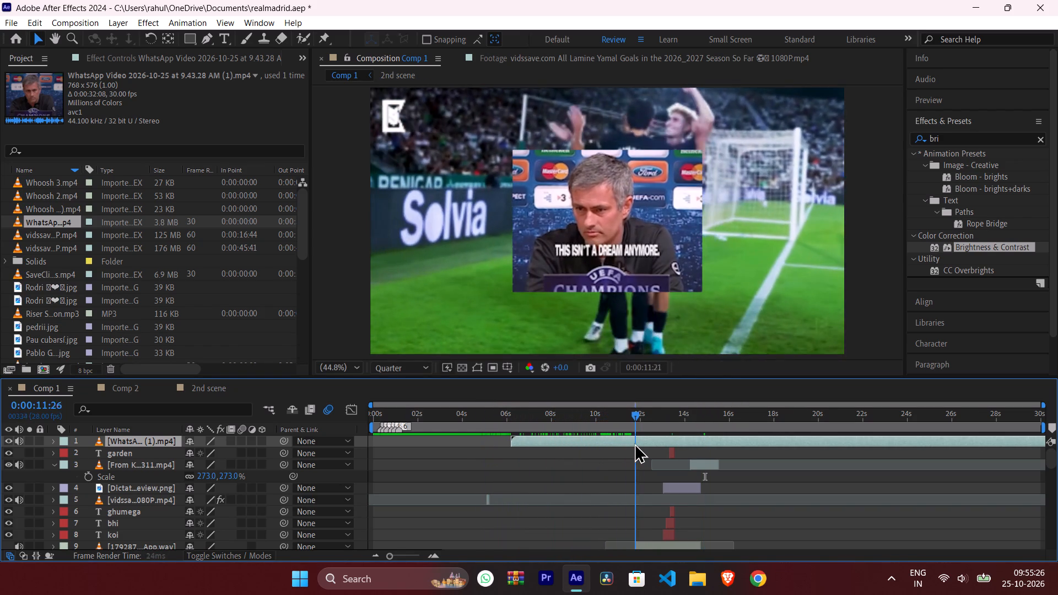
{"action": "left_click_drag", "start_coordinate": [634, 443], "coordinate": [675, 443]}
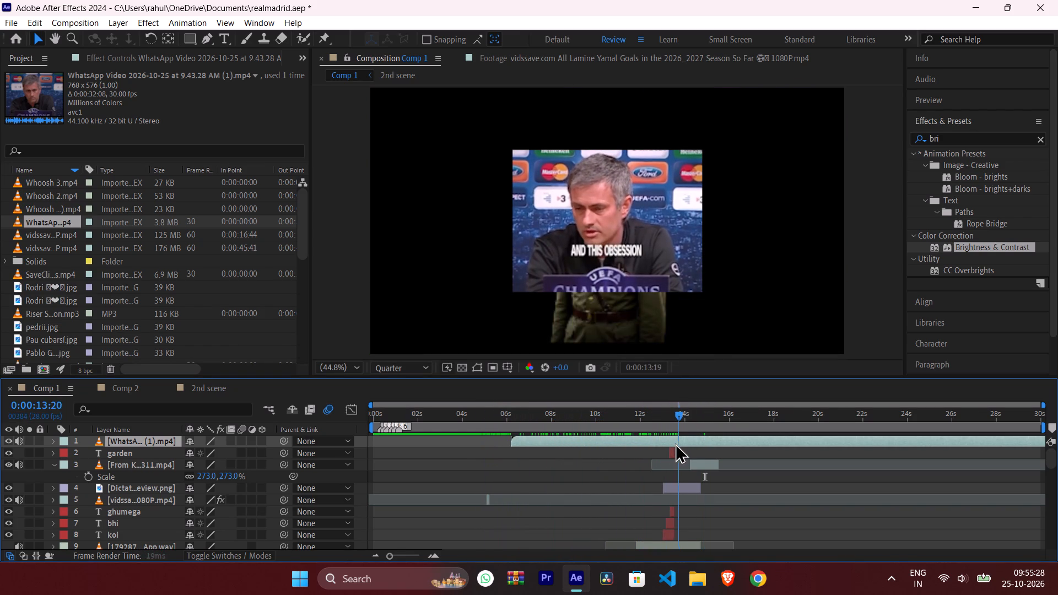
{"action": "left_click_drag", "start_coordinate": [675, 443], "coordinate": [710, 442]}
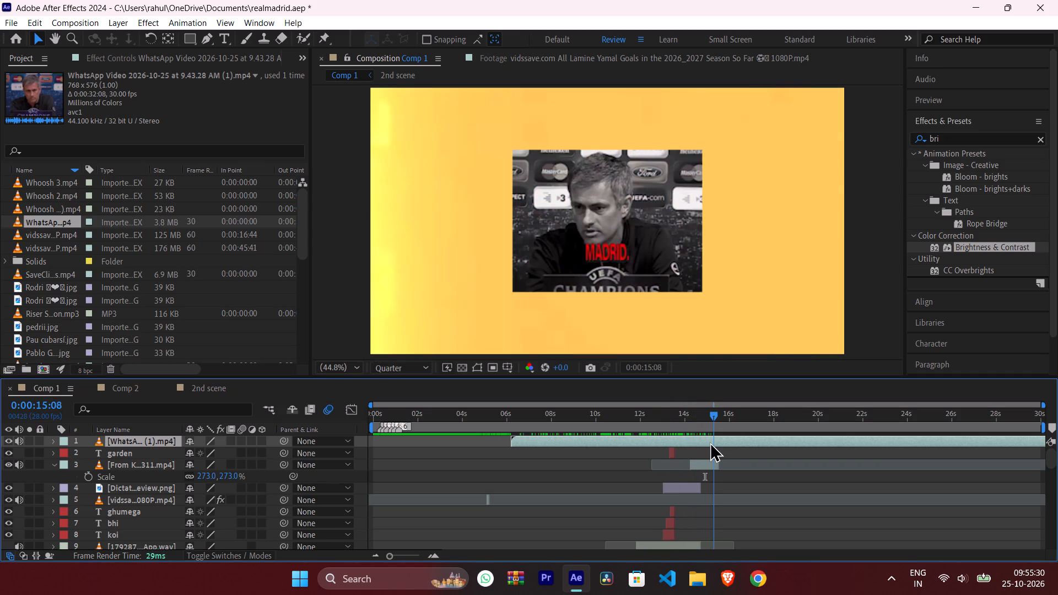
{"action": "left_click_drag", "start_coordinate": [710, 442], "coordinate": [736, 442]}
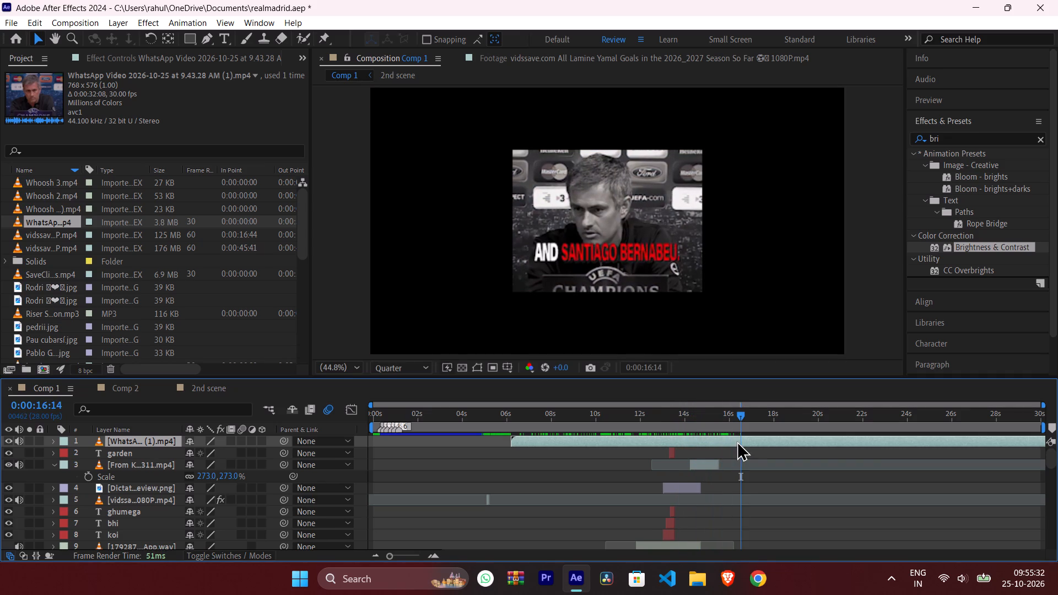
{"action": "left_click", "coordinate": [732, 437]}
{"action": "key", "text": "space"}
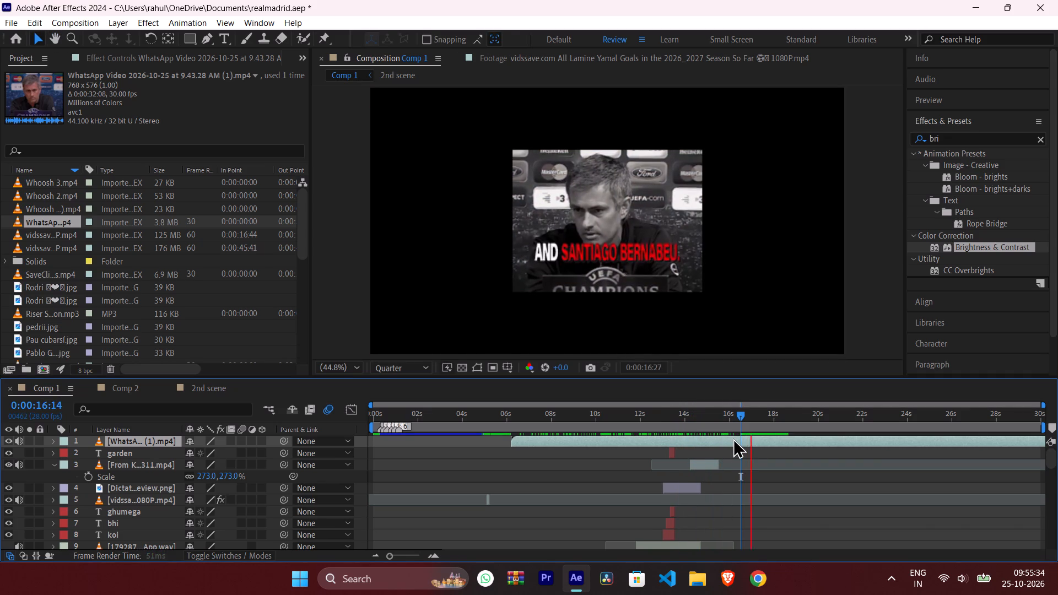
{"action": "key", "text": "space"}
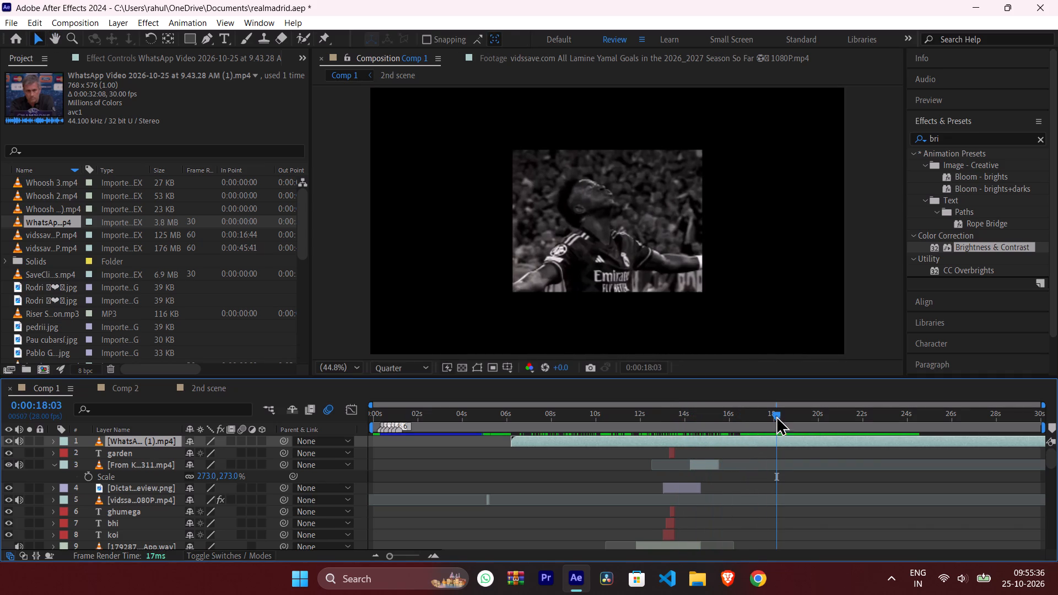
Split the WhatsApp Video layer at 0:00:17:11 and delete the part before the cut.
{"action": "left_click_drag", "start_coordinate": [776, 410], "coordinate": [760, 413]}
{"action": "left_click", "coordinate": [741, 436]}
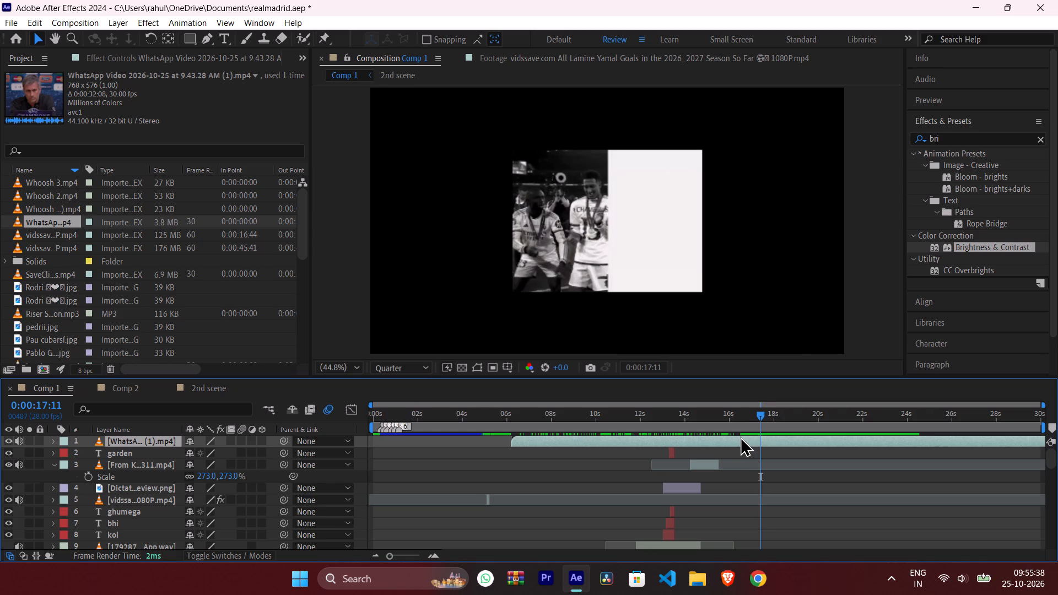
{"action": "key", "text": "ctrl+shift+d"}
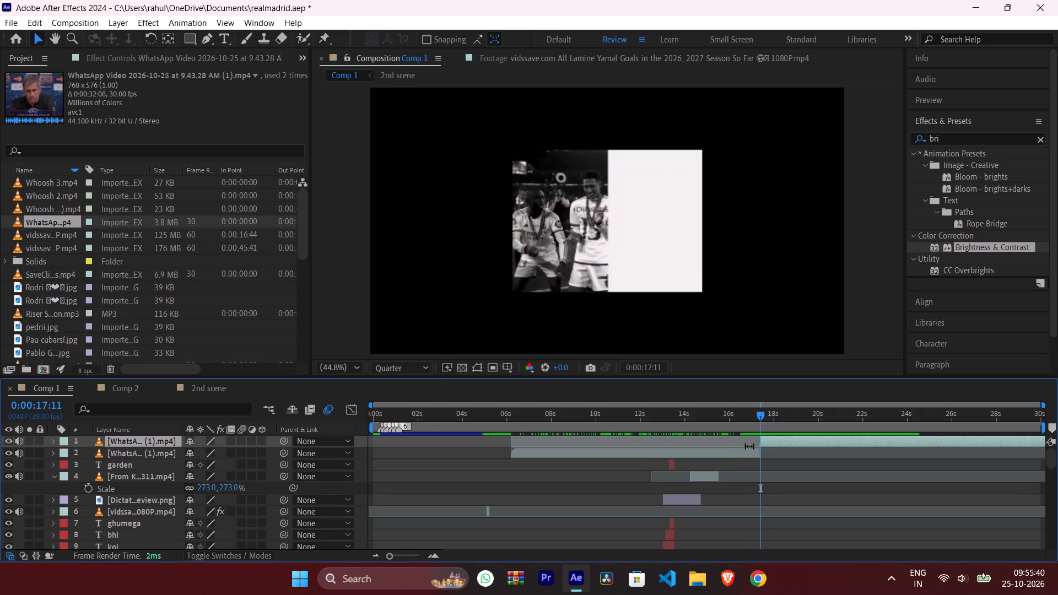
{"action": "left_click", "coordinate": [740, 450]}
{"action": "key", "text": "Delete"}
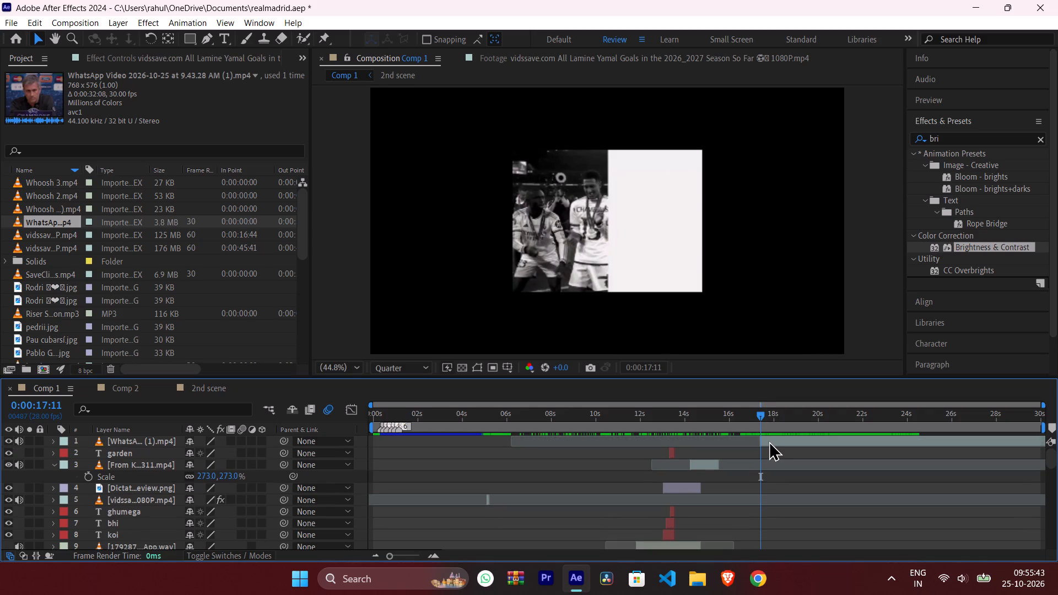
Move the trimmed WhatsApp Video layer earlier in Comp 1 so it starts at about 13.6 s.
{"action": "left_click_drag", "start_coordinate": [774, 439], "coordinate": [696, 451]}
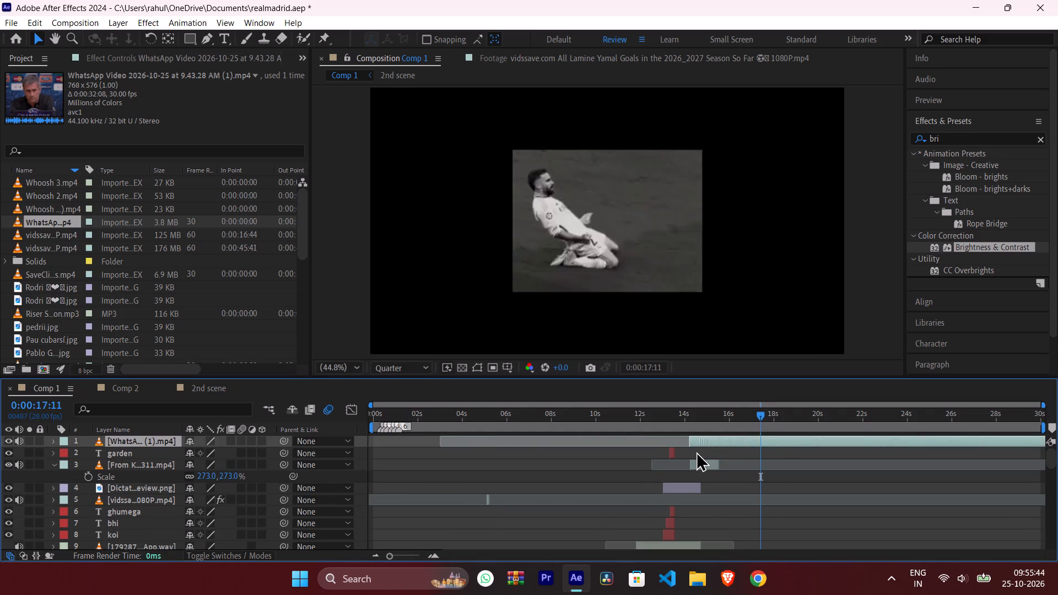
{"action": "left_click_drag", "start_coordinate": [696, 451], "coordinate": [678, 451]}
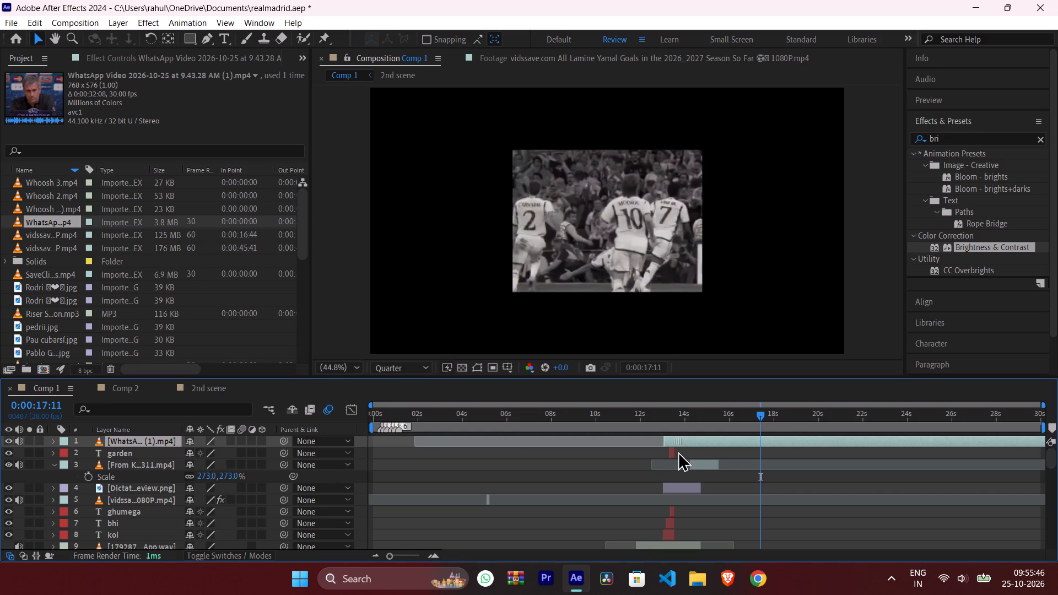
{"action": "left_click_drag", "start_coordinate": [678, 451], "coordinate": [689, 453]}
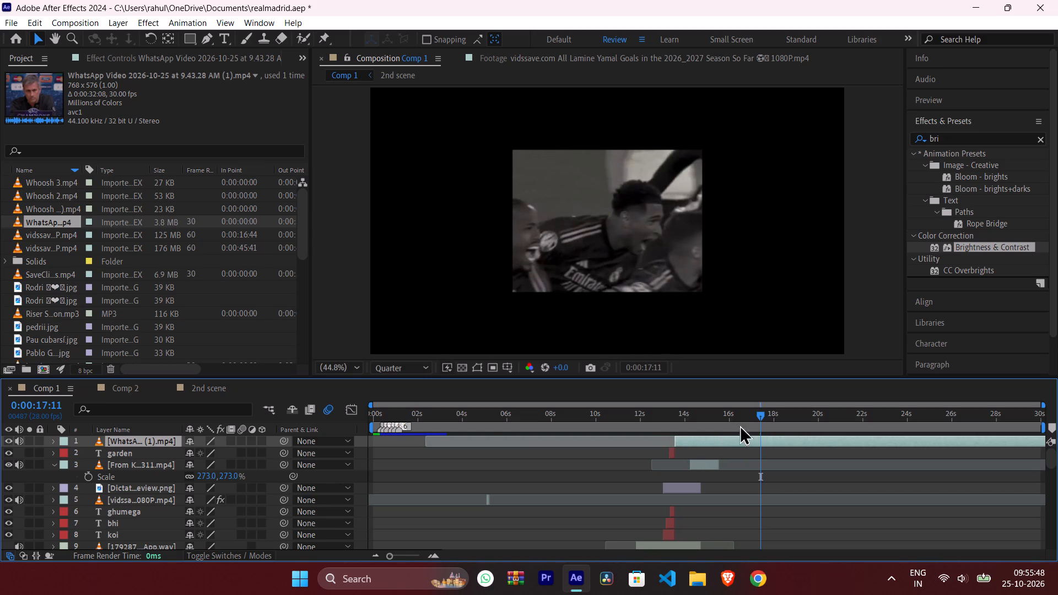
Preview Comp 1 from the beginning and stop at 0:00:14:10.
{"action": "left_click_drag", "start_coordinate": [760, 413], "coordinate": [372, 441]}
{"action": "key", "text": "space"}
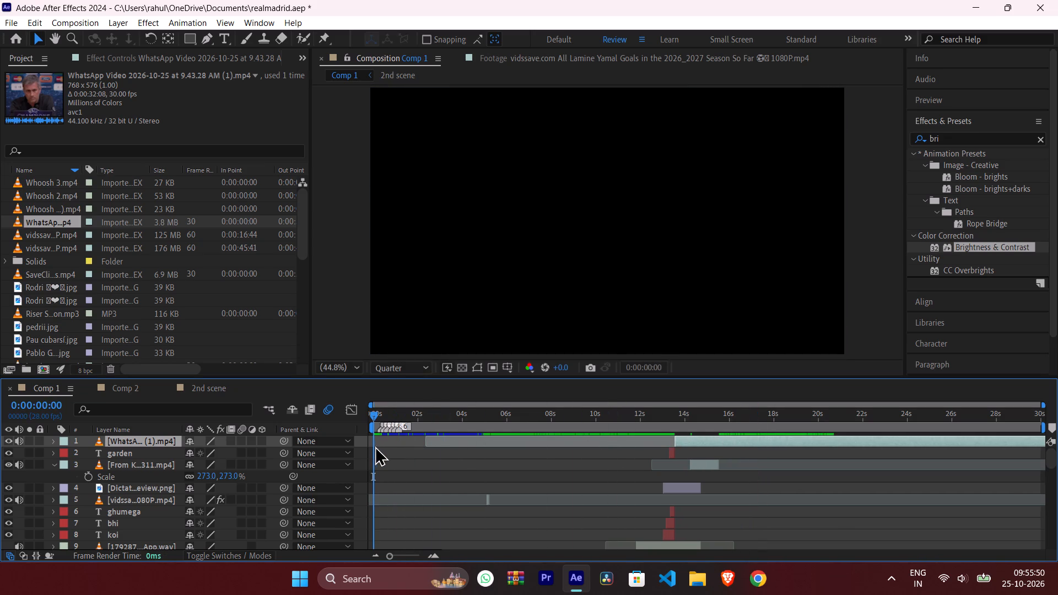
{"action": "key", "text": "space"}
{"action": "key", "text": "space"}
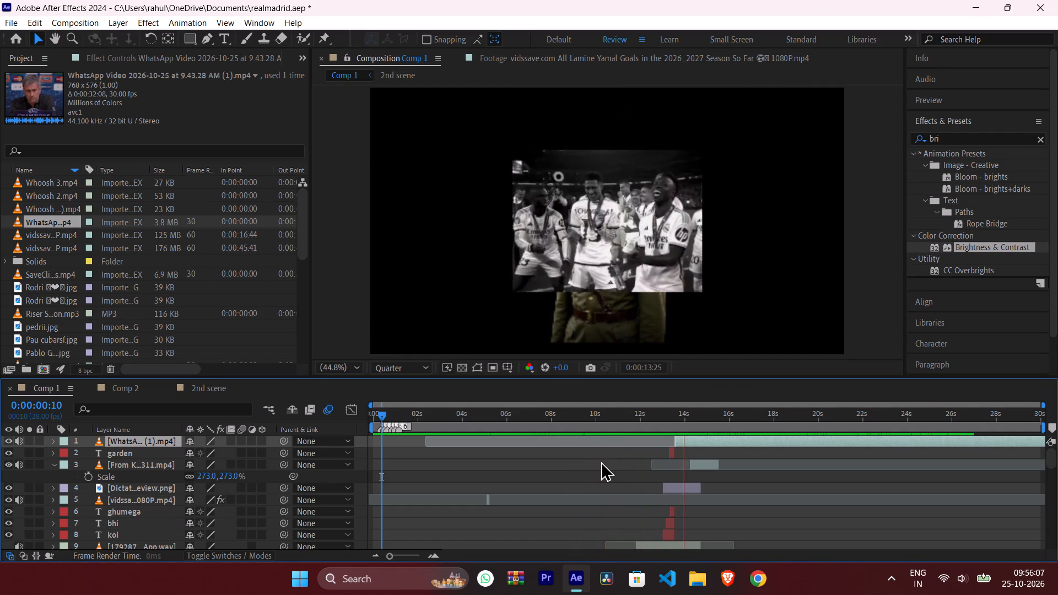
{"action": "key", "text": "space"}
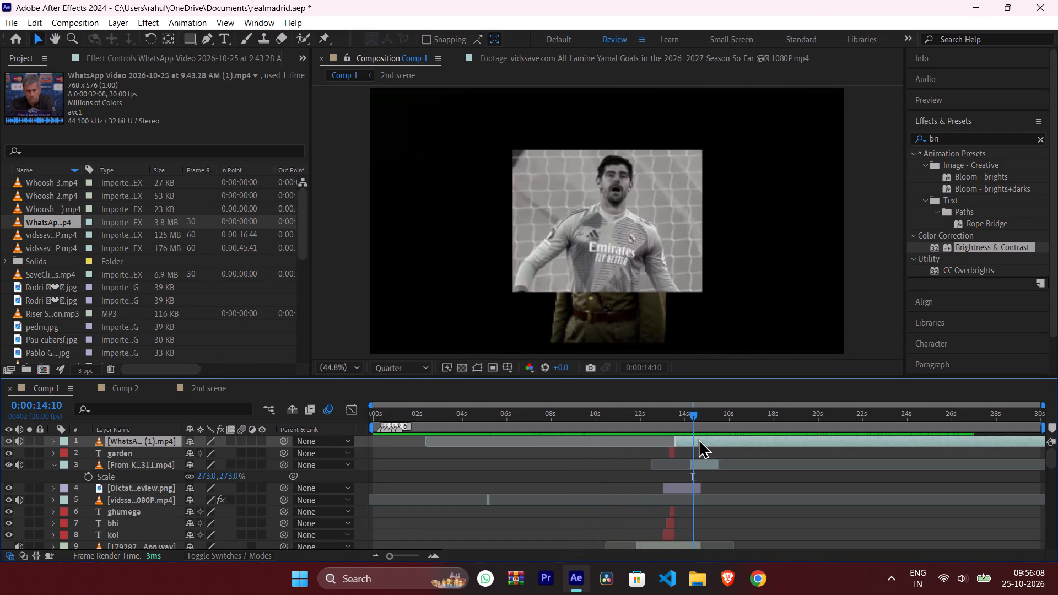
Shift the WhatsApp Video layer further back to start at about 12.5 s, checking its timing with playback from 0:00:13:01.
{"action": "left_click_drag", "start_coordinate": [698, 437], "coordinate": [689, 437]}
{"action": "left_click_drag", "start_coordinate": [692, 410], "coordinate": [663, 418]}
{"action": "key", "text": "space"}
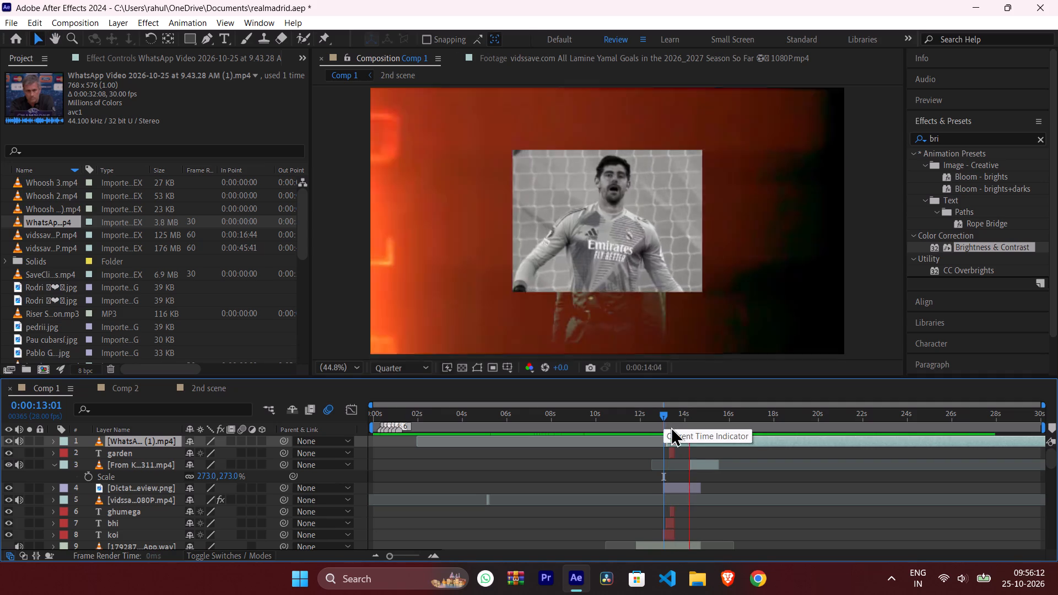
{"action": "left_click_drag", "start_coordinate": [688, 440], "coordinate": [672, 440]}
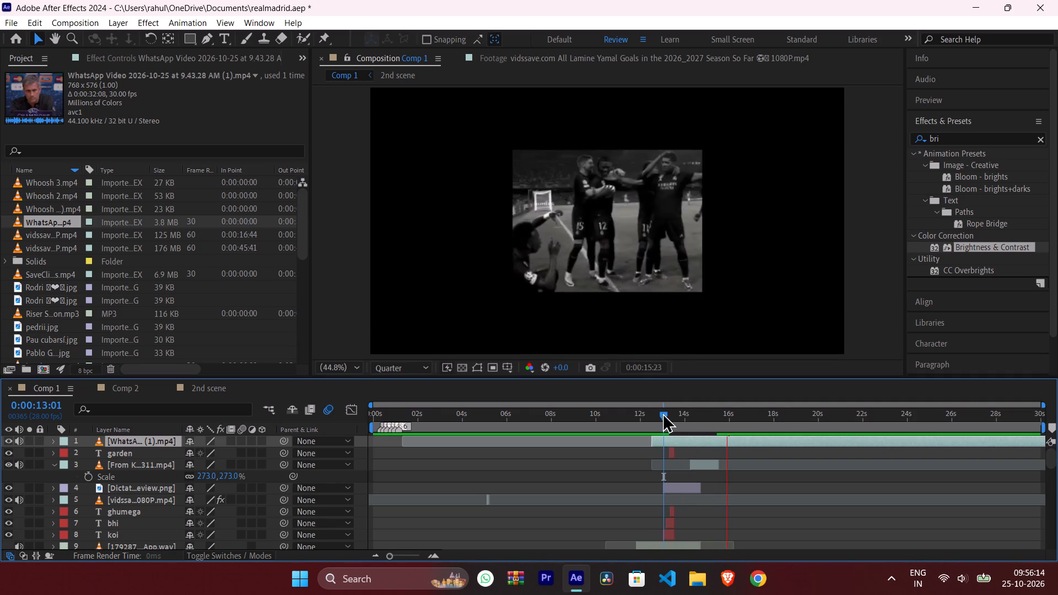
Hide the WhatsApp Video layer's picture while keeping its audio on, and play Comp 1 from 0:00:12:14.
{"action": "left_click_drag", "start_coordinate": [662, 413], "coordinate": [651, 413]}
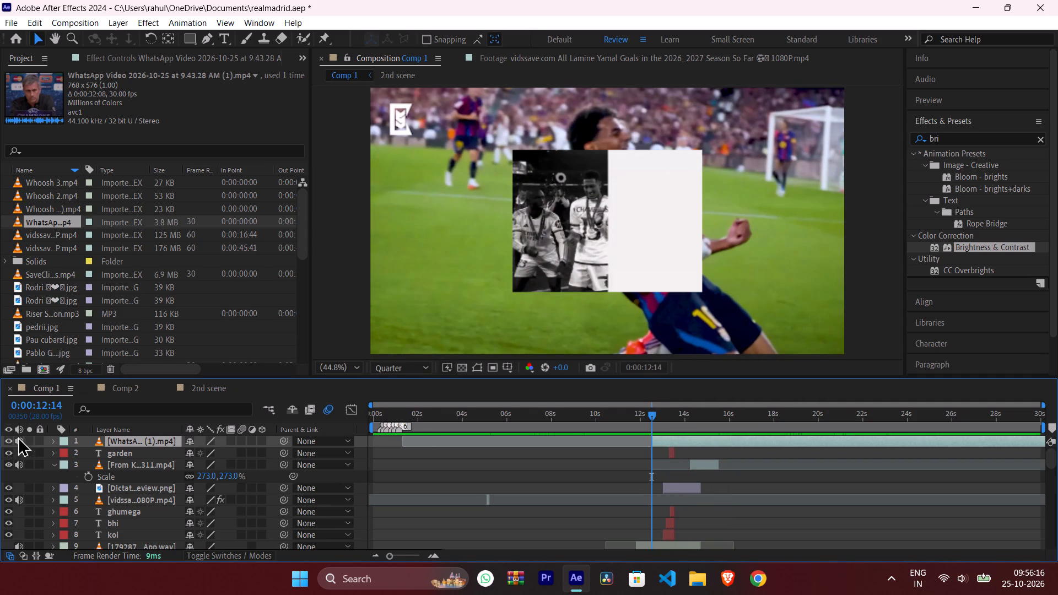
{"action": "left_click", "coordinate": [9, 439]}
{"action": "key", "text": "space"}
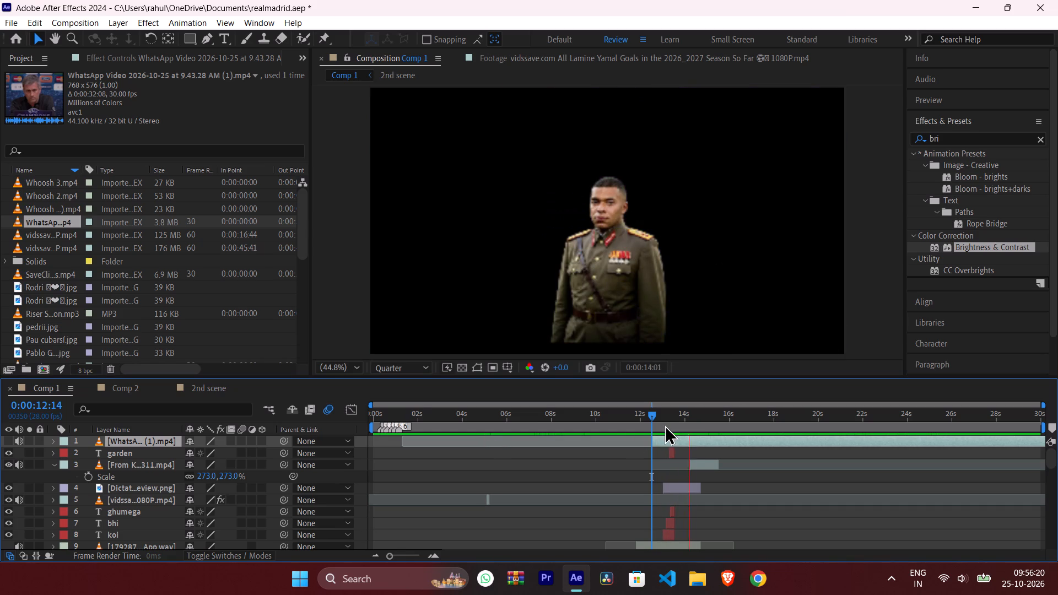
Preview the audio timing in Comp 1 from 0:00:11:13 and repeatedly from 0:00:11:27, stopping at 0:00:15:17.
{"action": "left_click_drag", "start_coordinate": [654, 413], "coordinate": [648, 413]}
{"action": "left_click_drag", "start_coordinate": [647, 413], "coordinate": [629, 416]}
{"action": "key", "text": "space"}
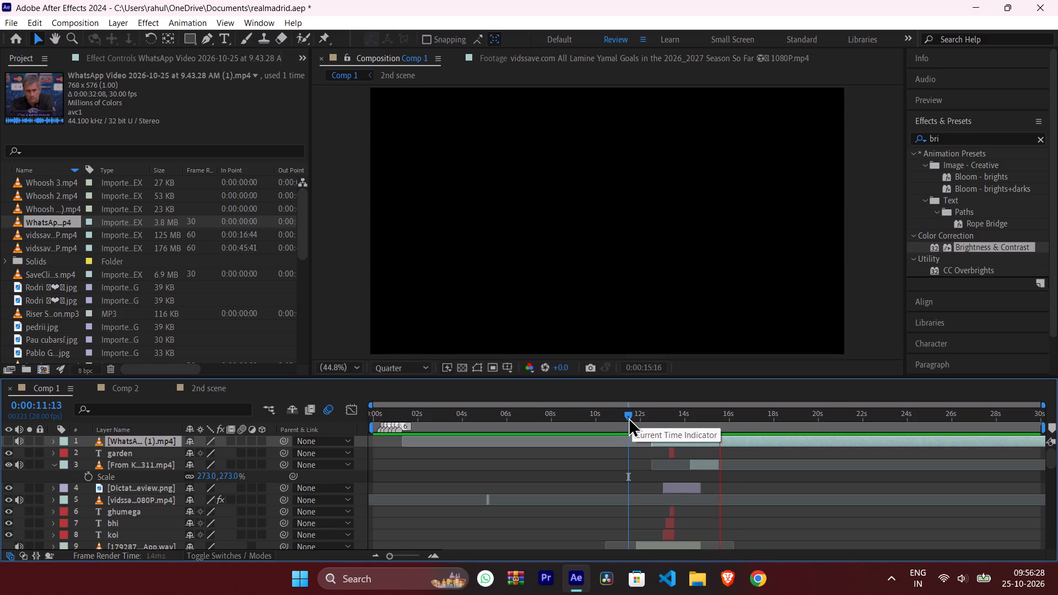
{"action": "left_click_drag", "start_coordinate": [627, 415], "coordinate": [638, 415]}
{"action": "key", "text": "space"}
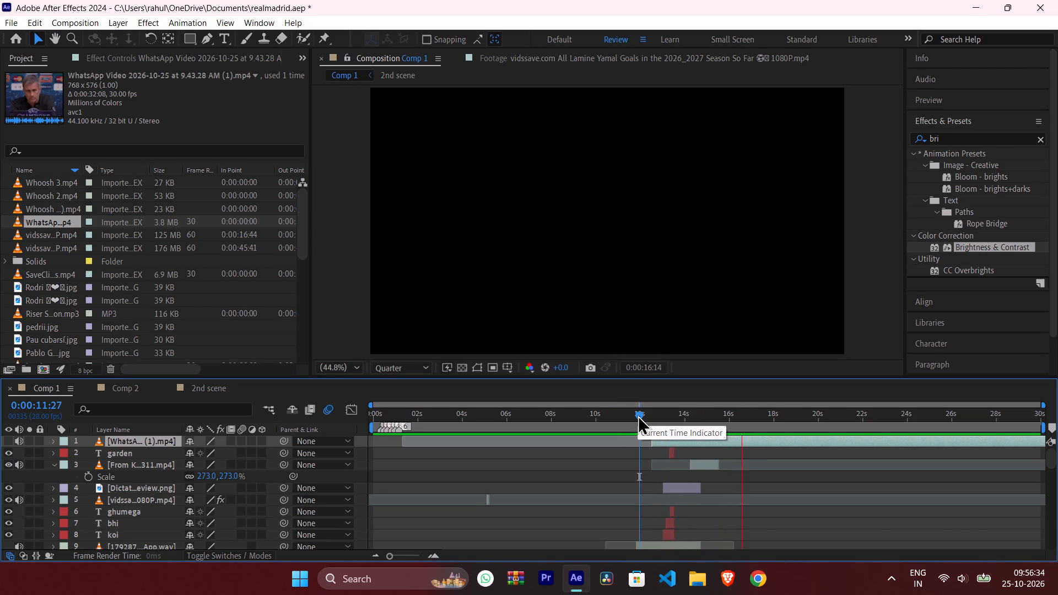
{"action": "left_click", "coordinate": [638, 415]}
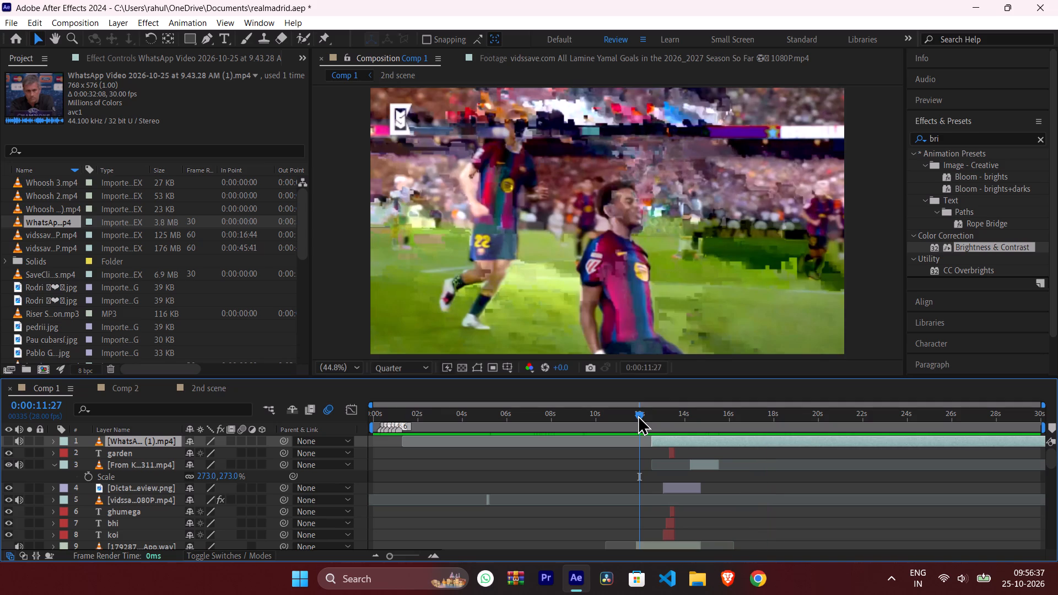
{"action": "left_click", "coordinate": [638, 415]}
{"action": "key", "text": "space"}
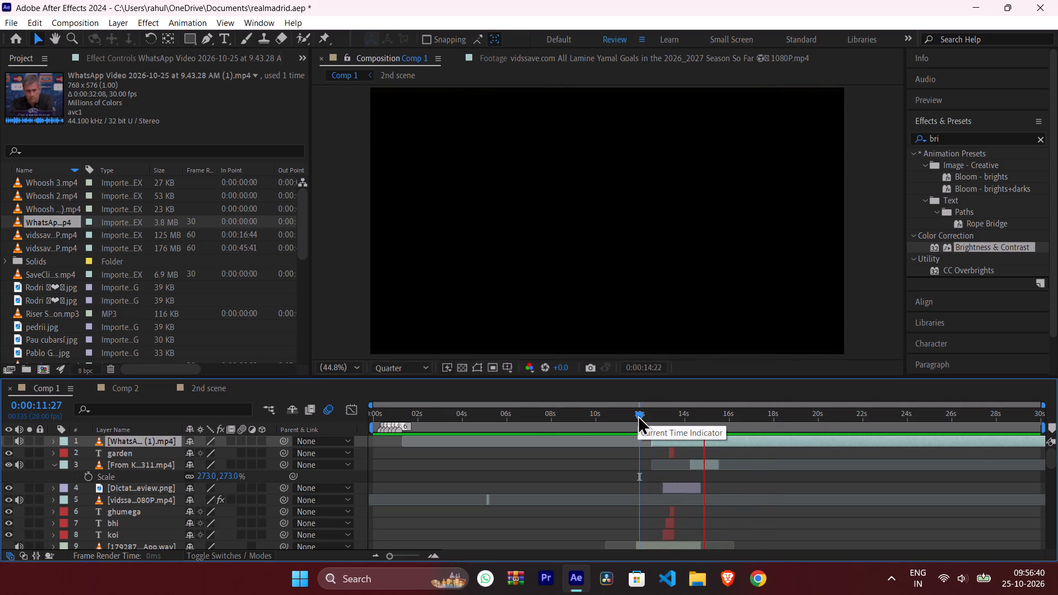
{"action": "key", "text": "space"}
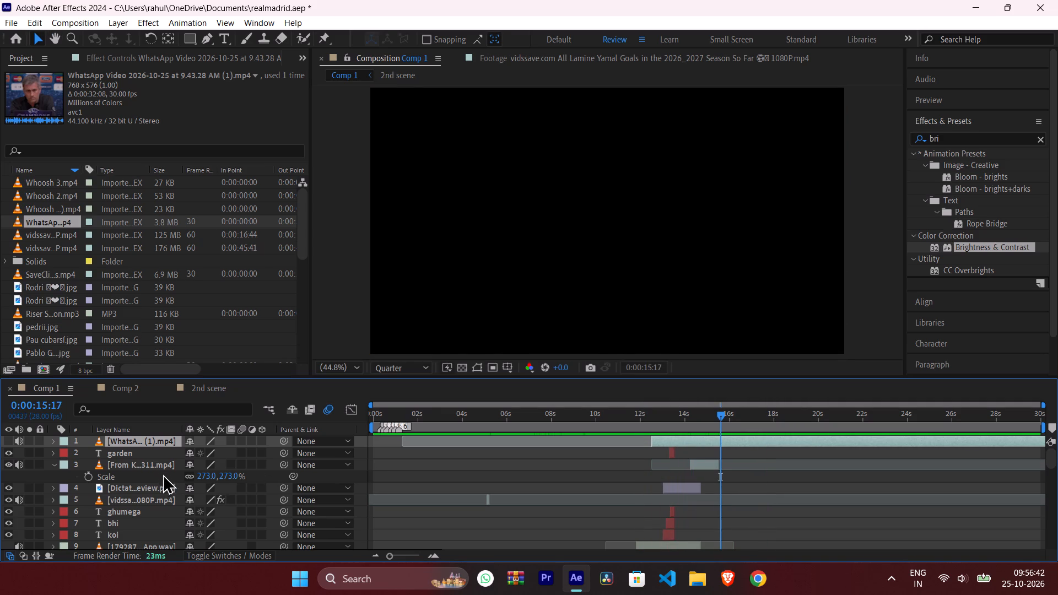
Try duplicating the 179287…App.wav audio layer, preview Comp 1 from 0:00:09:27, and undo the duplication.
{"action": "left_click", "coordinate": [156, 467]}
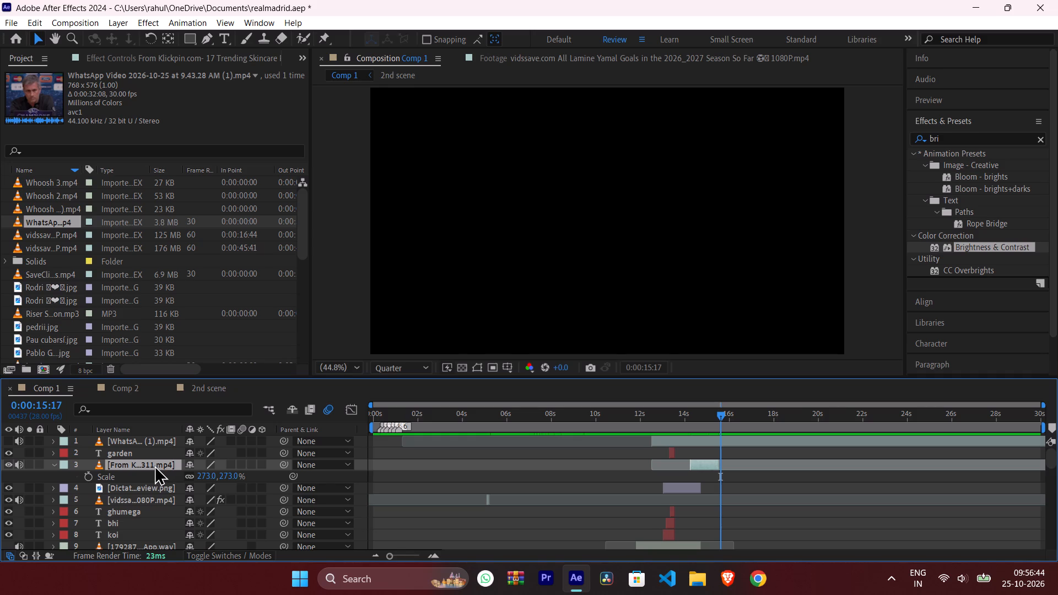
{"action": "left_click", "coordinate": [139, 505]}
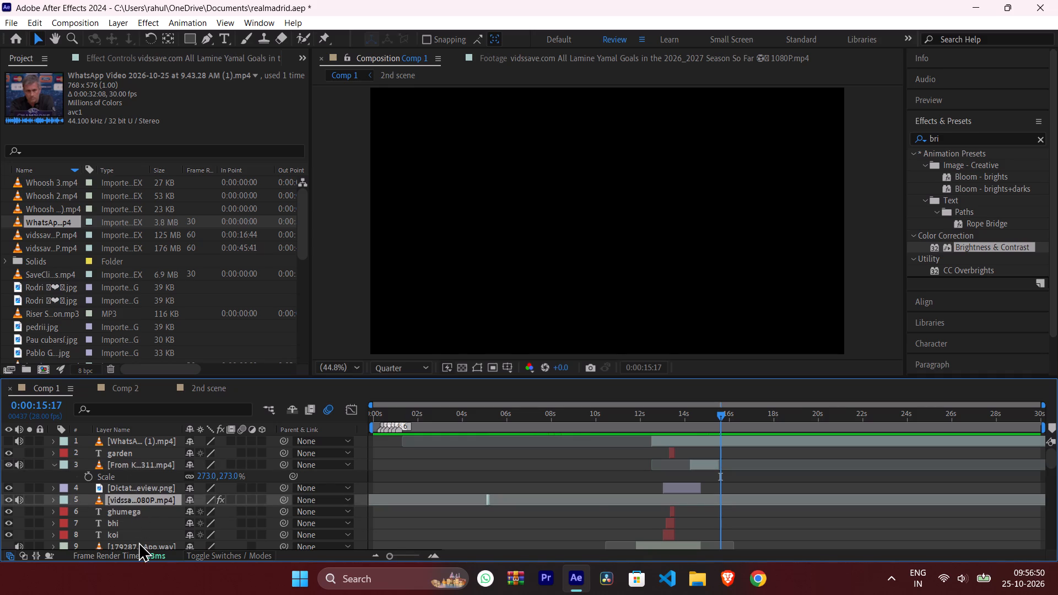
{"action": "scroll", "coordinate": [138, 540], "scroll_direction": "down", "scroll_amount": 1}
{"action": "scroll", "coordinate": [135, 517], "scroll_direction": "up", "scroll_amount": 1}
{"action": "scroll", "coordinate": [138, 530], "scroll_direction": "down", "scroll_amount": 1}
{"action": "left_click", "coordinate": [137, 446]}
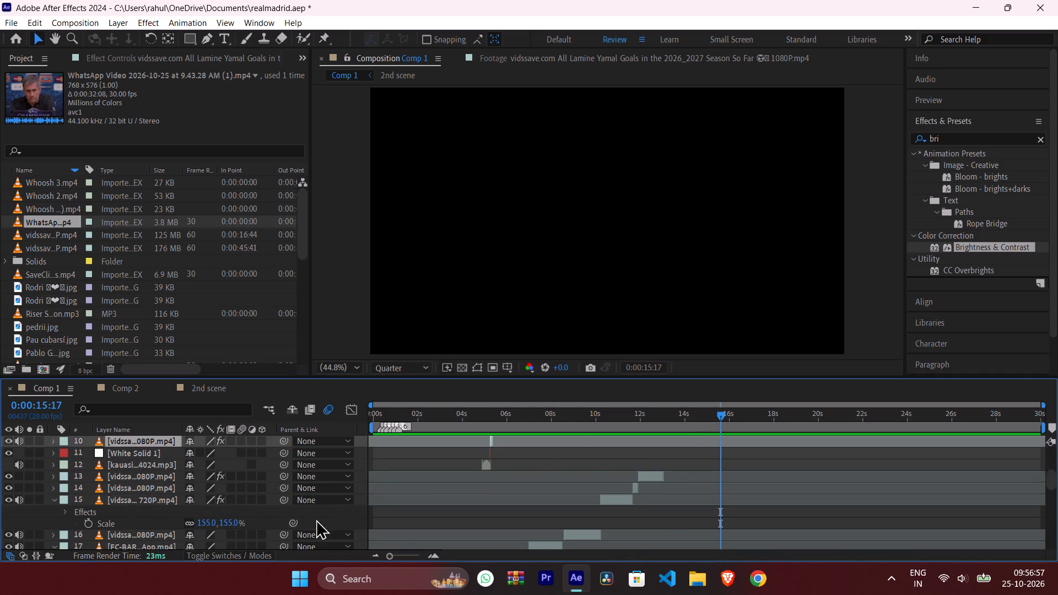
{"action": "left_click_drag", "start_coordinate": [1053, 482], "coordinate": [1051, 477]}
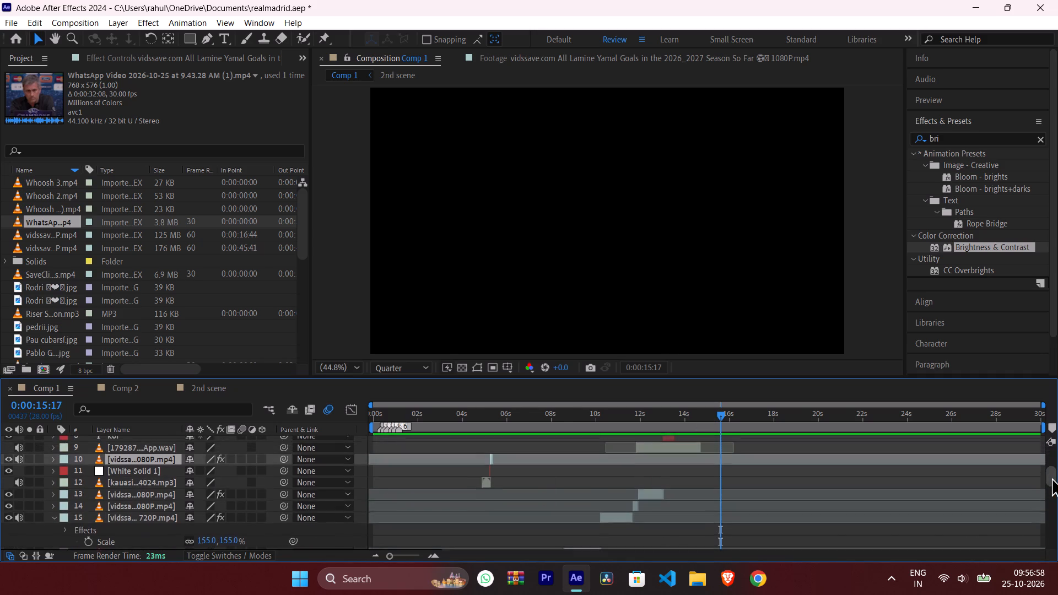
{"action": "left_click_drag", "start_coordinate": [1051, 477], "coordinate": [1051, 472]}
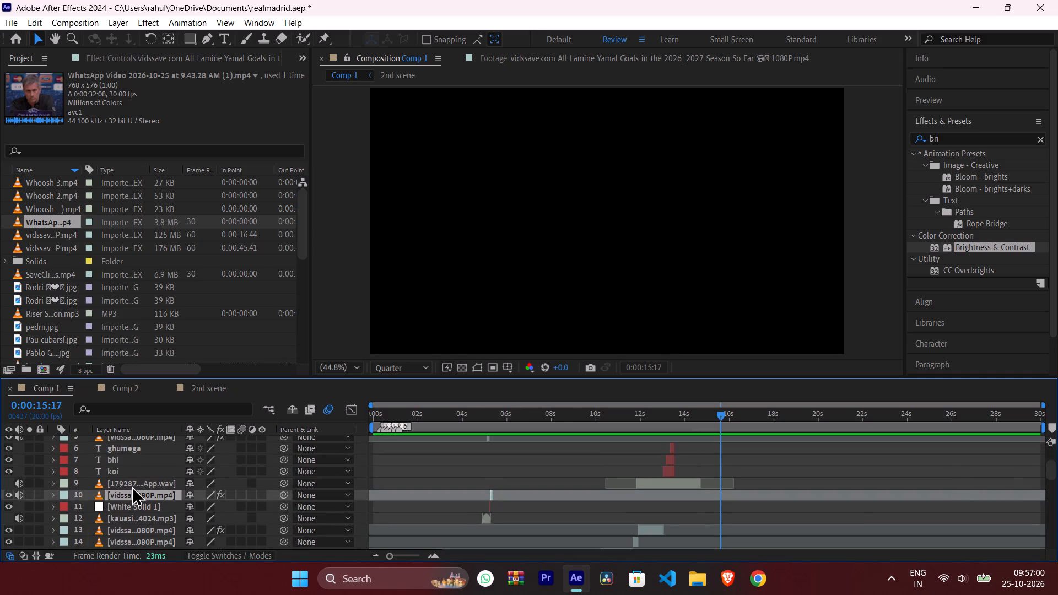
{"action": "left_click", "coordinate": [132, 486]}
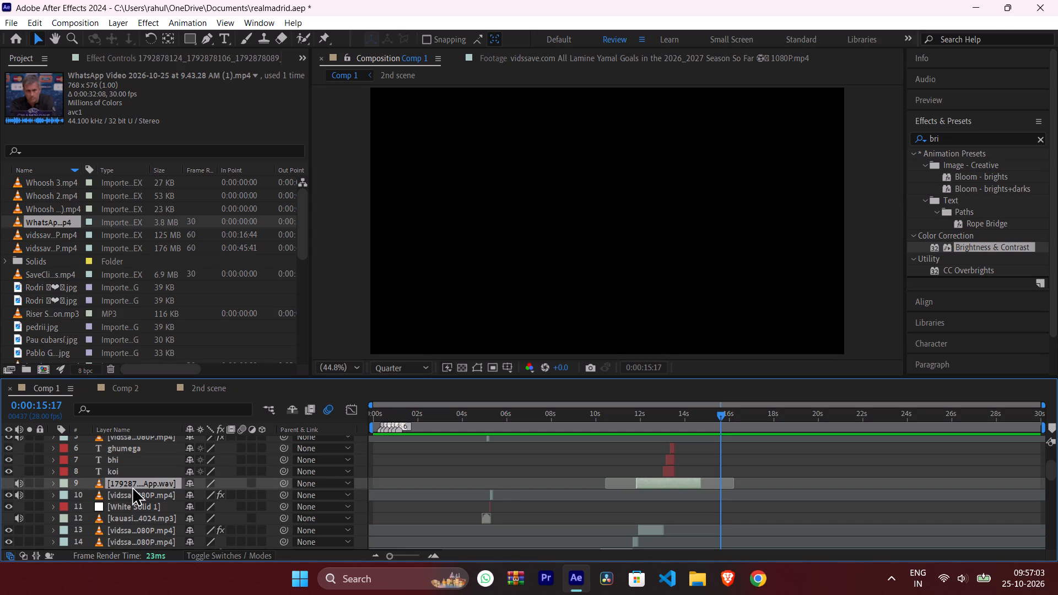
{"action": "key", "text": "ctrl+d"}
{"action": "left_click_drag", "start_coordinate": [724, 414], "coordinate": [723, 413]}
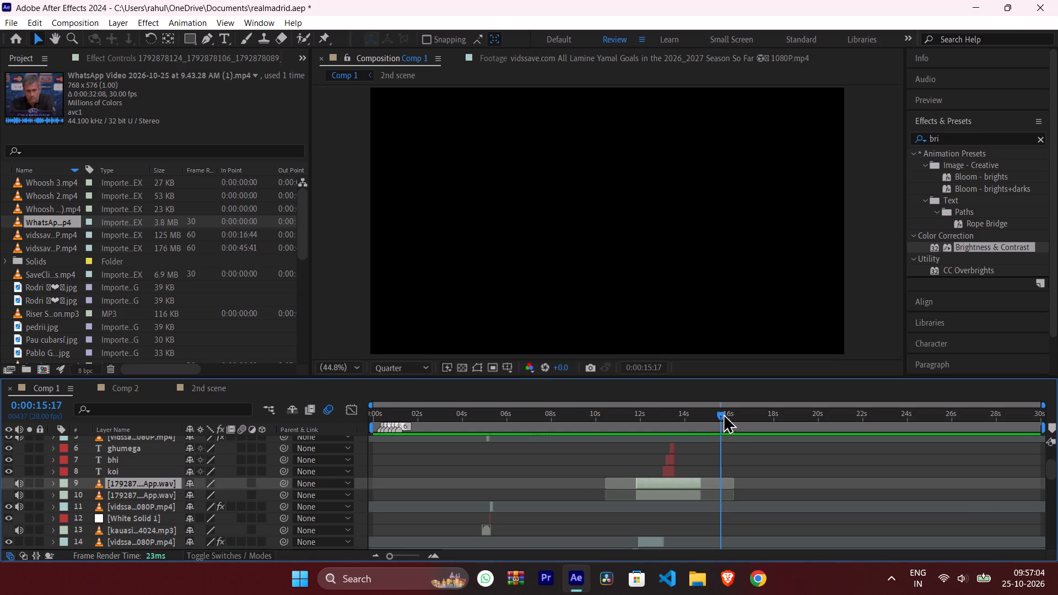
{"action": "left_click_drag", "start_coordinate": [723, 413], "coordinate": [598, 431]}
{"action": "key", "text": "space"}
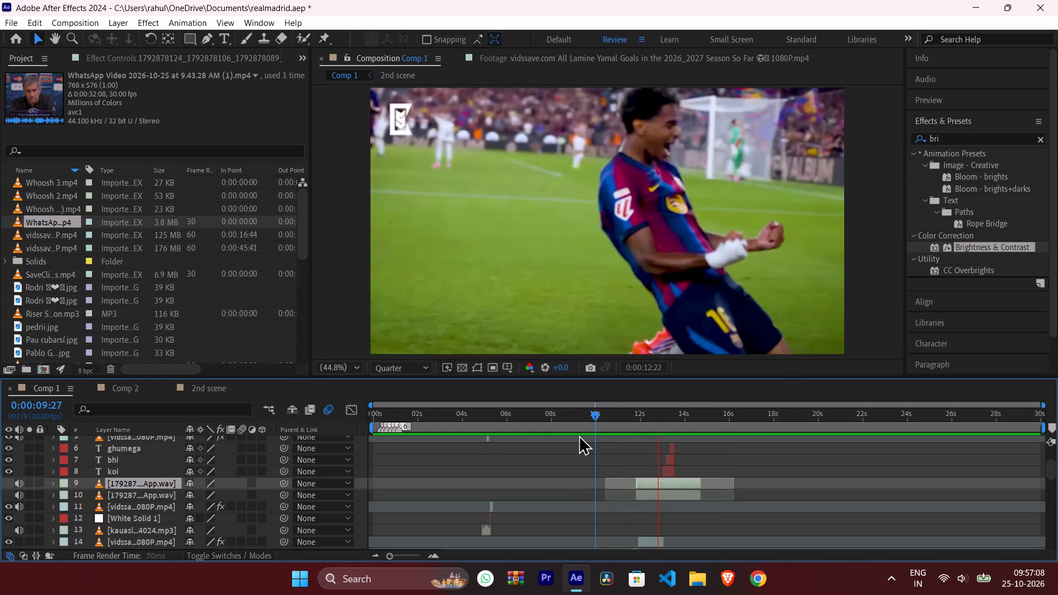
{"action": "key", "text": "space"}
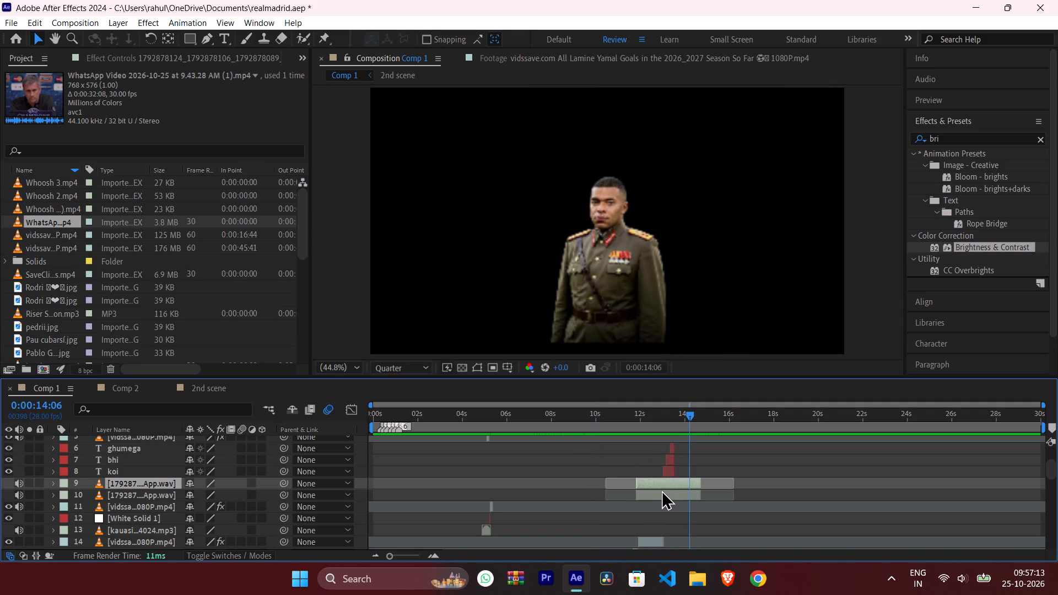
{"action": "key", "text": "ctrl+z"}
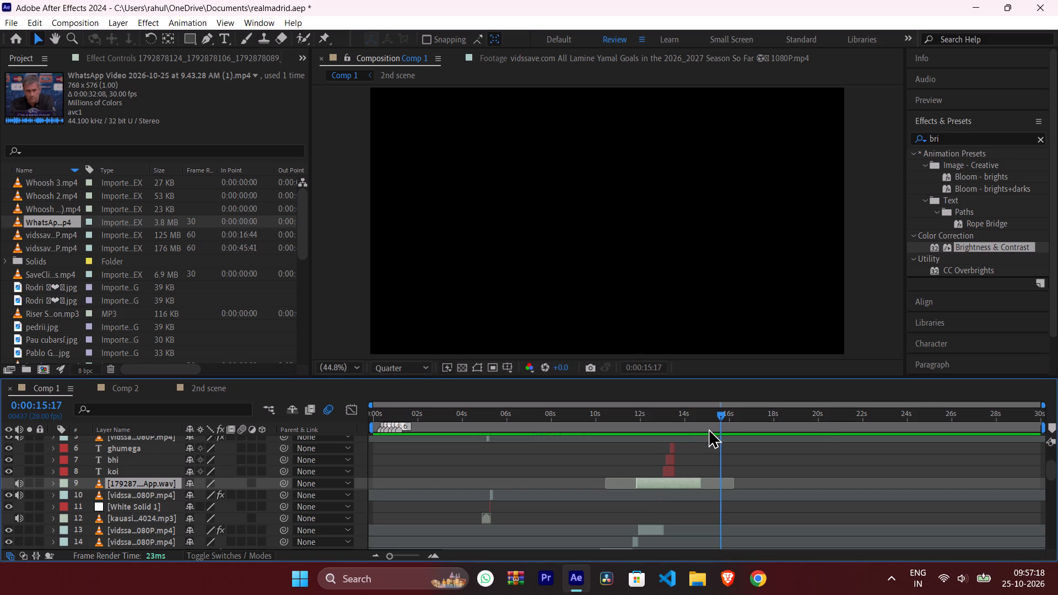
Scrub Comp 1 between 0:00:11:20 and 0:00:13:18 to examine how the clips and text line up with the audio layer.
{"action": "left_click_drag", "start_coordinate": [722, 414], "coordinate": [635, 429]}
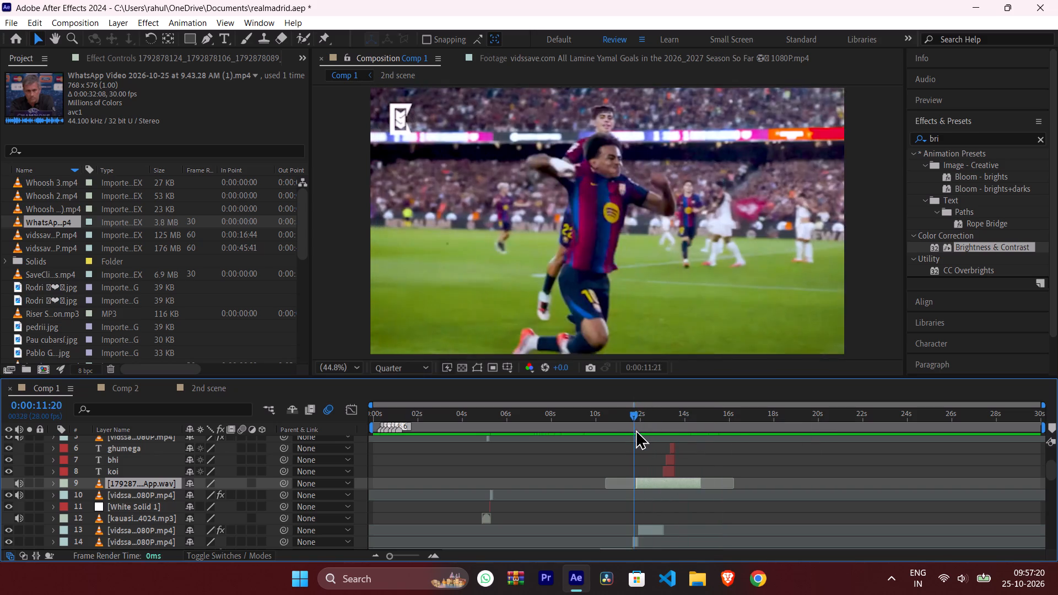
{"action": "left_click_drag", "start_coordinate": [635, 429], "coordinate": [674, 428]}
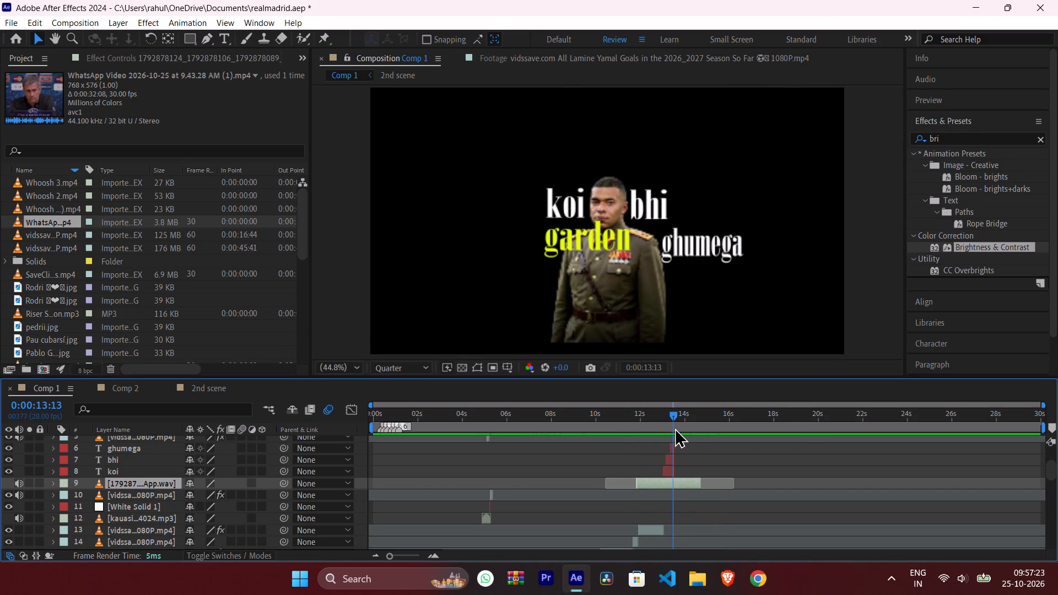
{"action": "left_click_drag", "start_coordinate": [674, 428], "coordinate": [678, 426]}
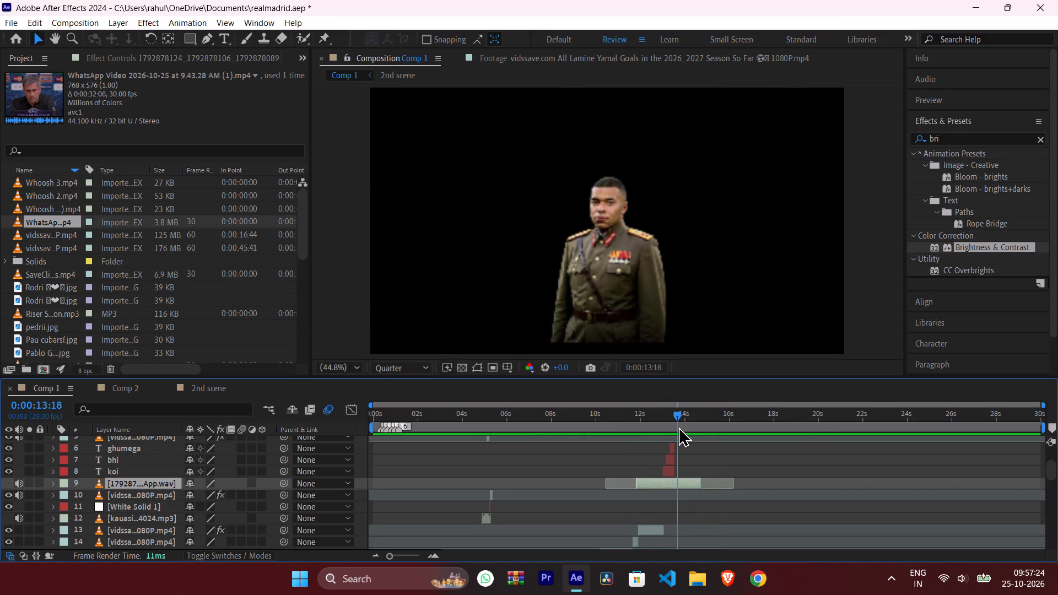
{"action": "left_click_drag", "start_coordinate": [678, 426], "coordinate": [640, 426]}
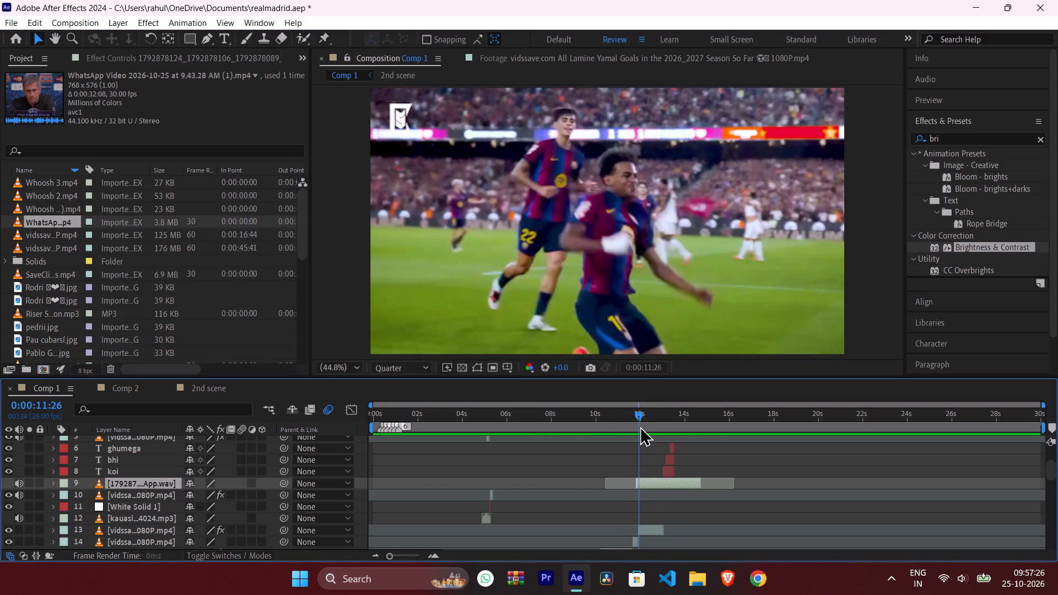
{"action": "left_click_drag", "start_coordinate": [640, 426], "coordinate": [655, 426]}
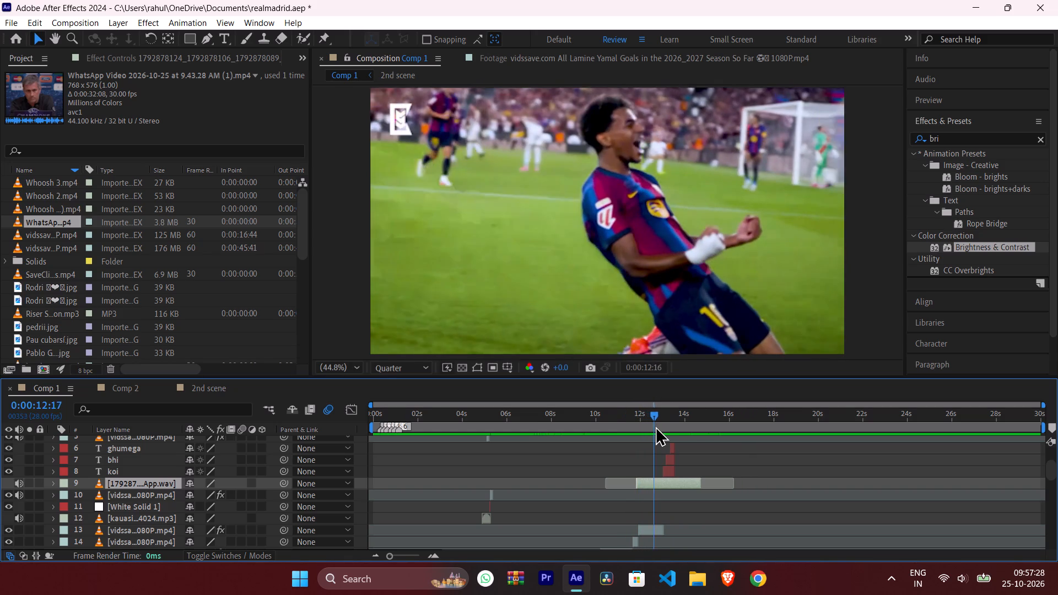
{"action": "left_click_drag", "start_coordinate": [655, 426], "coordinate": [665, 426]}
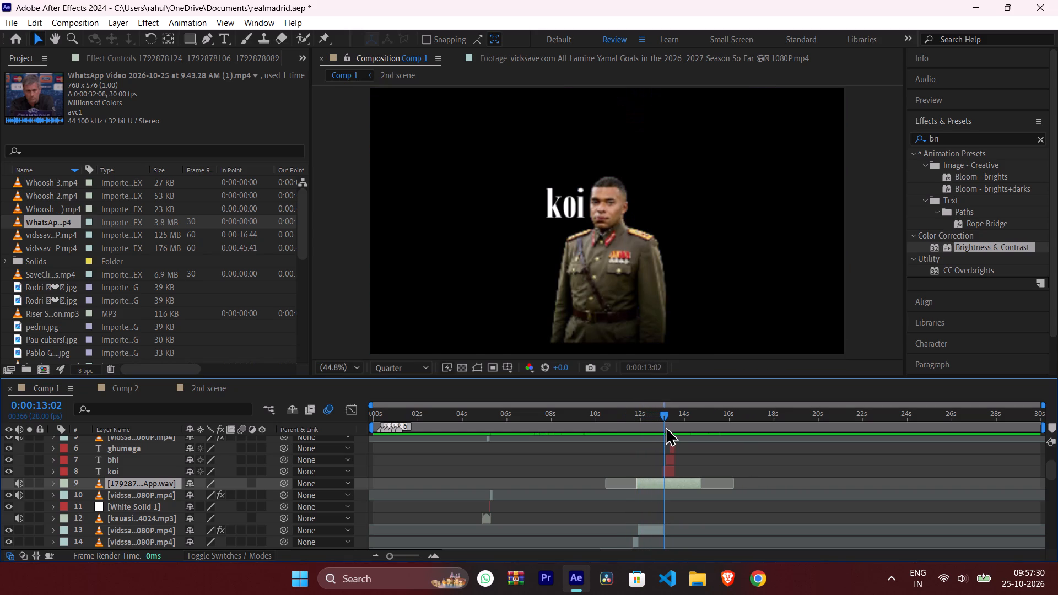
{"action": "left_click_drag", "start_coordinate": [665, 426], "coordinate": [650, 427]}
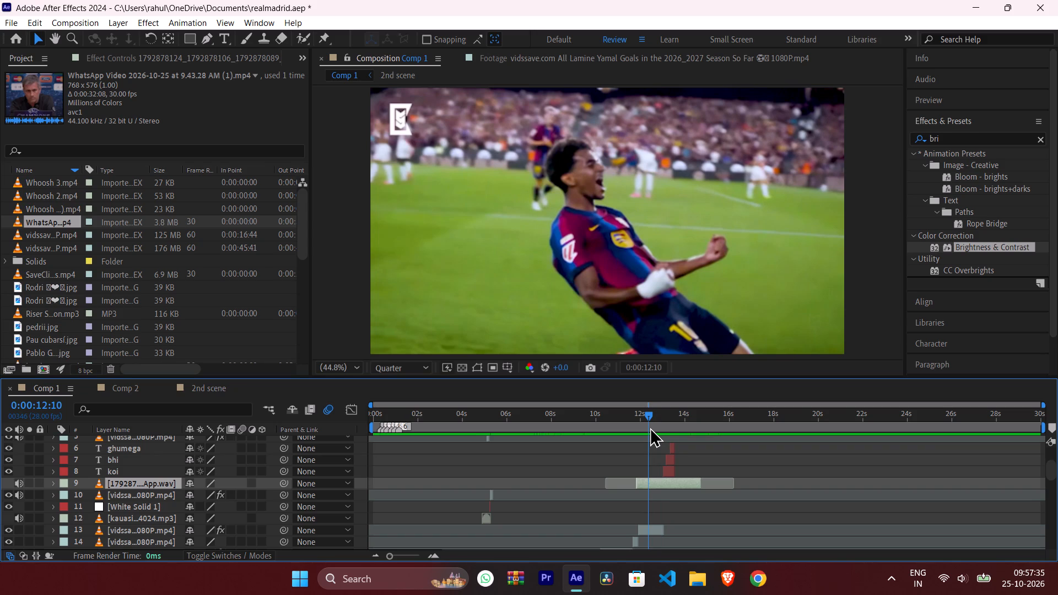
{"action": "left_click_drag", "start_coordinate": [650, 427], "coordinate": [637, 428]}
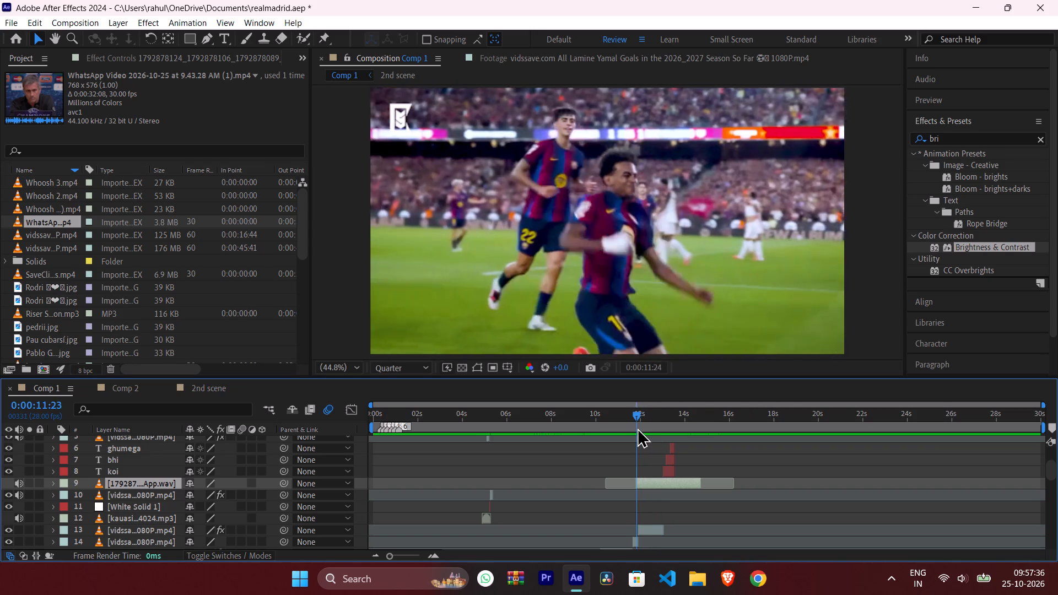
{"action": "left_click_drag", "start_coordinate": [637, 428], "coordinate": [648, 426]}
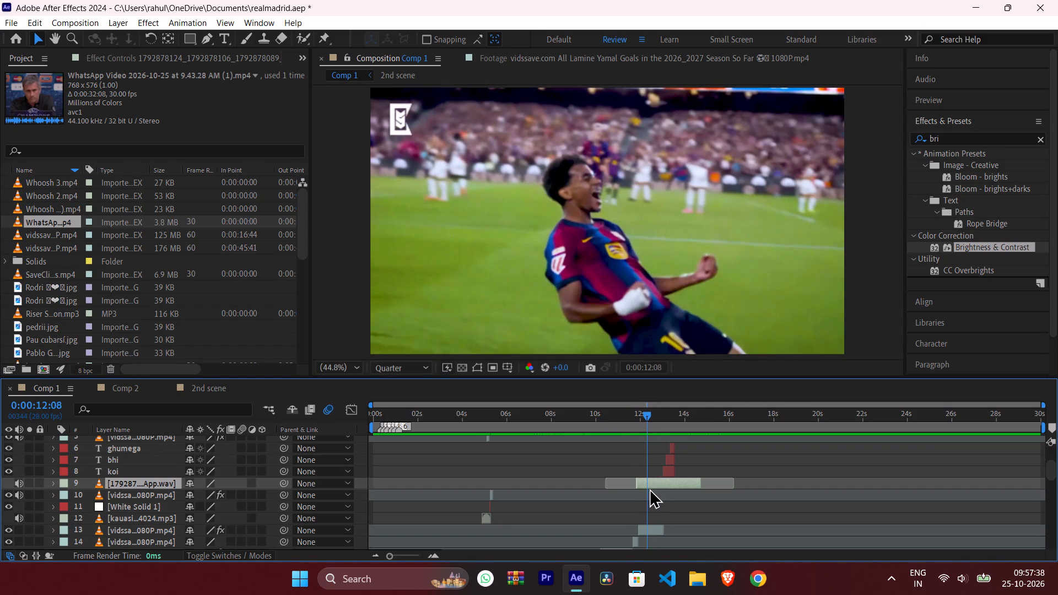
Raise the volume of the 179287…App.wav audio layer to 2.8 dB on both channels.
{"action": "left_click", "coordinate": [656, 484]}
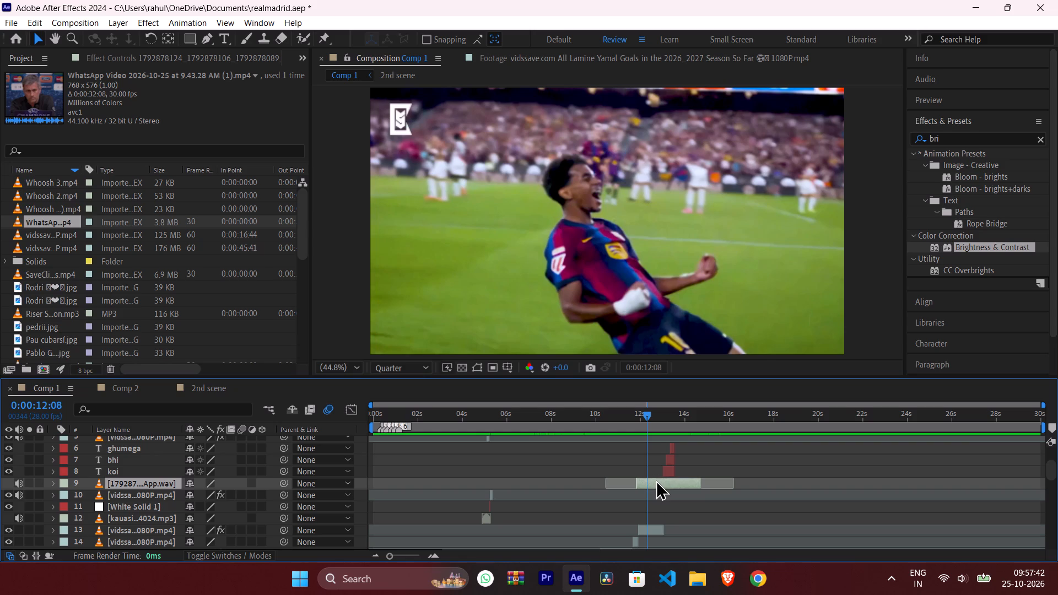
{"action": "left_click", "coordinate": [656, 480]}
{"action": "left_click", "coordinate": [952, 80]}
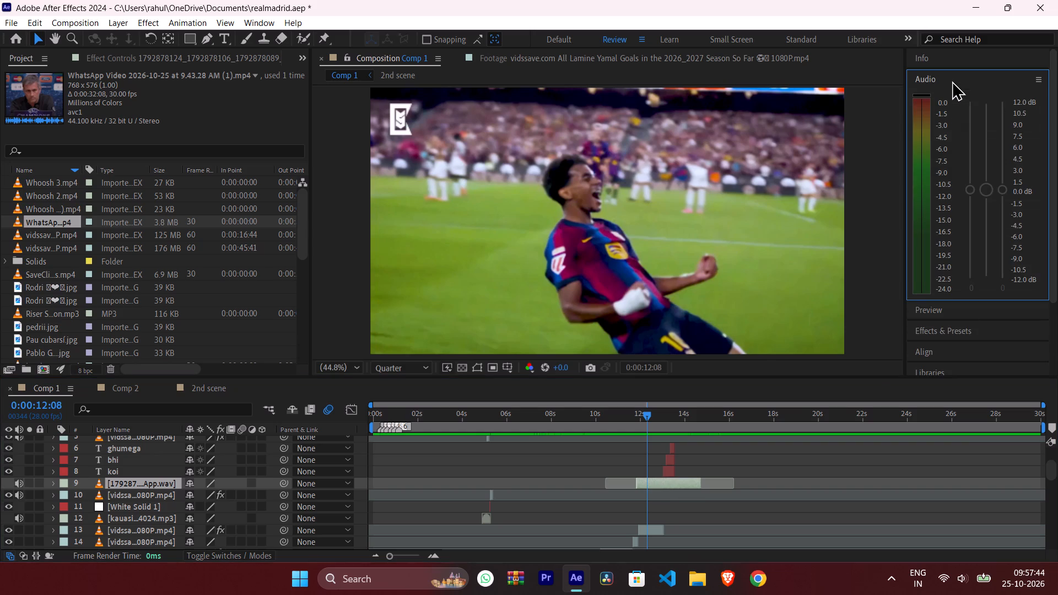
{"action": "left_click_drag", "start_coordinate": [989, 190], "coordinate": [987, 185]}
{"action": "left_click_drag", "start_coordinate": [987, 185], "coordinate": [987, 181]}
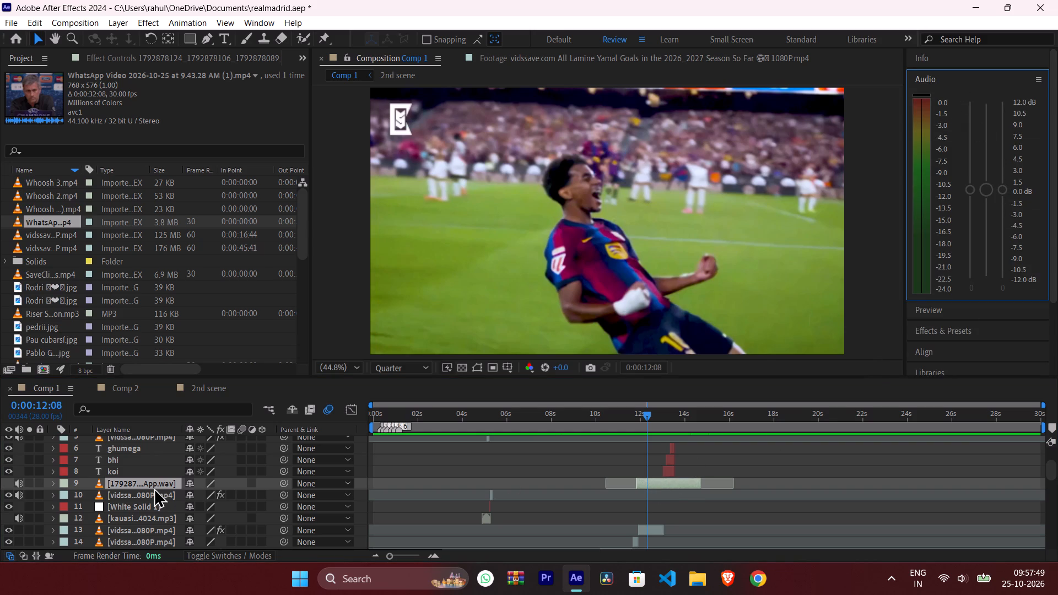
{"action": "left_click", "coordinate": [152, 485]}
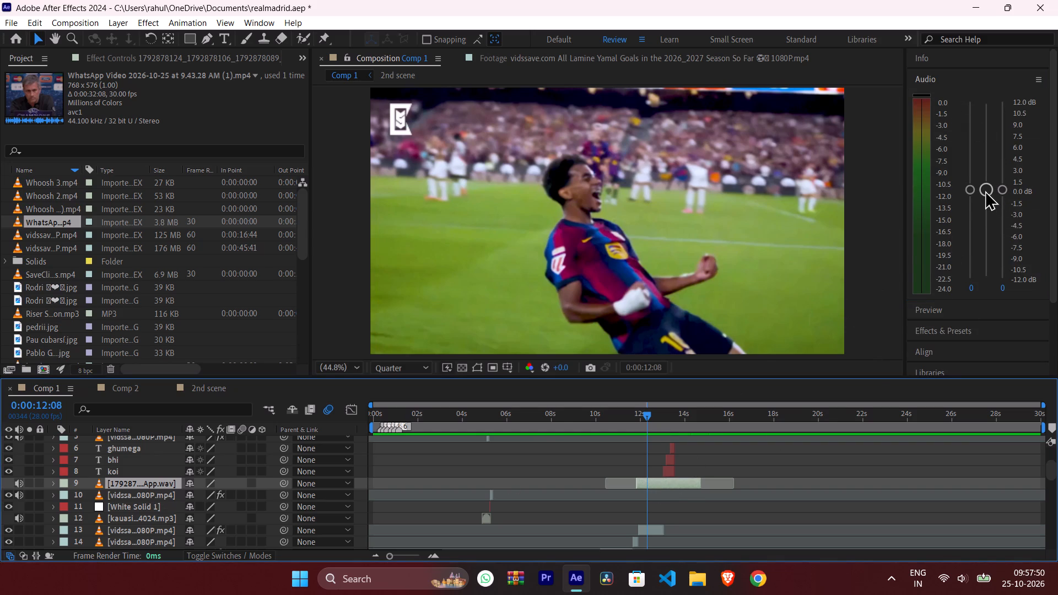
{"action": "left_click_drag", "start_coordinate": [985, 187], "coordinate": [985, 167]}
Preview the louder audio in Comp 1 from 0:00:11:23, 0:00:10:25 and 0:00:11:01, stopping at 0:00:14:11.
{"action": "left_click_drag", "start_coordinate": [645, 410], "coordinate": [627, 410]}
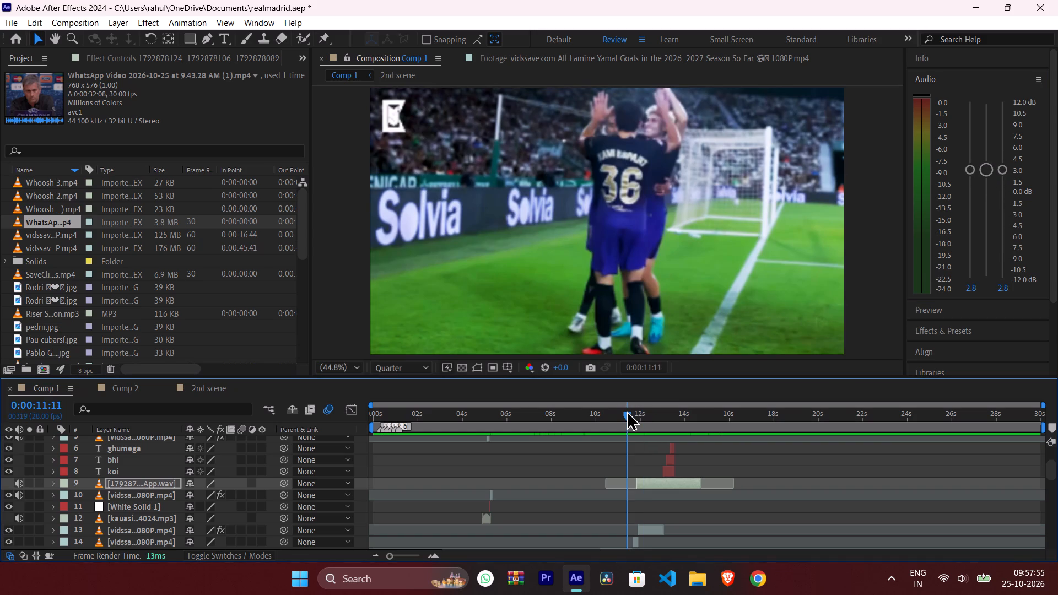
{"action": "left_click_drag", "start_coordinate": [627, 410], "coordinate": [636, 411]}
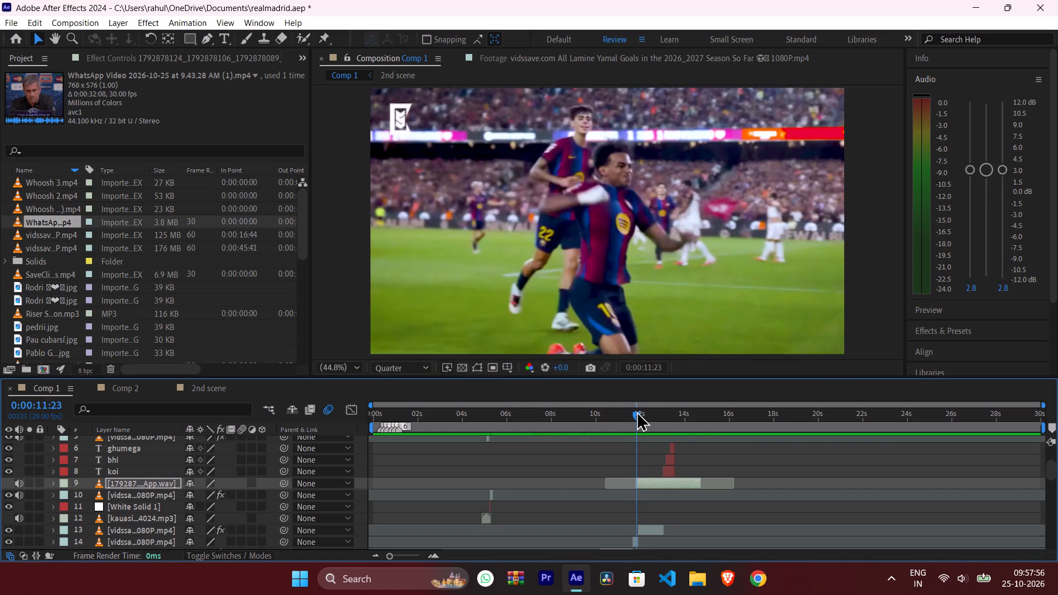
{"action": "key", "text": "space"}
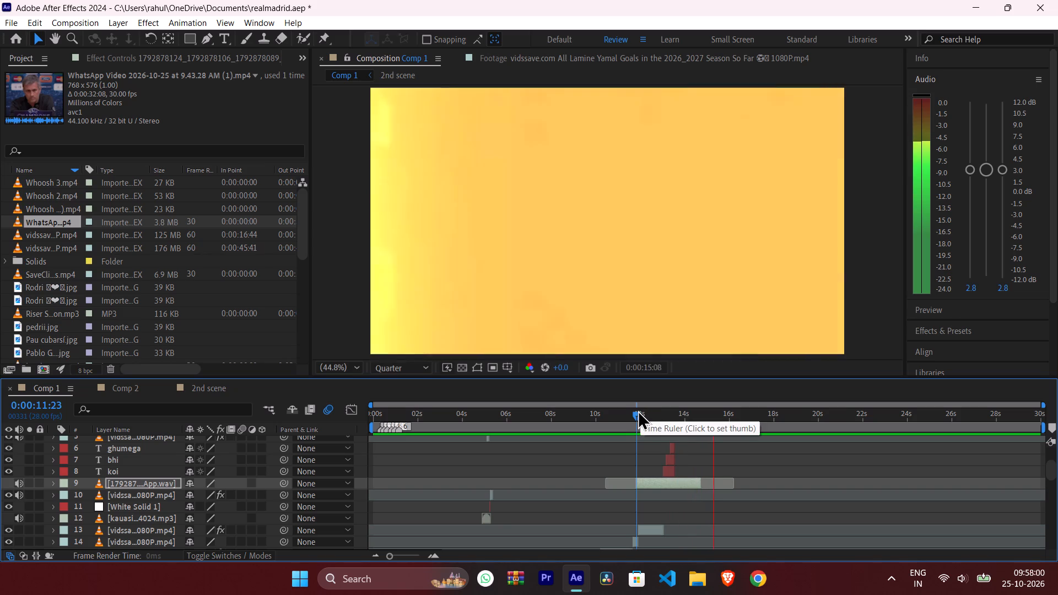
{"action": "left_click_drag", "start_coordinate": [637, 410], "coordinate": [616, 411]}
{"action": "key", "text": "space"}
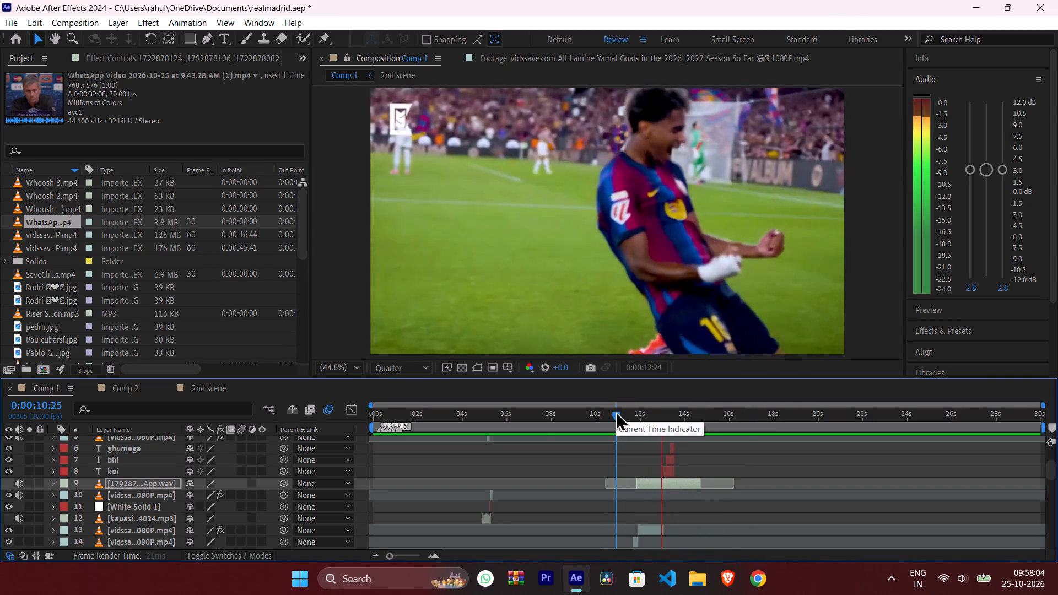
{"action": "key", "text": "space"}
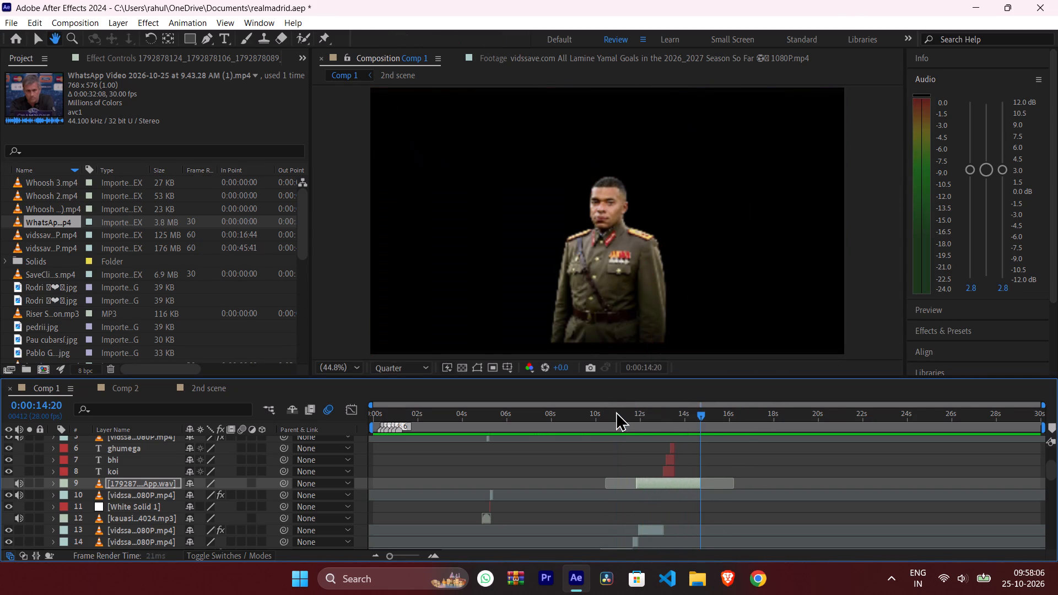
{"action": "left_click_drag", "start_coordinate": [699, 412], "coordinate": [639, 414]}
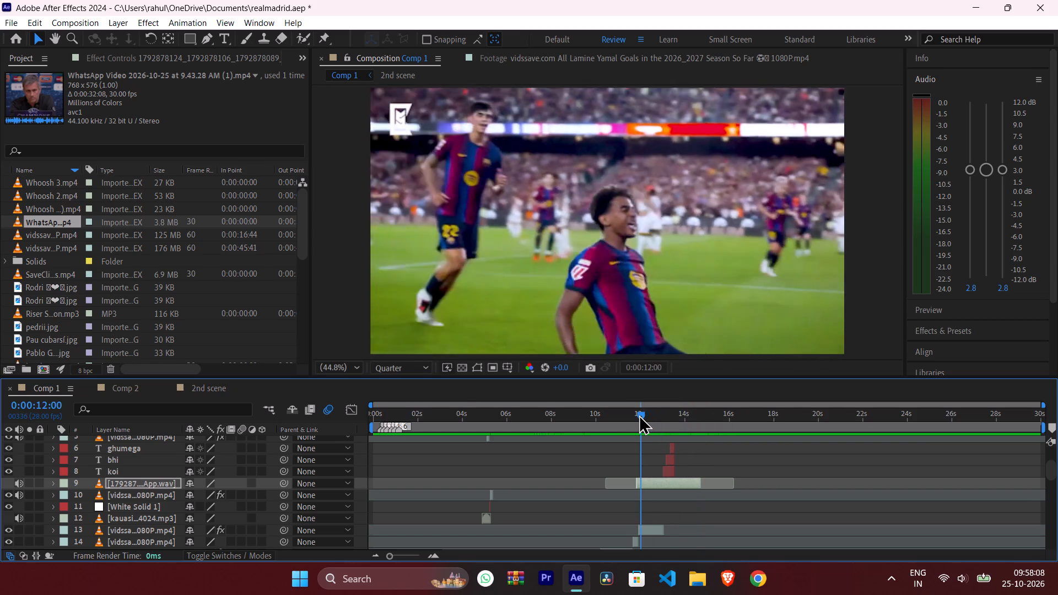
{"action": "left_click_drag", "start_coordinate": [639, 414], "coordinate": [617, 414]}
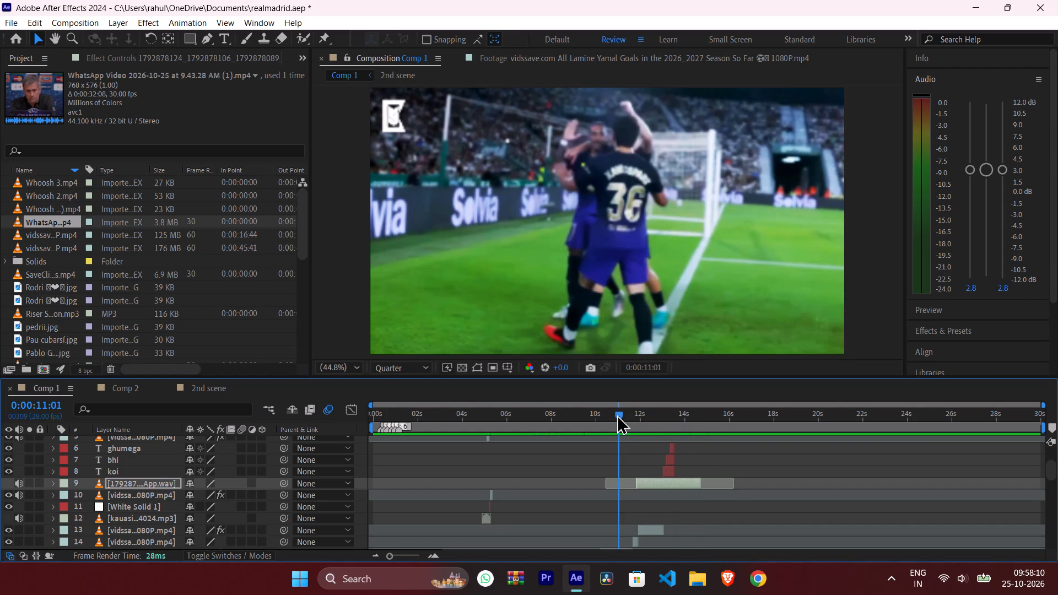
{"action": "key", "text": "space"}
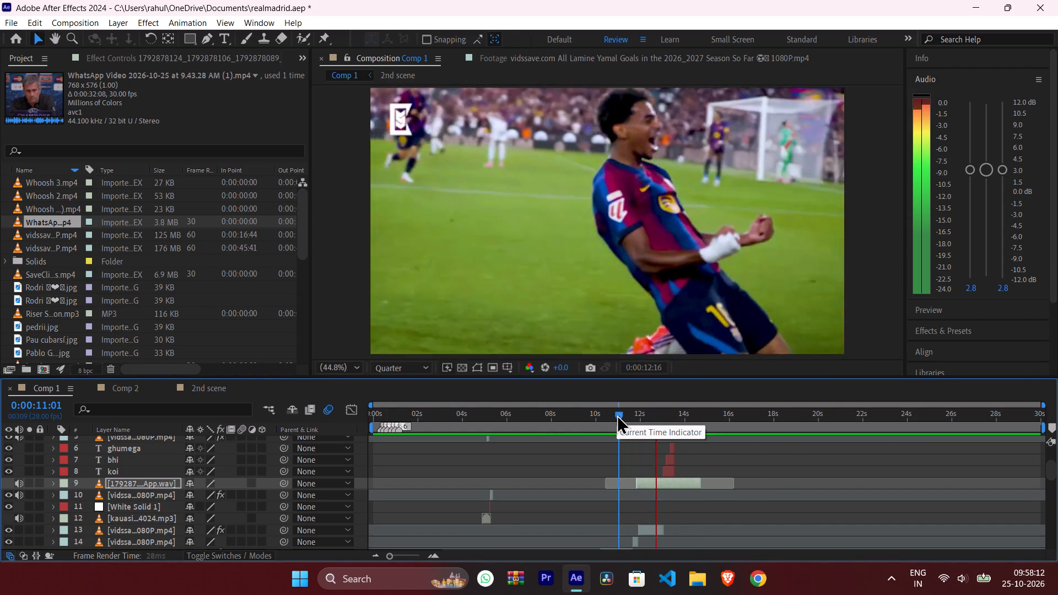
{"action": "key", "text": "space"}
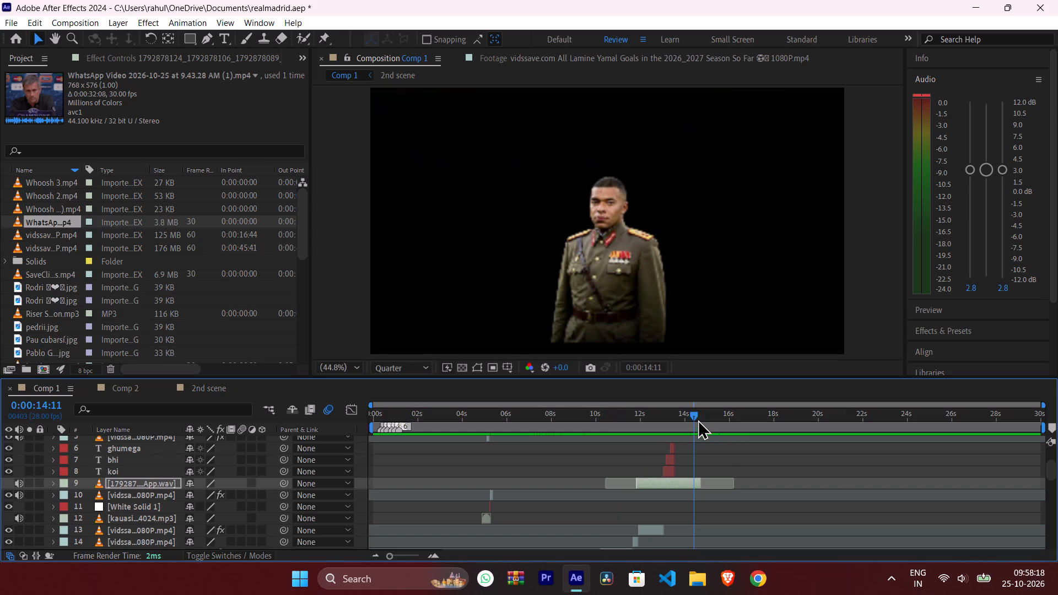
Extend the trimmed start of the 179287…App.wav audio layer back to about 11.2 s, using 0:00:11:23 as the reference time.
{"action": "left_click_drag", "start_coordinate": [693, 414], "coordinate": [637, 419]}
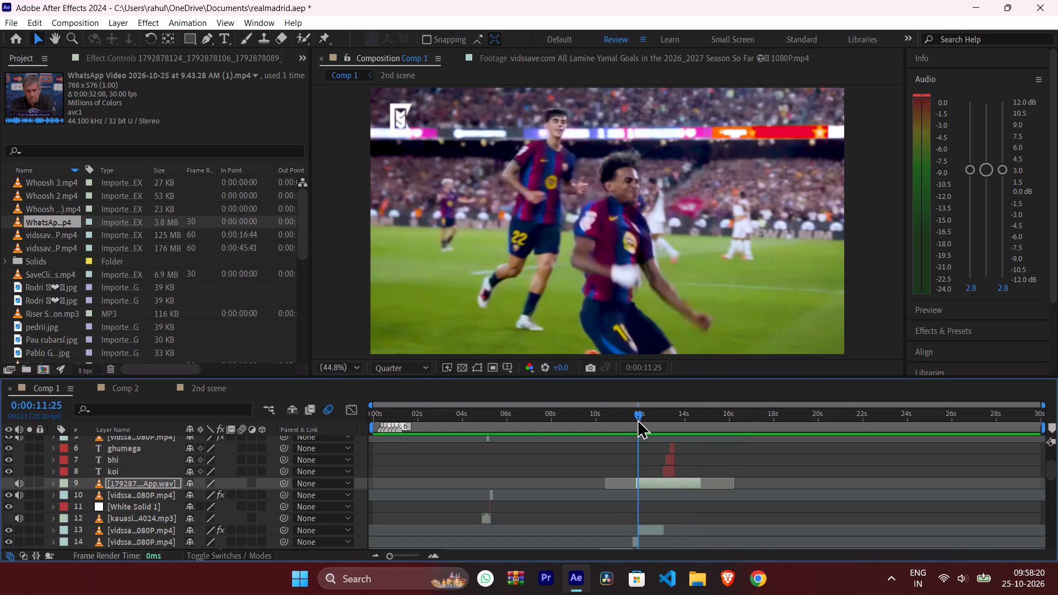
{"action": "left_click_drag", "start_coordinate": [637, 419], "coordinate": [636, 421]}
{"action": "left_click_drag", "start_coordinate": [636, 480], "coordinate": [623, 480]}
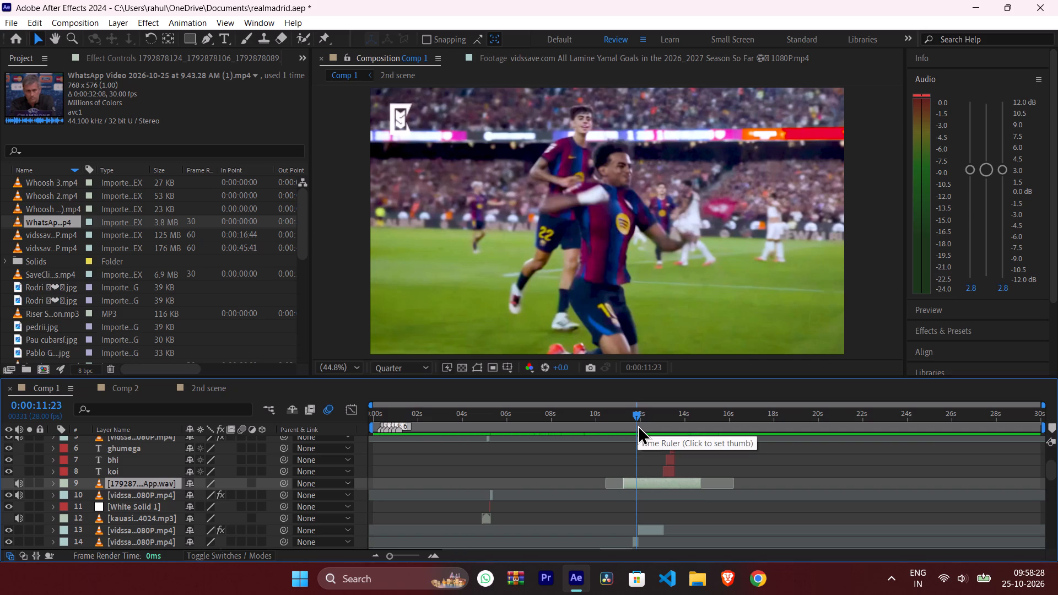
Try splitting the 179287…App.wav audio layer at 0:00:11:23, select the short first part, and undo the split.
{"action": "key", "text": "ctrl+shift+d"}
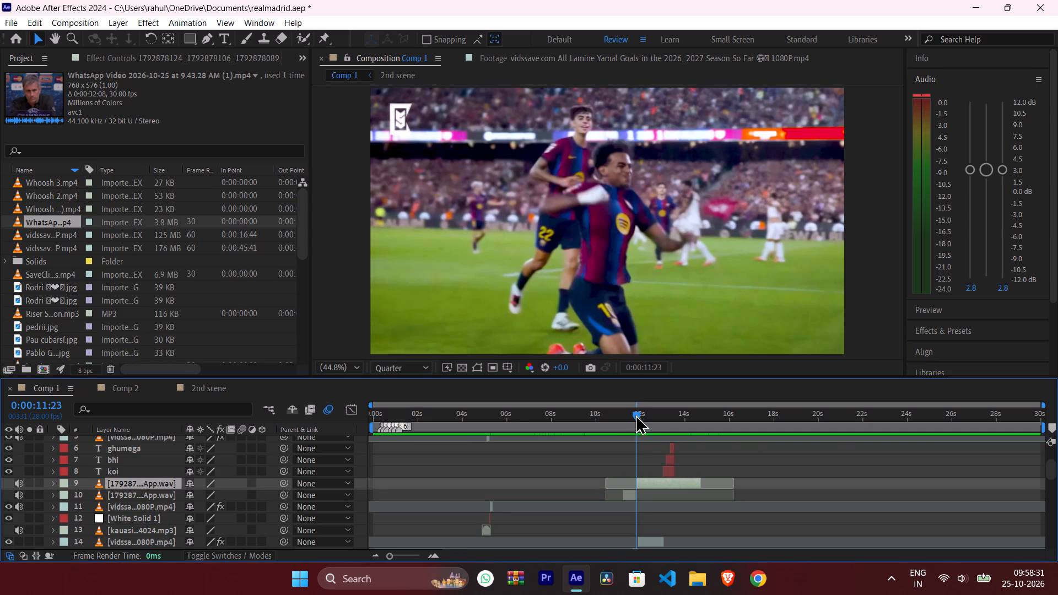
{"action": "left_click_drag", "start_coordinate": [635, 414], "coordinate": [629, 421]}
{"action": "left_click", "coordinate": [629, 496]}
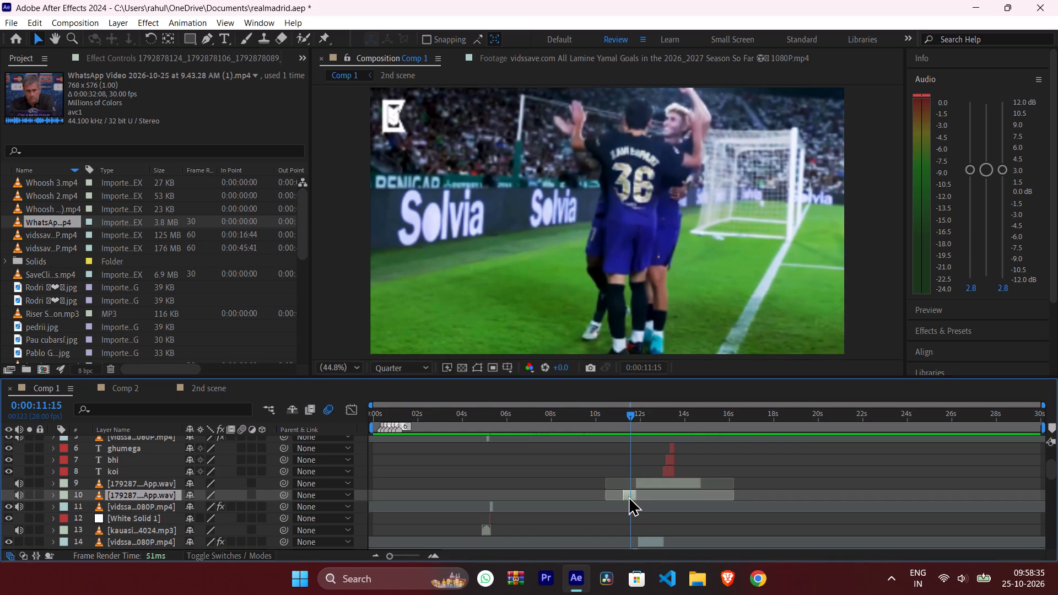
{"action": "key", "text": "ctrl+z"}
Enlarge the timeline area and move the 179287…App.wav audio layer so its trimmed part starts at about 18 s.
{"action": "scroll", "coordinate": [672, 515], "scroll_direction": "down", "scroll_amount": 1}
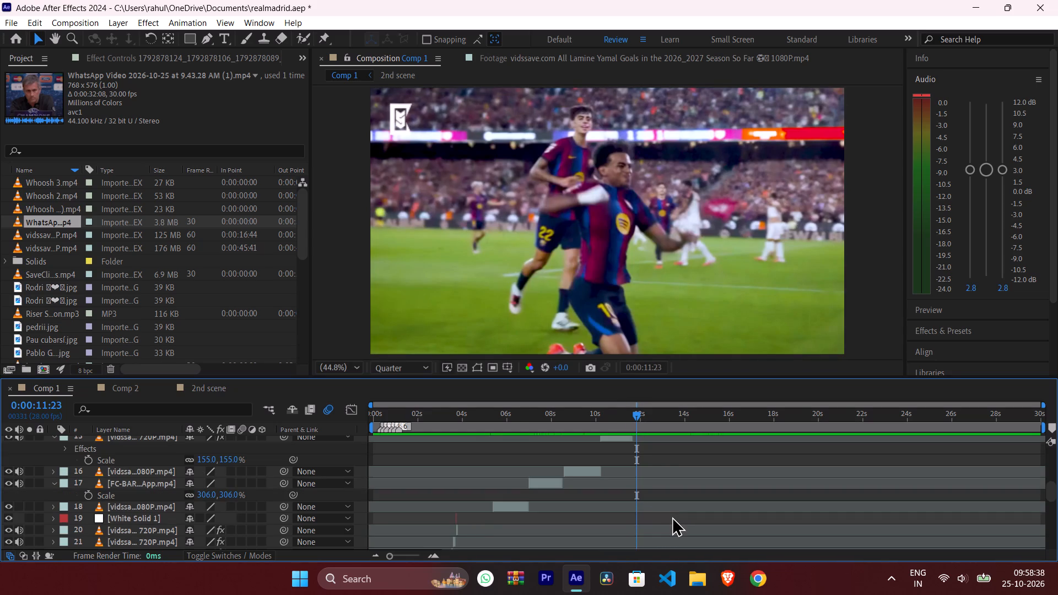
{"action": "left_click", "coordinate": [638, 413]}
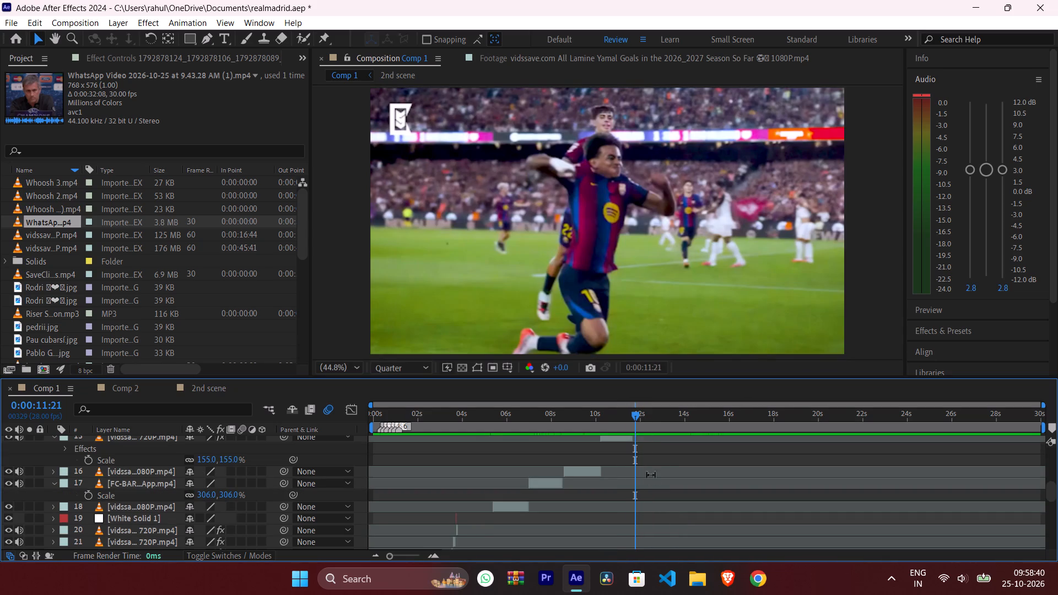
{"action": "scroll", "coordinate": [654, 495], "scroll_direction": "up", "scroll_amount": 1}
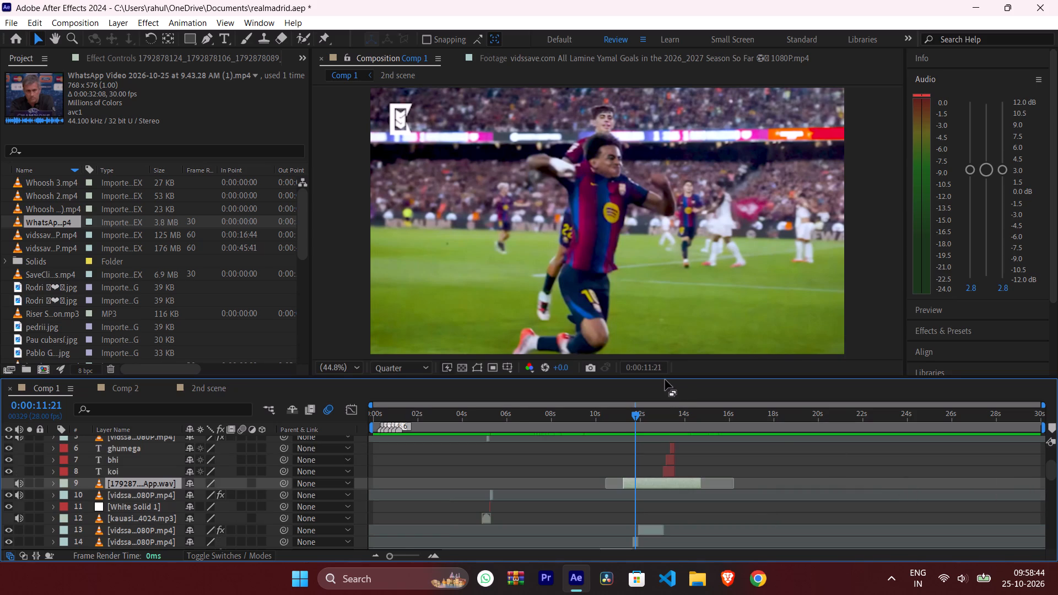
{"action": "left_click_drag", "start_coordinate": [665, 377], "coordinate": [668, 340]}
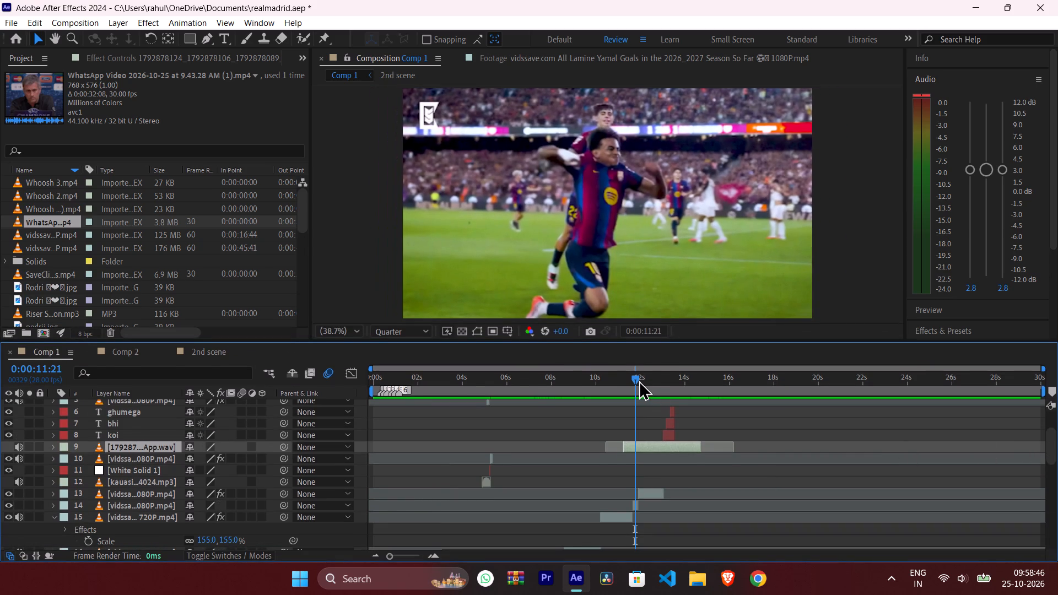
{"action": "left_click_drag", "start_coordinate": [638, 380], "coordinate": [655, 376]}
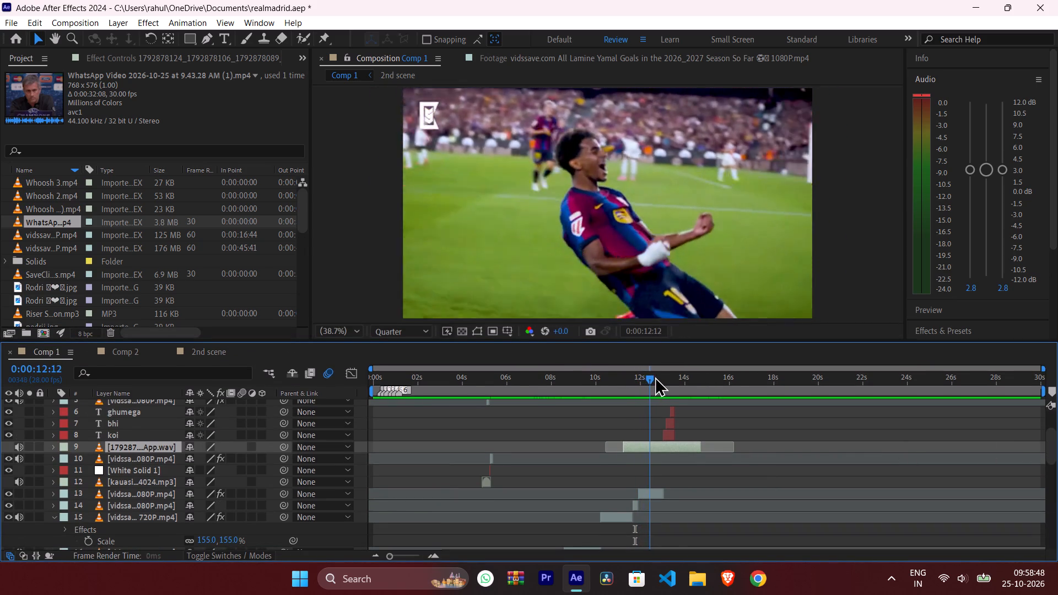
{"action": "left_click_drag", "start_coordinate": [655, 376], "coordinate": [663, 377]}
{"action": "left_click", "coordinate": [666, 443]}
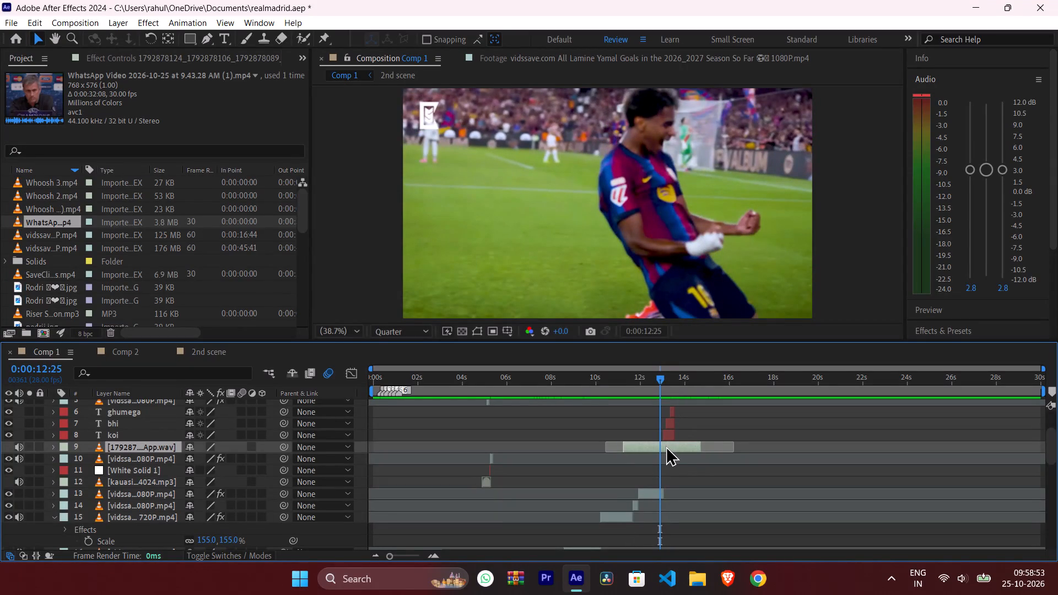
{"action": "left_click_drag", "start_coordinate": [666, 446], "coordinate": [835, 446]}
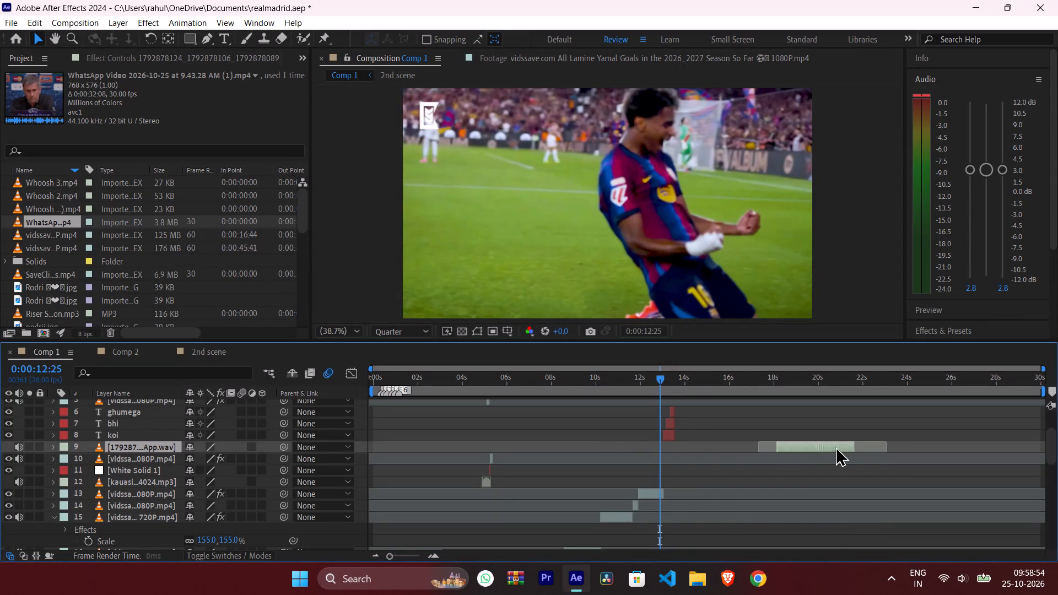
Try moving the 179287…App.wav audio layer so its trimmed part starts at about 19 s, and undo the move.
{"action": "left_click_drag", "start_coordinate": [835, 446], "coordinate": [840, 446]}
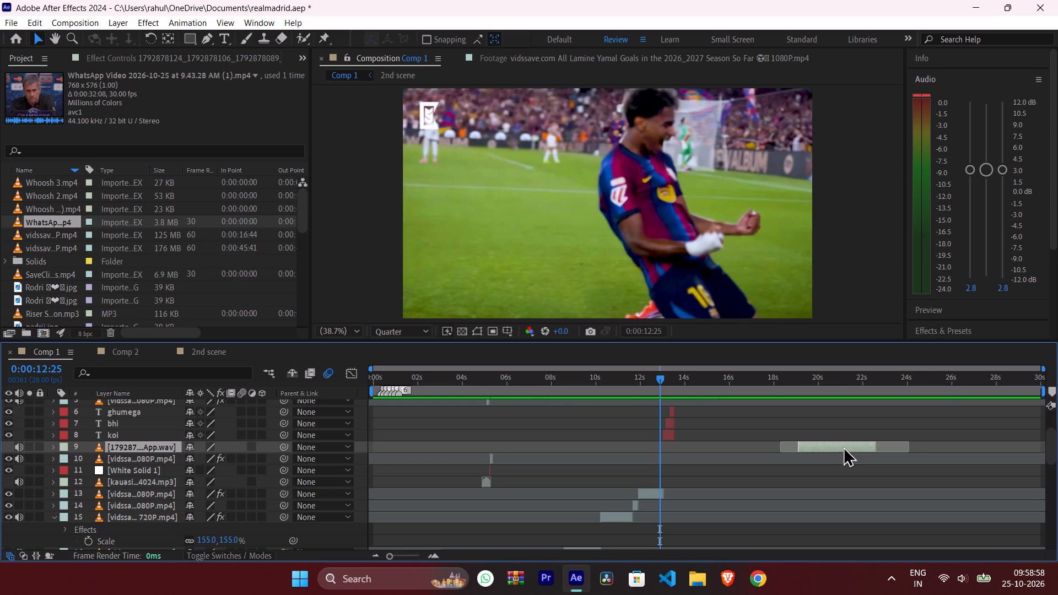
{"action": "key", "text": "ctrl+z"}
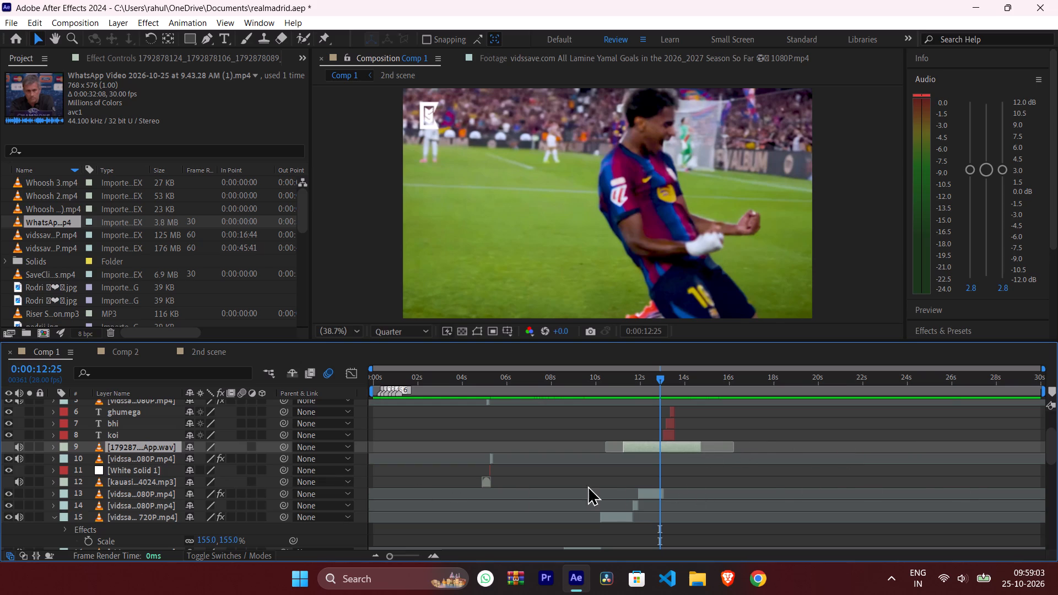
Extend the start of the Dictator-removebg-preview.png layer back to about 12.6 s.
{"action": "scroll", "coordinate": [787, 504], "scroll_direction": "up", "scroll_amount": 1}
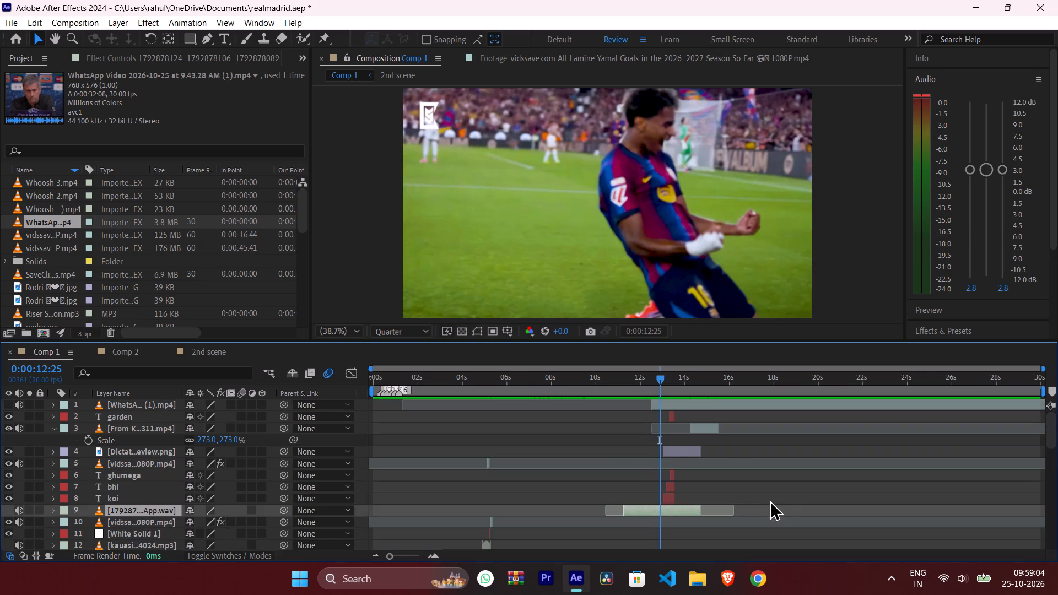
{"action": "left_click", "coordinate": [678, 451]}
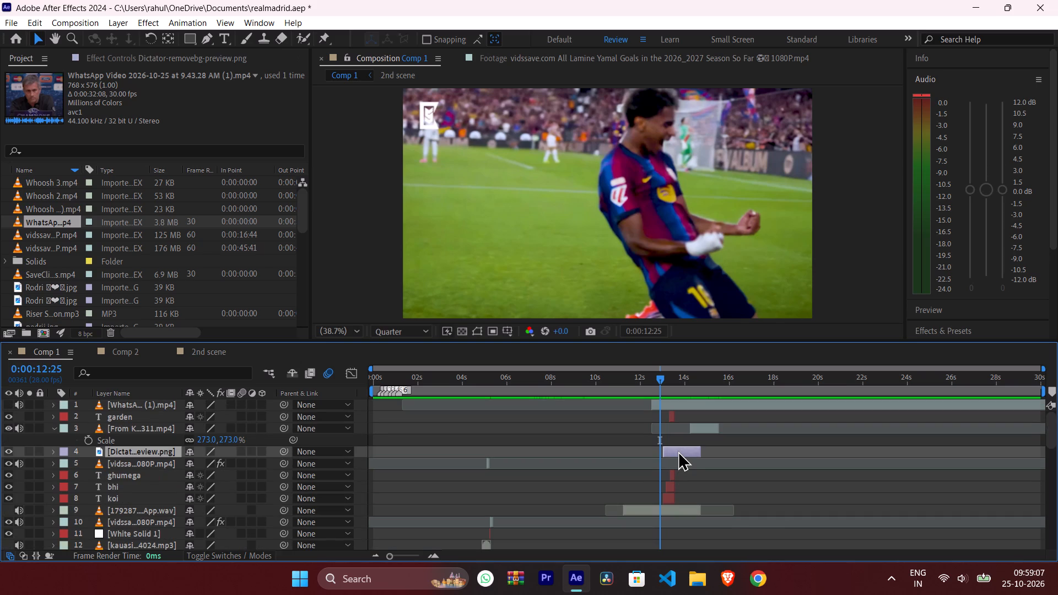
{"action": "left_click_drag", "start_coordinate": [663, 448], "coordinate": [661, 448]}
{"action": "left_click_drag", "start_coordinate": [661, 448], "coordinate": [652, 448]}
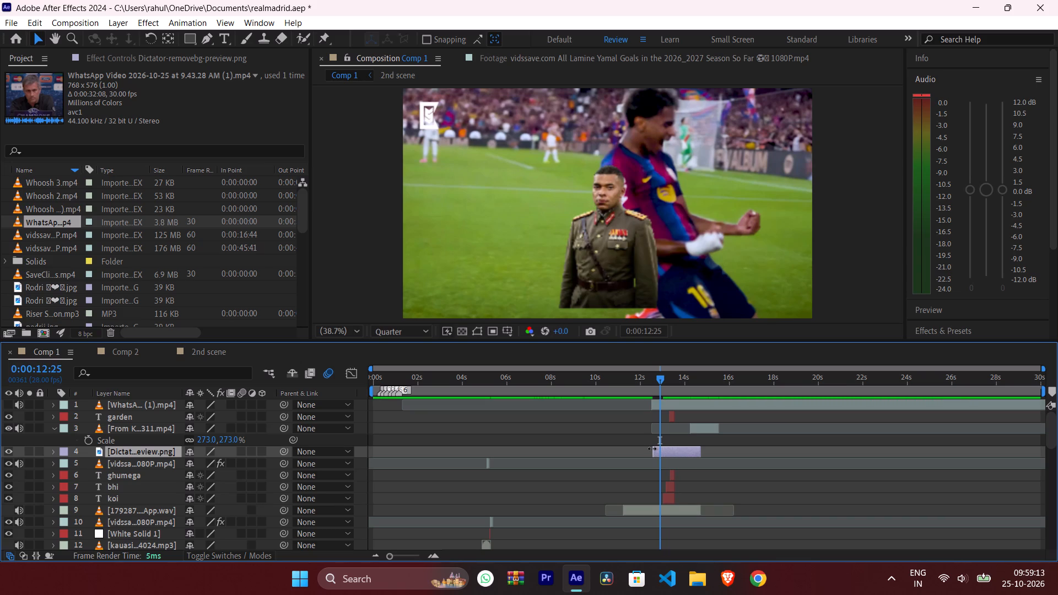
Split the Dictator-removebg-preview.png layer at 0:00:12:25.
{"action": "key", "text": "ctrl+shift+s"}
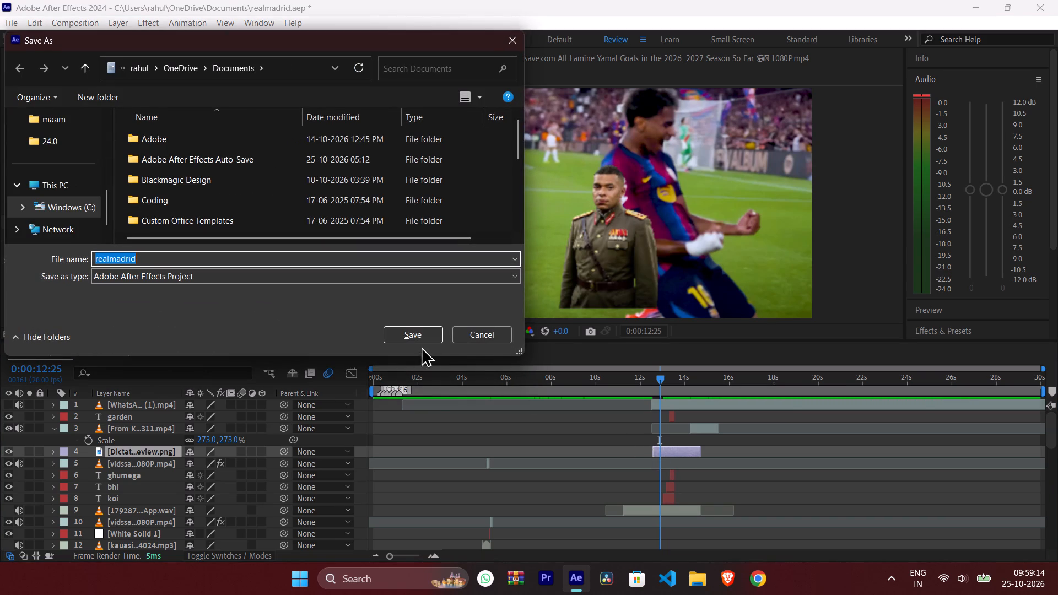
{"action": "left_click", "coordinate": [478, 334]}
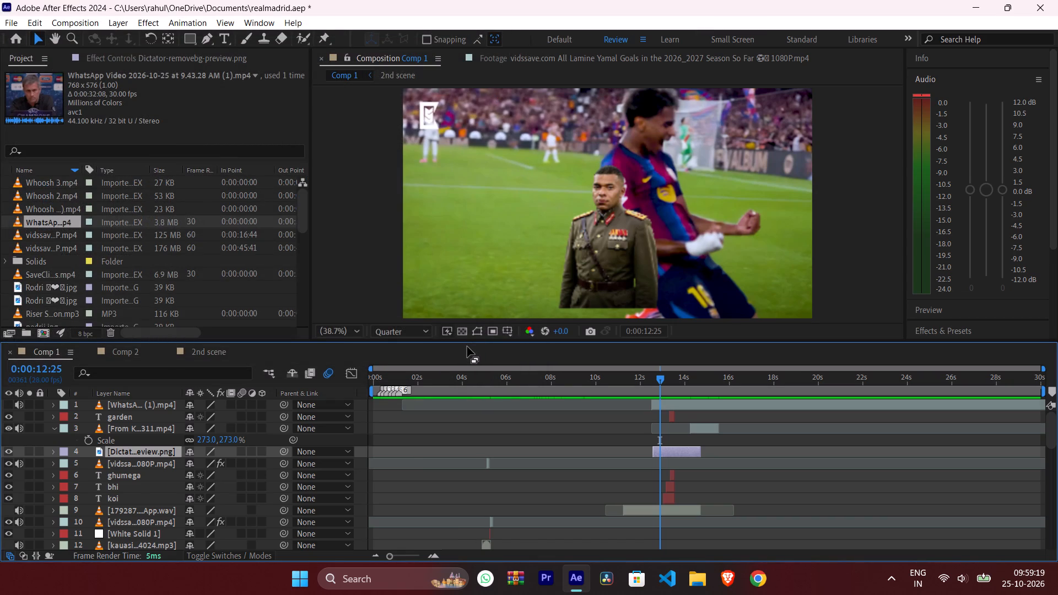
{"action": "key", "text": "ctrl+shift+d"}
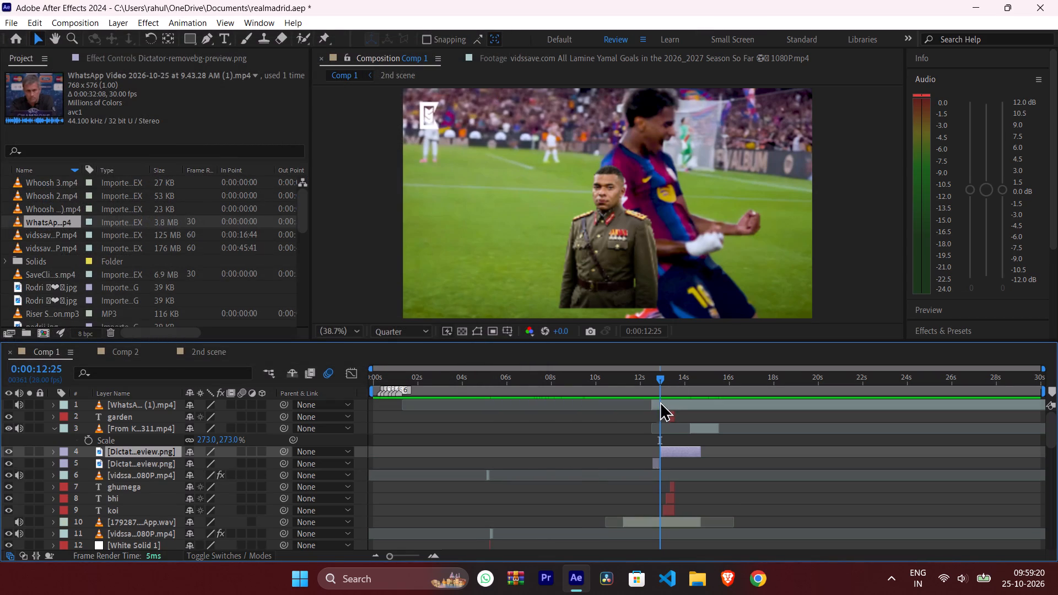
Apply Brightness & Contrast to the short first part of the Dictator image, with brightness 150, contrast -100 and Use Legacy enabled.
{"action": "left_click_drag", "start_coordinate": [658, 376], "coordinate": [655, 381]}
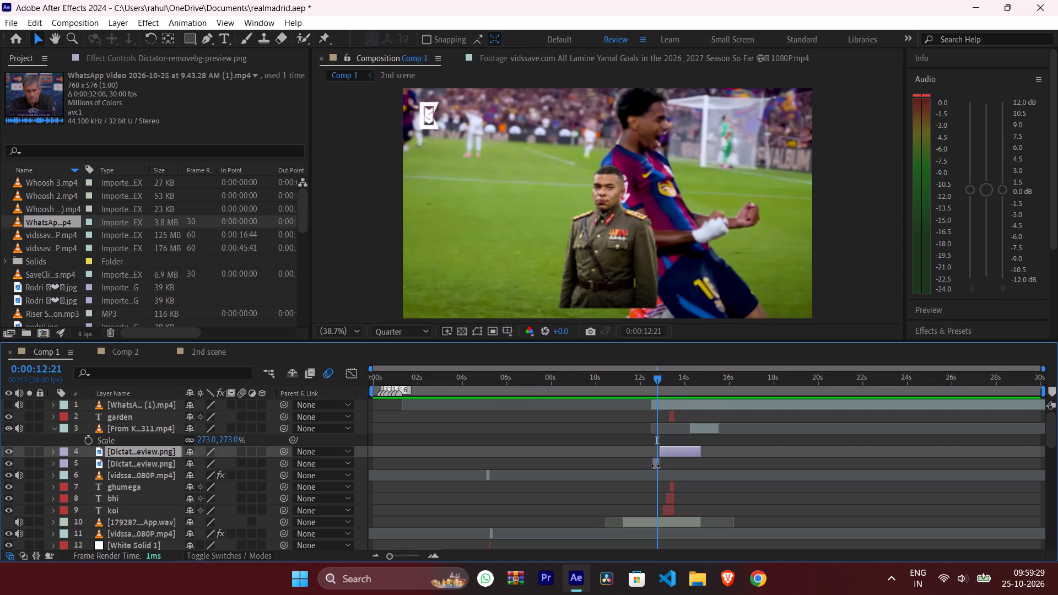
{"action": "left_click", "coordinate": [655, 466]}
{"action": "left_click", "coordinate": [657, 380]}
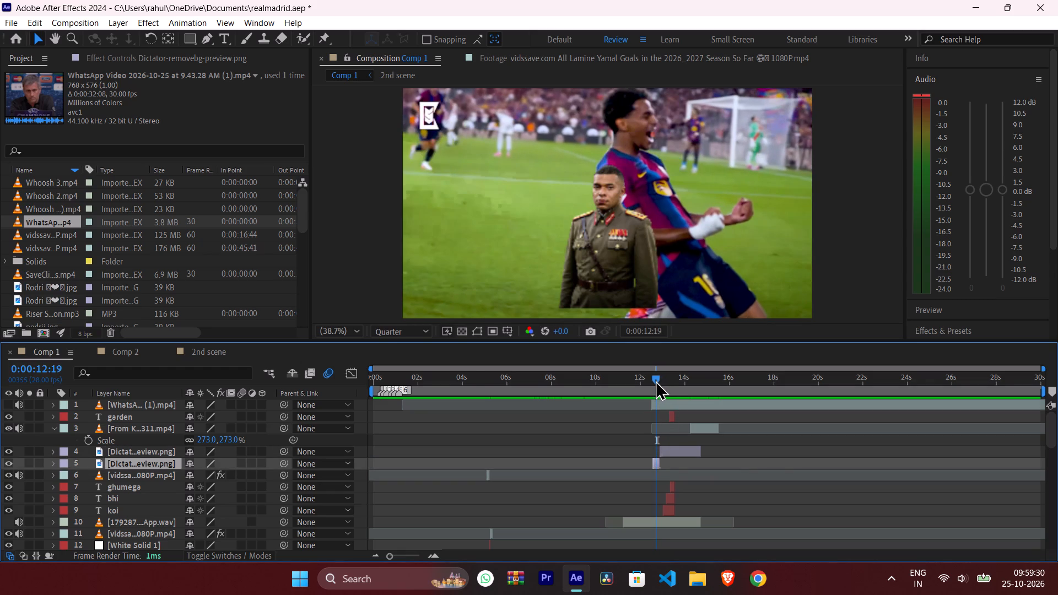
{"action": "scroll", "coordinate": [975, 267], "scroll_direction": "down", "scroll_amount": 2}
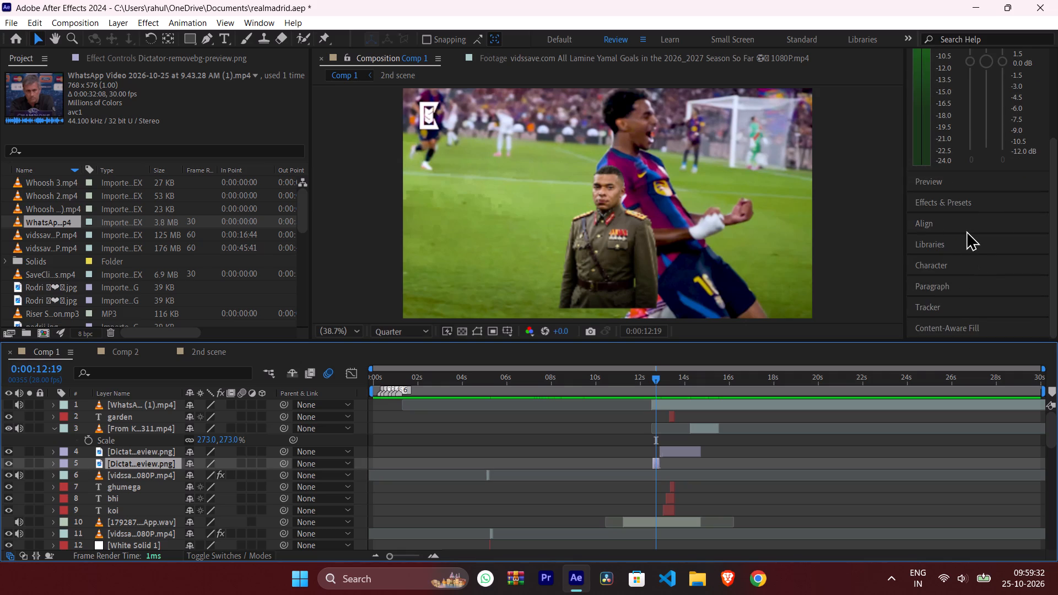
{"action": "left_click", "coordinate": [956, 201]}
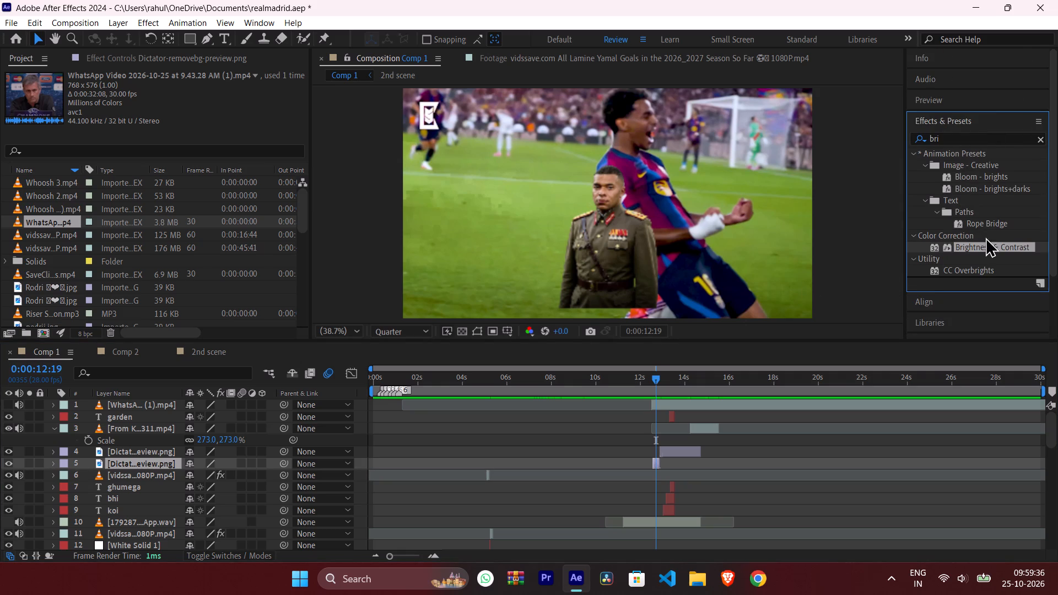
{"action": "left_click_drag", "start_coordinate": [977, 245], "coordinate": [654, 465]}
{"action": "left_click_drag", "start_coordinate": [654, 465], "coordinate": [657, 459]}
{"action": "left_click_drag", "start_coordinate": [171, 102], "coordinate": [213, 102]}
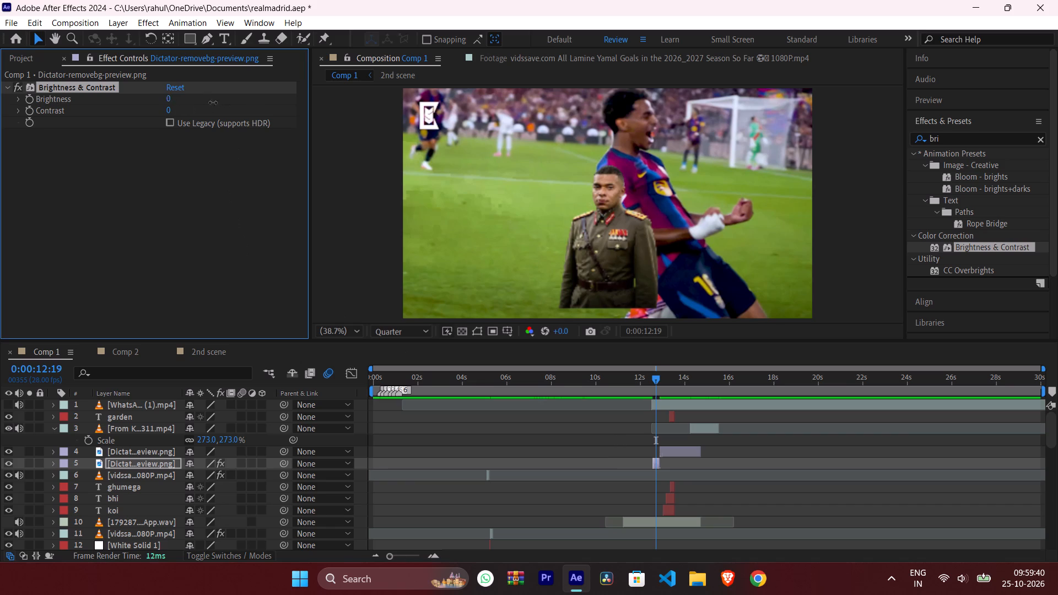
{"action": "left_click_drag", "start_coordinate": [213, 102], "coordinate": [345, 98]}
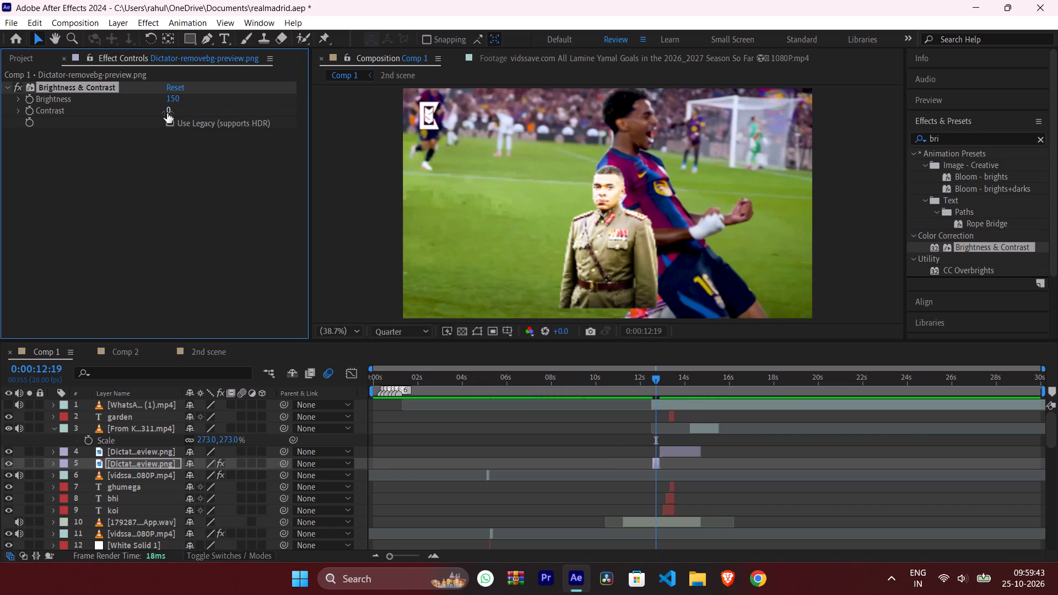
{"action": "left_click_drag", "start_coordinate": [169, 111], "coordinate": [1, 142]}
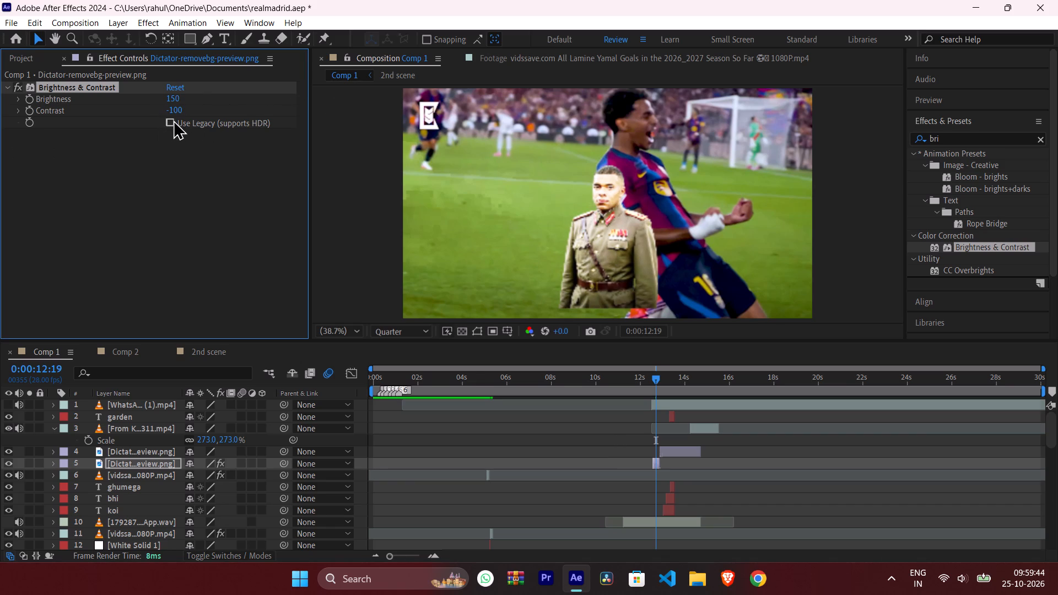
{"action": "left_click", "coordinate": [173, 120]}
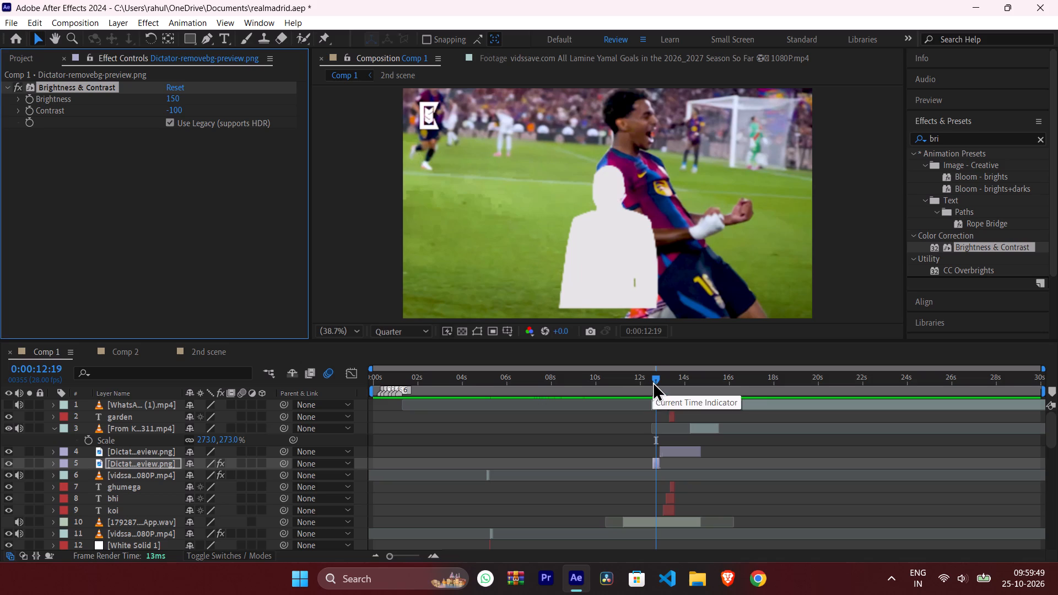
Extend the start of the short, whitened Dictator image layer back to 0:00:12:15.
{"action": "left_click_drag", "start_coordinate": [653, 380], "coordinate": [647, 376]}
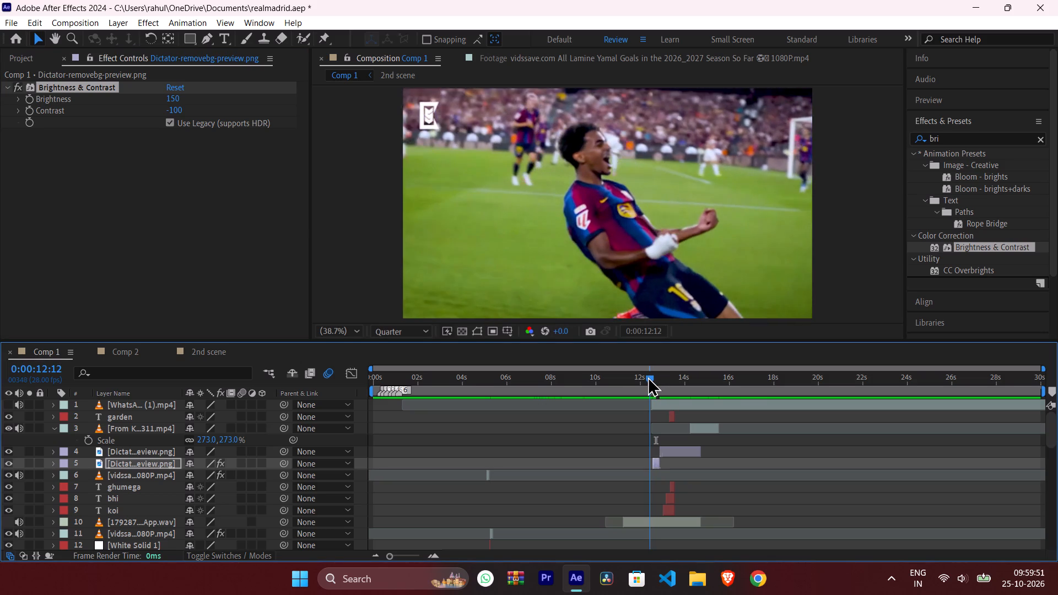
{"action": "left_click_drag", "start_coordinate": [647, 376], "coordinate": [650, 375]}
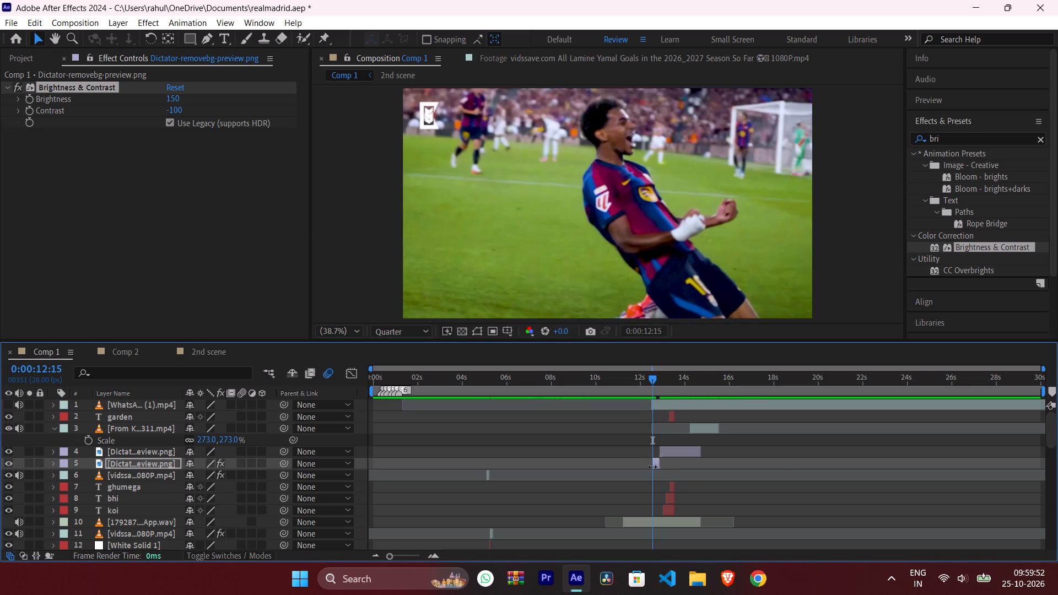
{"action": "left_click", "coordinate": [652, 467]}
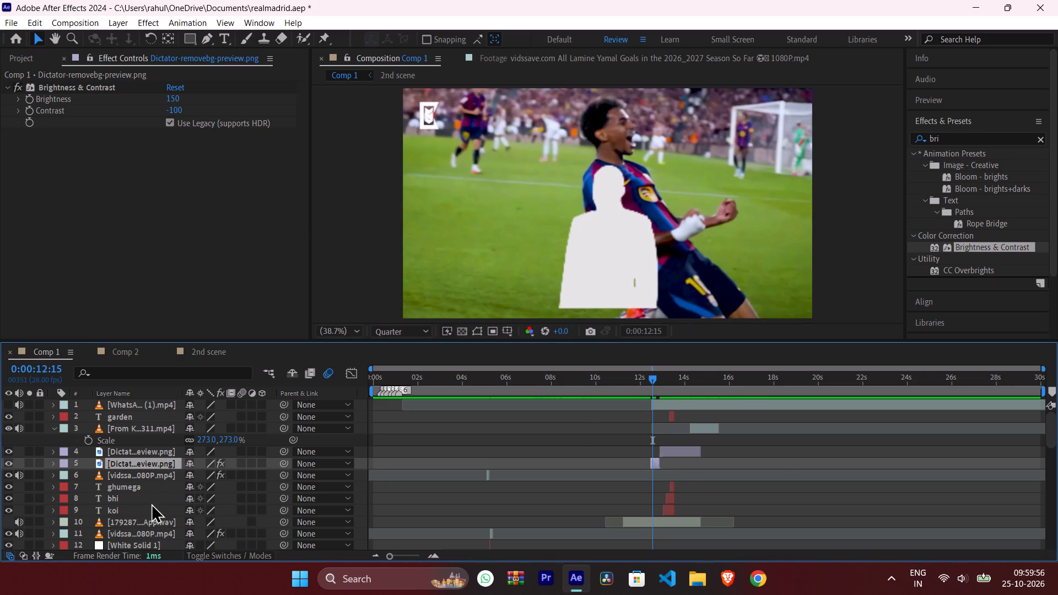
Show the short Dictator image layer's Position property and add a Position keyframe at 0:00:12:23.
{"action": "key", "text": "p"}
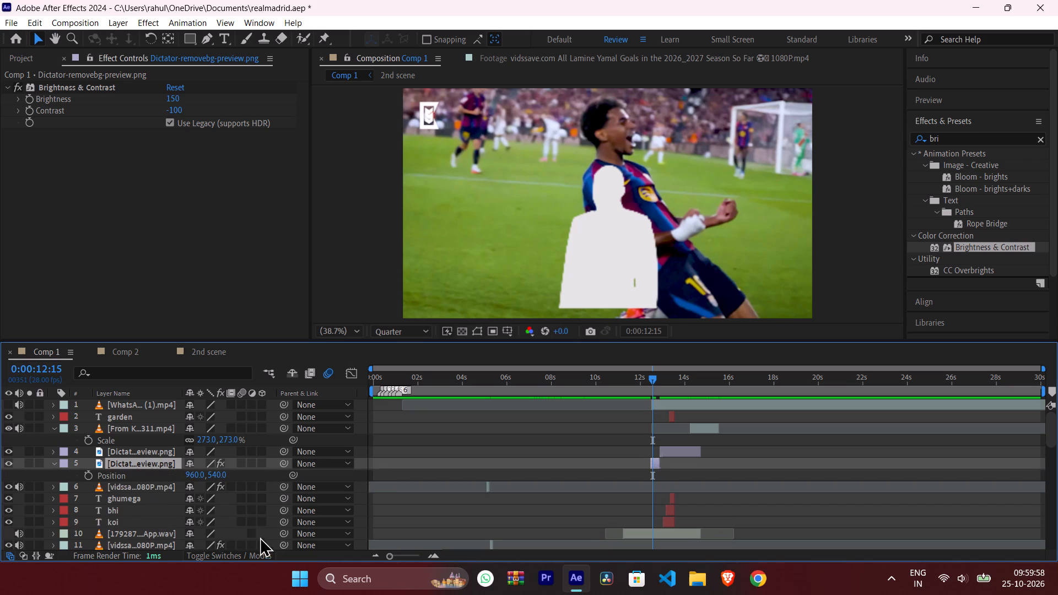
{"action": "left_click_drag", "start_coordinate": [652, 377], "coordinate": [658, 377]}
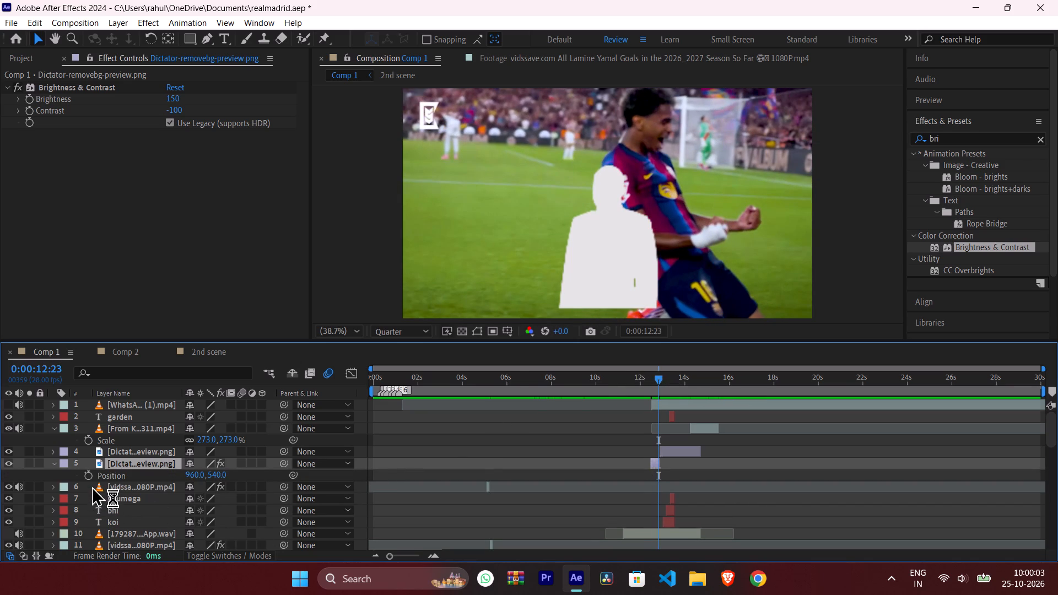
{"action": "left_click", "coordinate": [89, 474]}
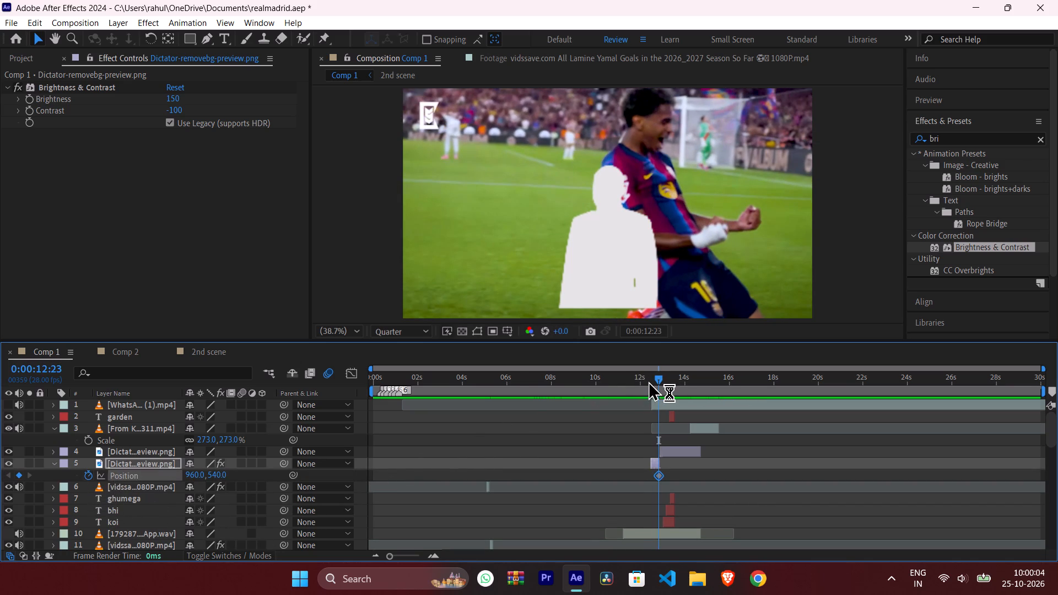
Examine the change from the white silhouette to the normal Dictator image and text between about 0:00:12:08 and 0:00:13:16.
{"action": "left_click", "coordinate": [654, 377]}
{"action": "left_click_drag", "start_coordinate": [654, 377], "coordinate": [660, 376]}
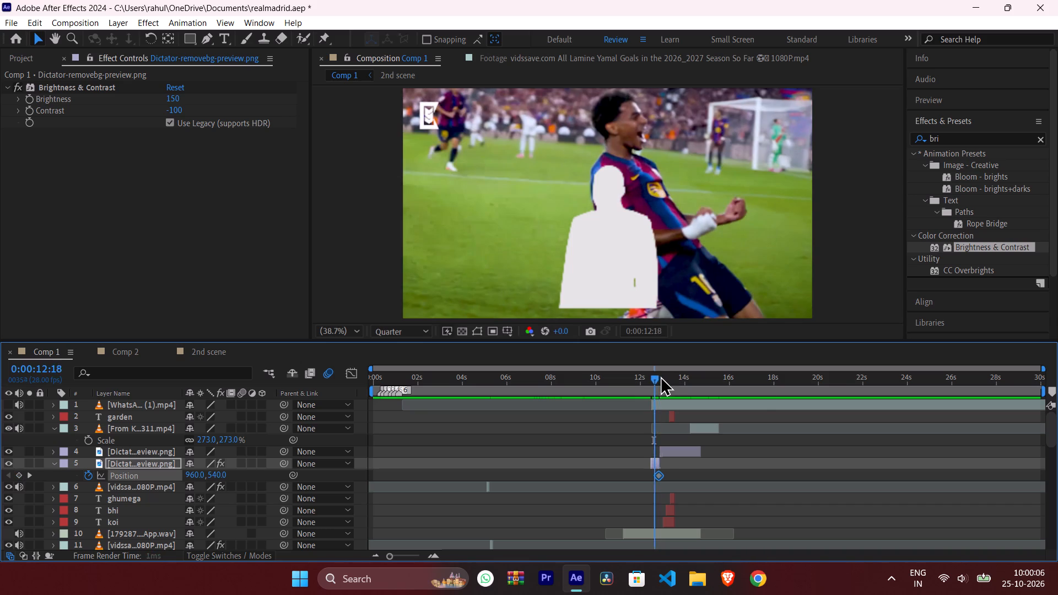
{"action": "left_click_drag", "start_coordinate": [660, 376], "coordinate": [675, 372]}
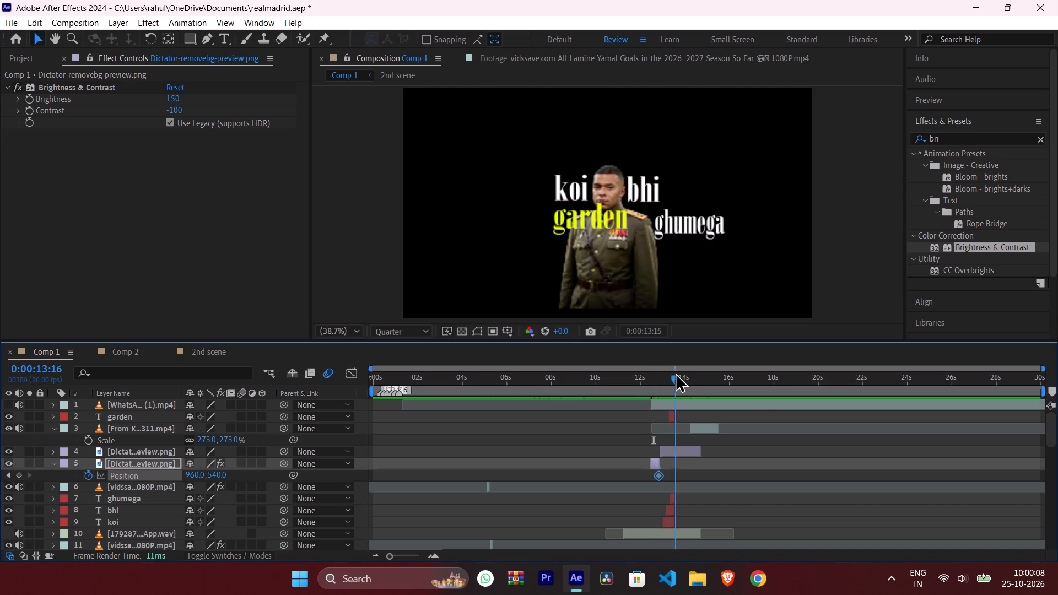
{"action": "left_click_drag", "start_coordinate": [675, 372], "coordinate": [660, 375]}
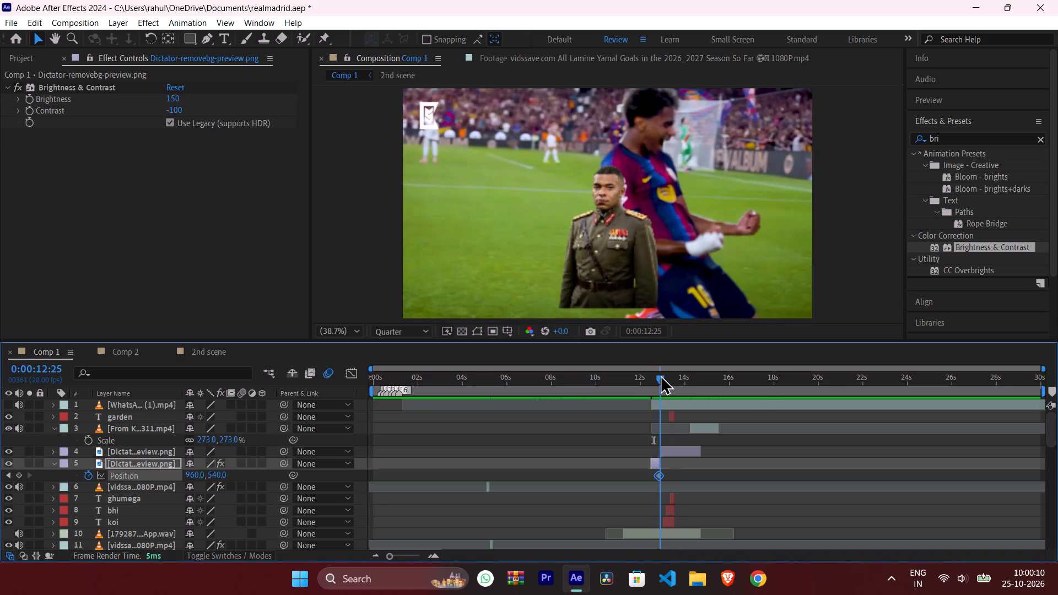
{"action": "left_click_drag", "start_coordinate": [660, 375], "coordinate": [647, 374]}
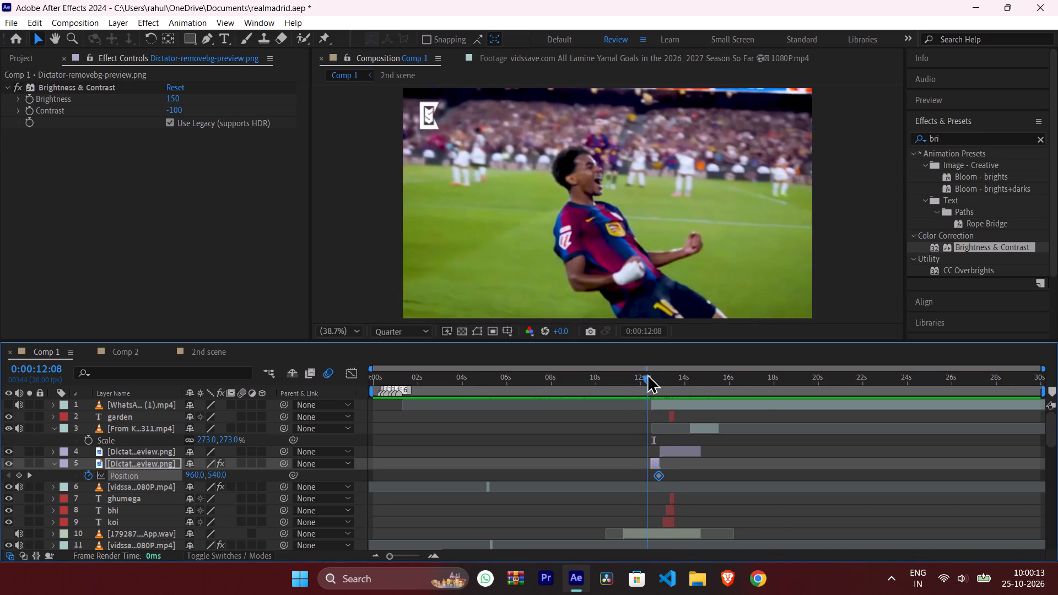
{"action": "left_click_drag", "start_coordinate": [647, 374], "coordinate": [666, 372]}
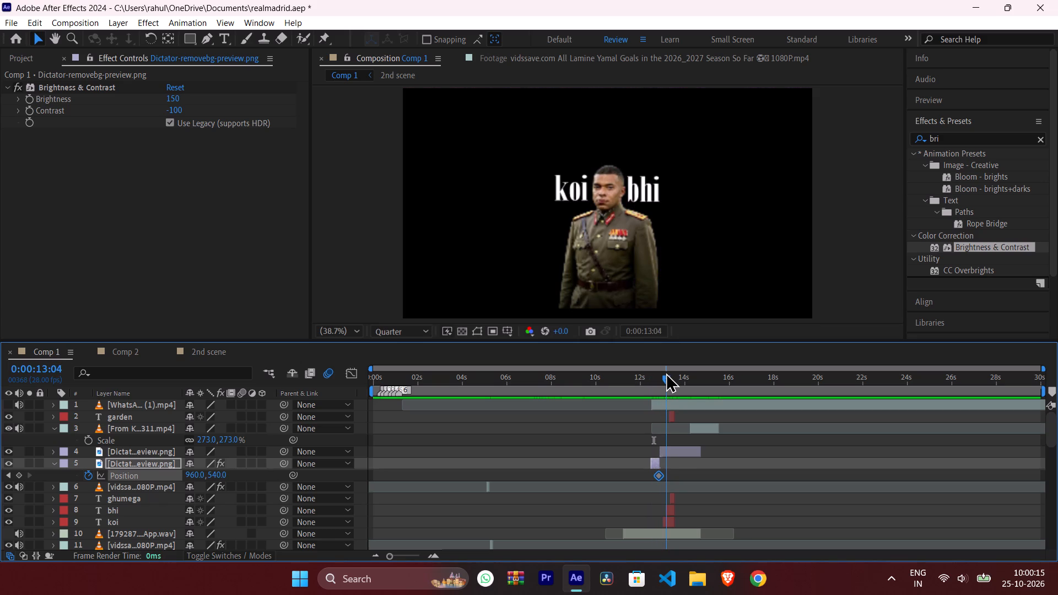
{"action": "left_click_drag", "start_coordinate": [666, 372], "coordinate": [658, 372]}
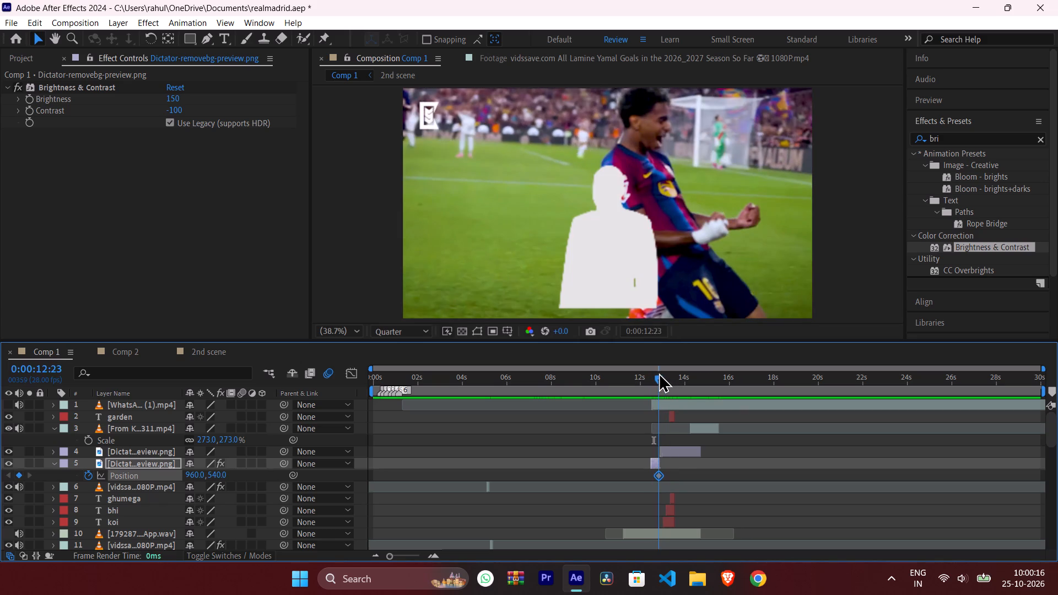
{"action": "left_click_drag", "start_coordinate": [658, 372], "coordinate": [664, 372]}
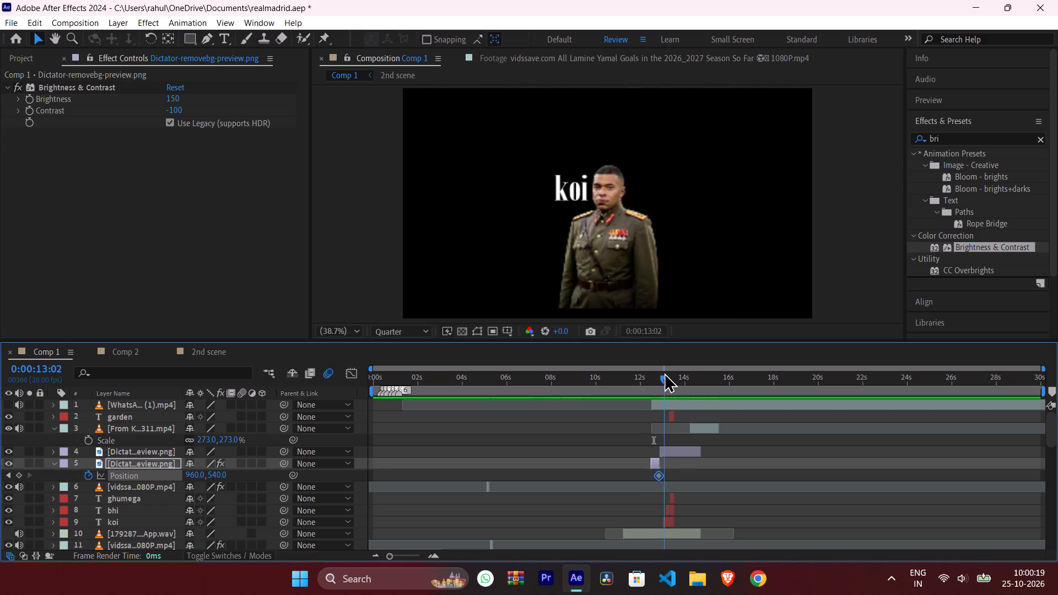
{"action": "left_click_drag", "start_coordinate": [664, 372], "coordinate": [661, 372]}
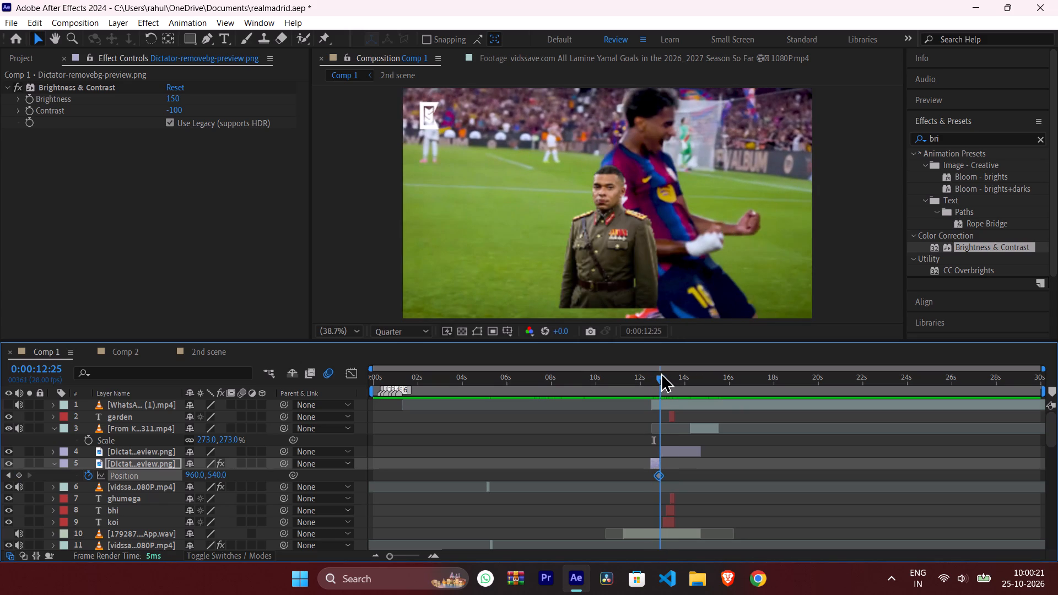
Trim the start of the longer, unbrightened Dictator image layer to 0:00:13:02.
{"action": "left_click_drag", "start_coordinate": [661, 372], "coordinate": [664, 372]}
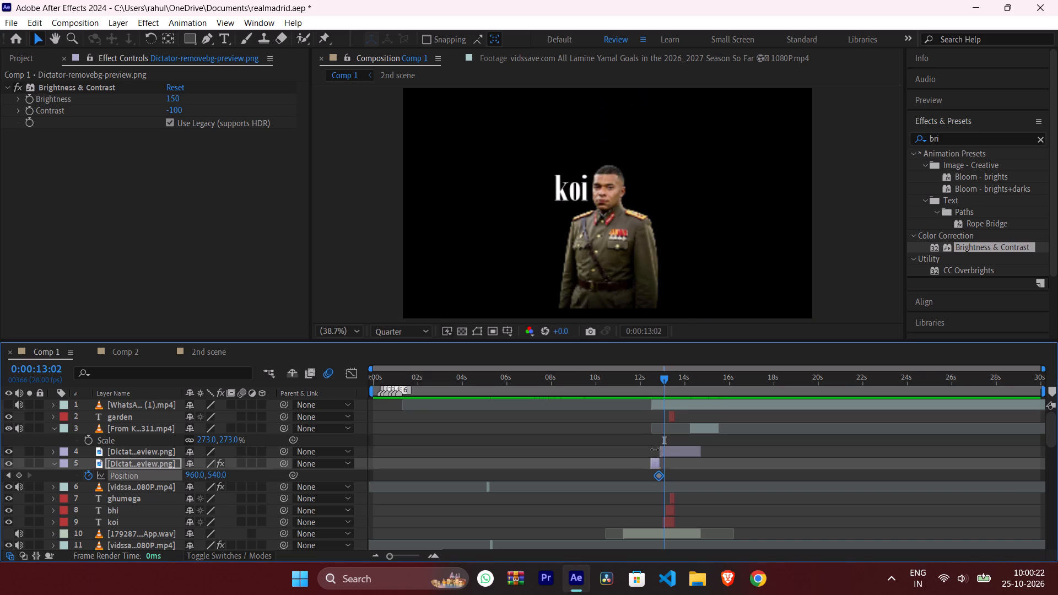
{"action": "left_click_drag", "start_coordinate": [659, 450], "coordinate": [663, 450]}
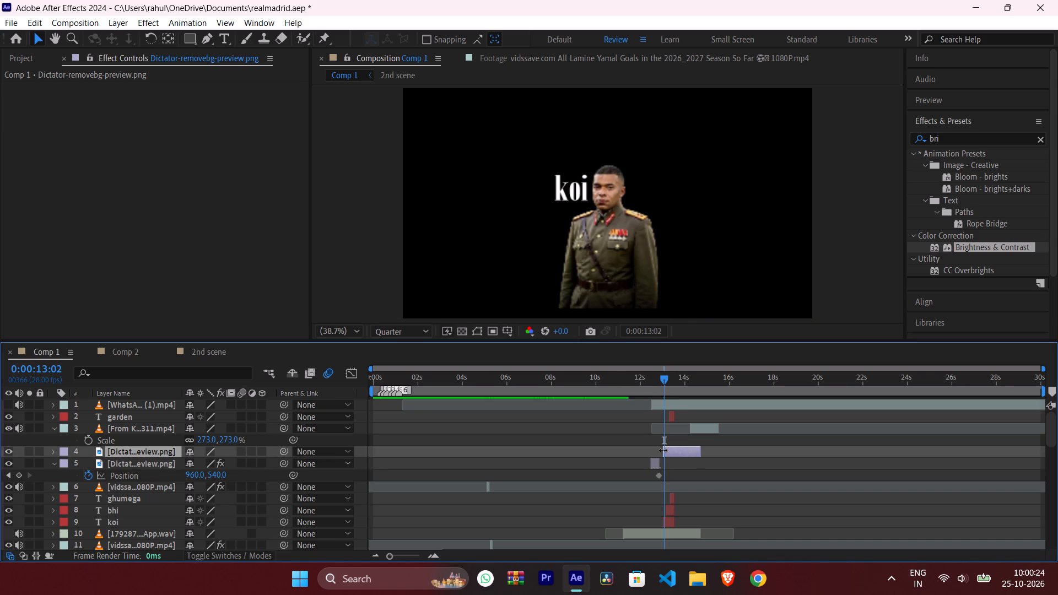
{"action": "left_click_drag", "start_coordinate": [663, 450], "coordinate": [664, 450]}
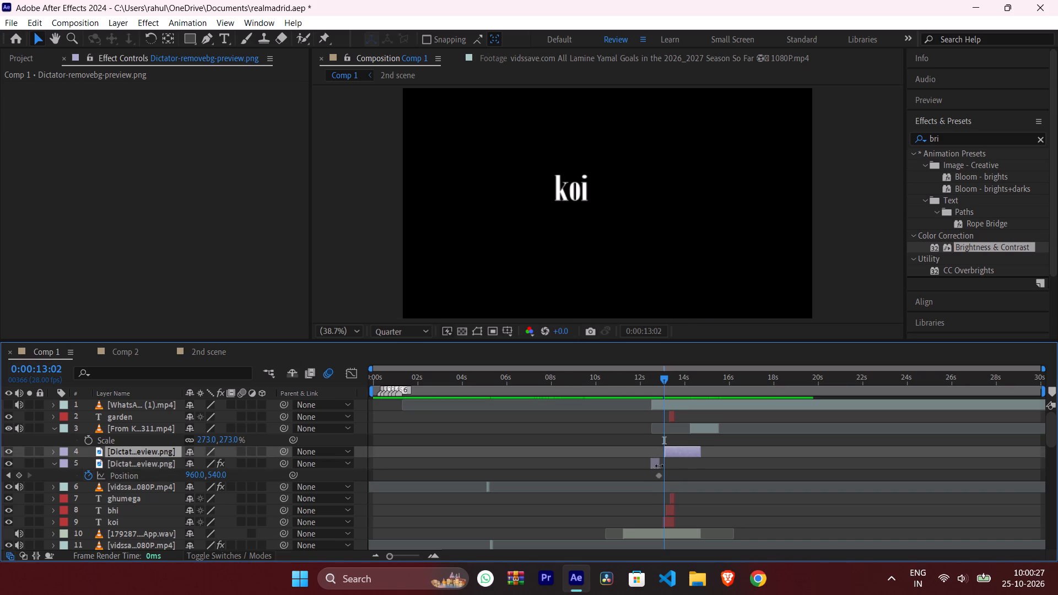
Extend the end of the whitened Dictator image layer to 0:00:13:02 and move its Position keyframe to the same time.
{"action": "left_click_drag", "start_coordinate": [659, 466], "coordinate": [664, 464]}
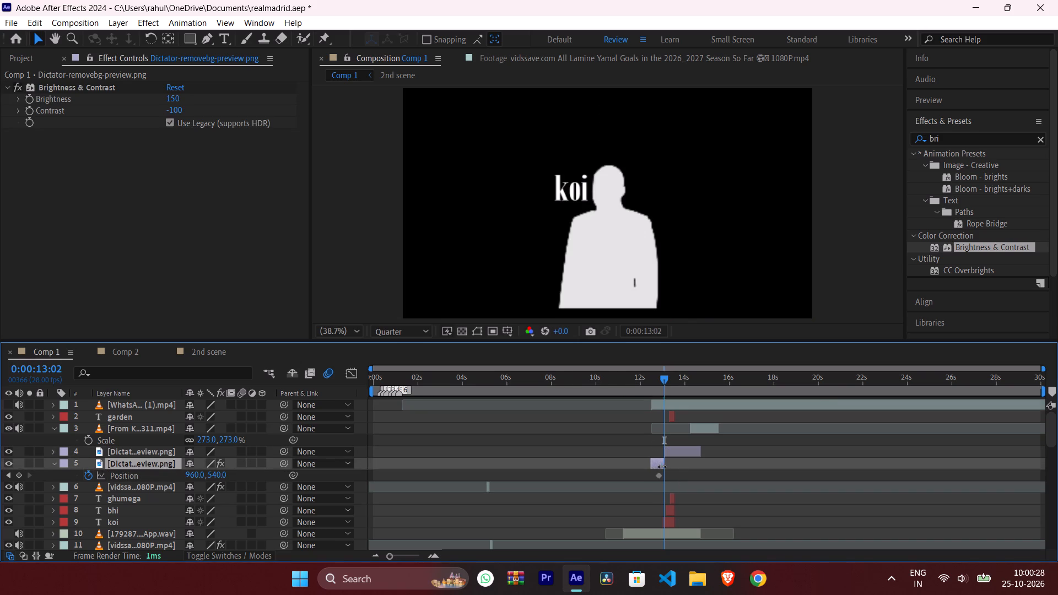
{"action": "left_click_drag", "start_coordinate": [660, 475], "coordinate": [663, 475]}
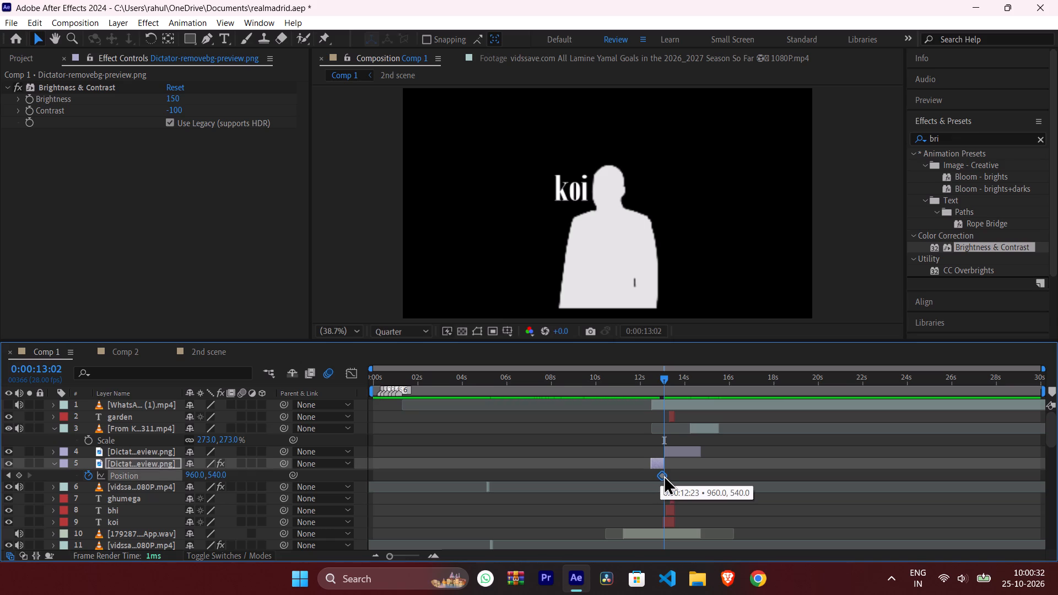
{"action": "left_click_drag", "start_coordinate": [663, 475], "coordinate": [665, 475]}
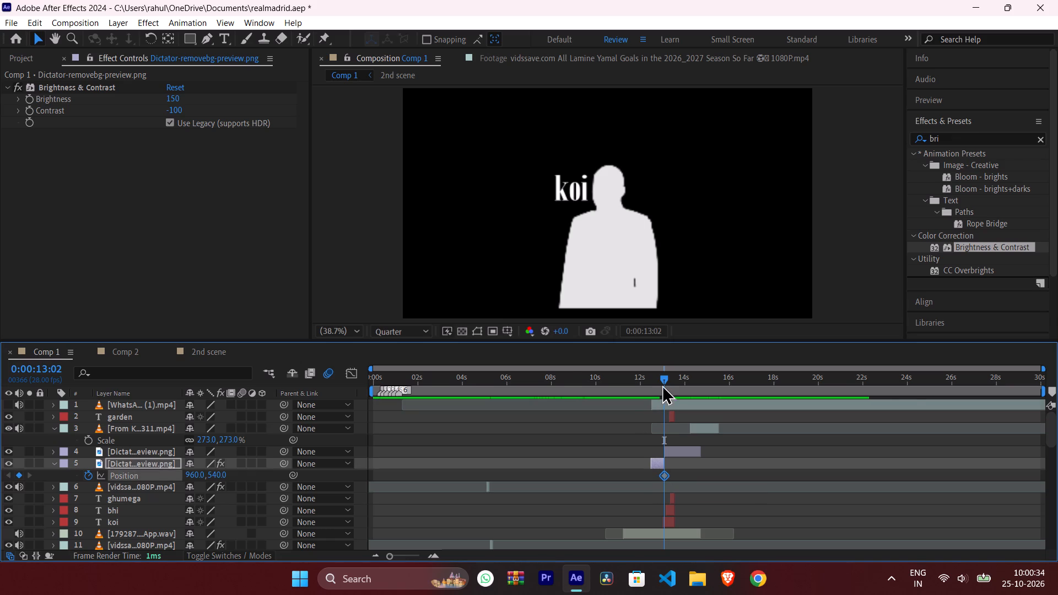
Add a Position keyframe at 0:00:12:14 on the whitened Dictator layer, lowering the image out of frame to 960, 1259.
{"action": "left_click_drag", "start_coordinate": [662, 381], "coordinate": [650, 385]}
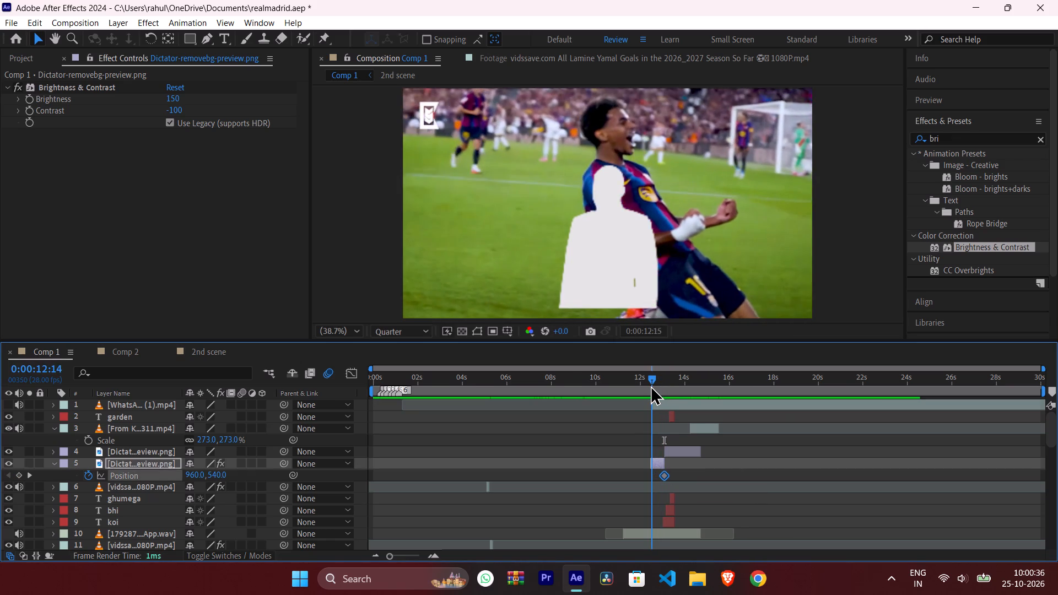
{"action": "left_click_drag", "start_coordinate": [650, 385], "coordinate": [649, 386]}
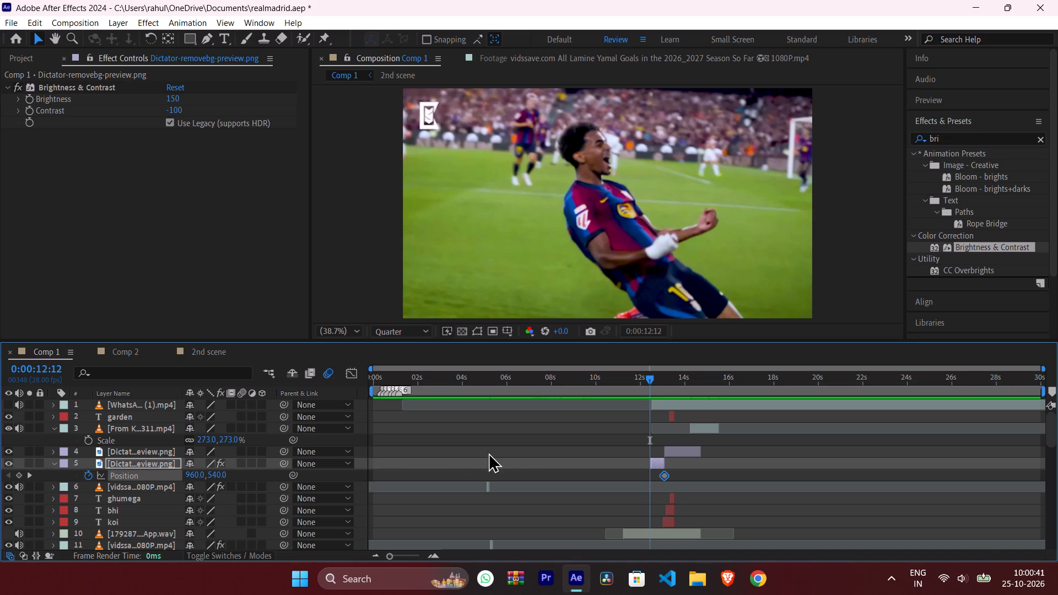
{"action": "left_click", "coordinate": [647, 380]}
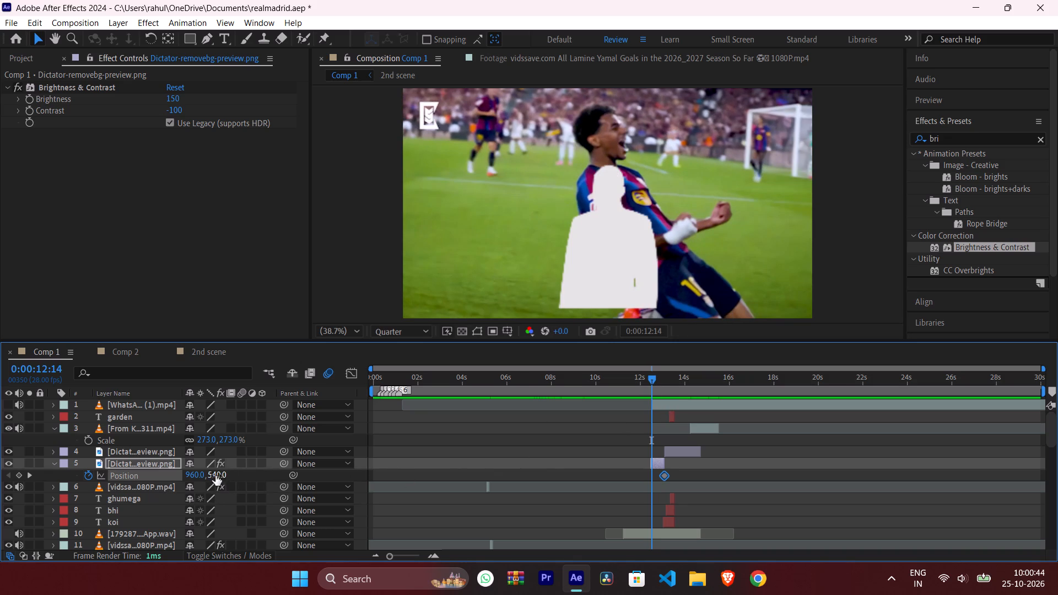
{"action": "left_click_drag", "start_coordinate": [215, 475], "coordinate": [474, 473]}
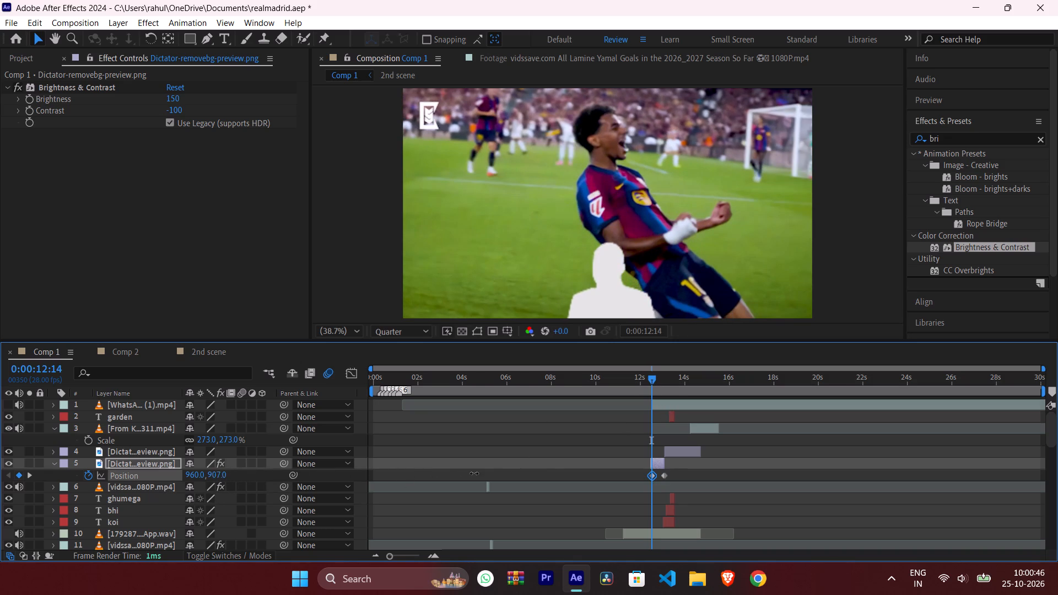
{"action": "left_click_drag", "start_coordinate": [474, 473], "coordinate": [756, 415]}
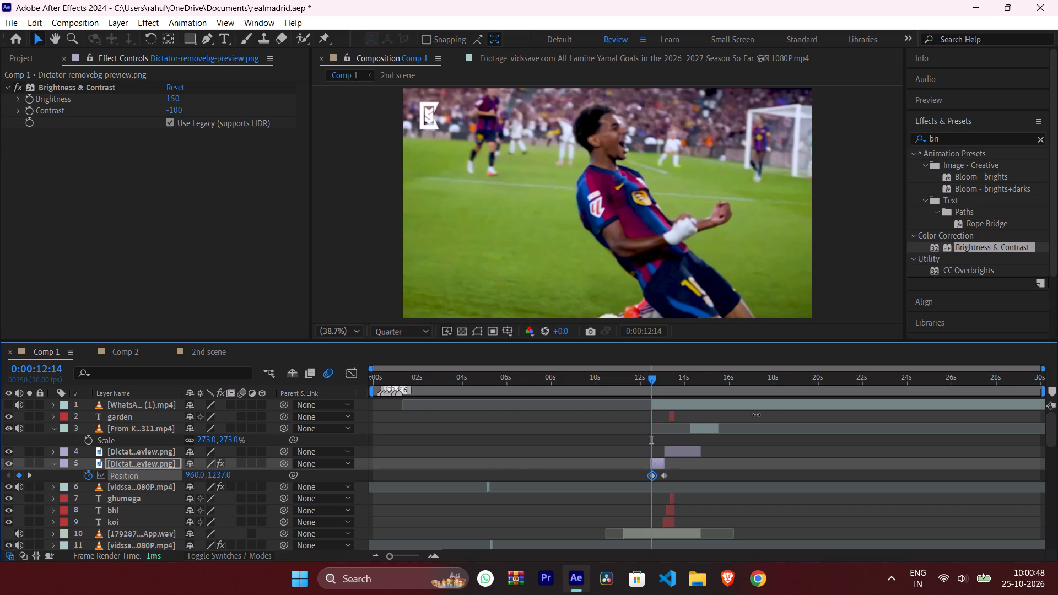
{"action": "left_click_drag", "start_coordinate": [756, 415], "coordinate": [784, 402]}
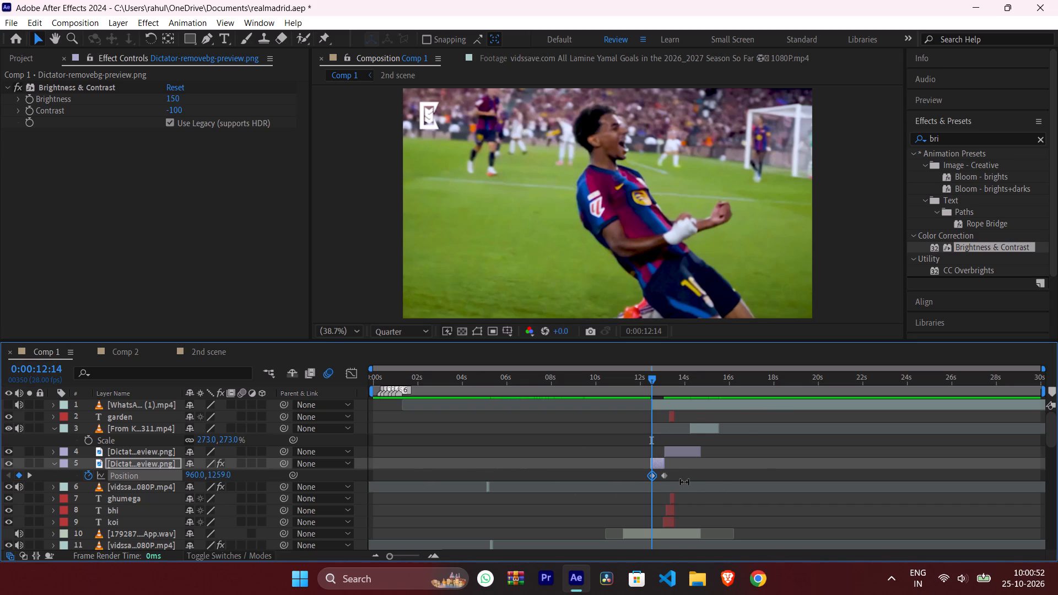
Apply Easy Ease to both Position keyframes of the whitened Dictator layer.
{"action": "left_click_drag", "start_coordinate": [681, 475], "coordinate": [630, 480]}
{"action": "key", "text": "F9"}
Reshape the Position speed graph between the two keyframes into a slow start with a sharp, late peak of about 5000 px/sec.
{"action": "left_click", "coordinate": [354, 374]}
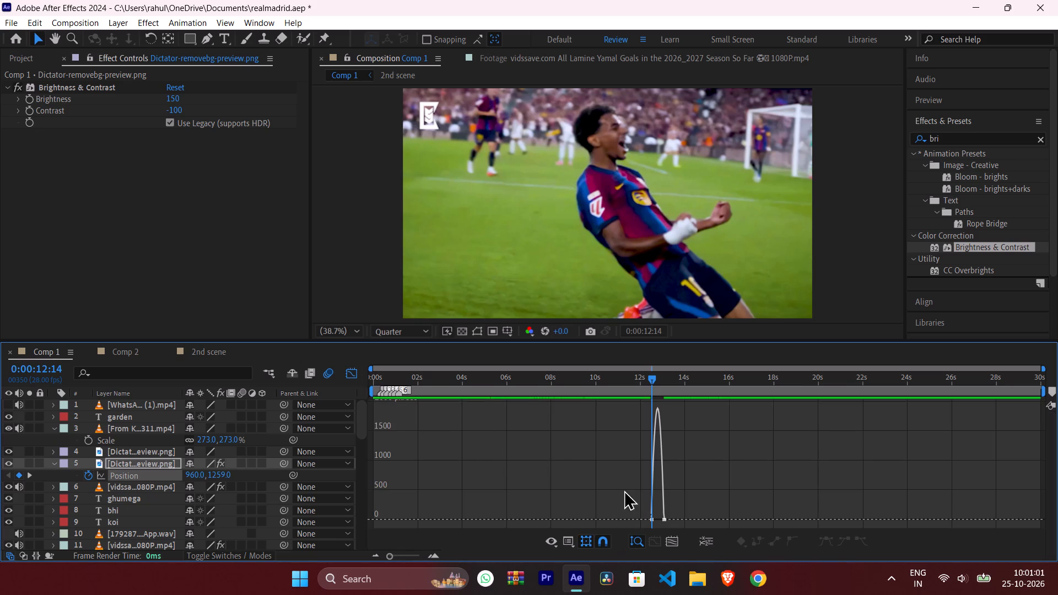
{"action": "left_click_drag", "start_coordinate": [624, 489], "coordinate": [789, 537]}
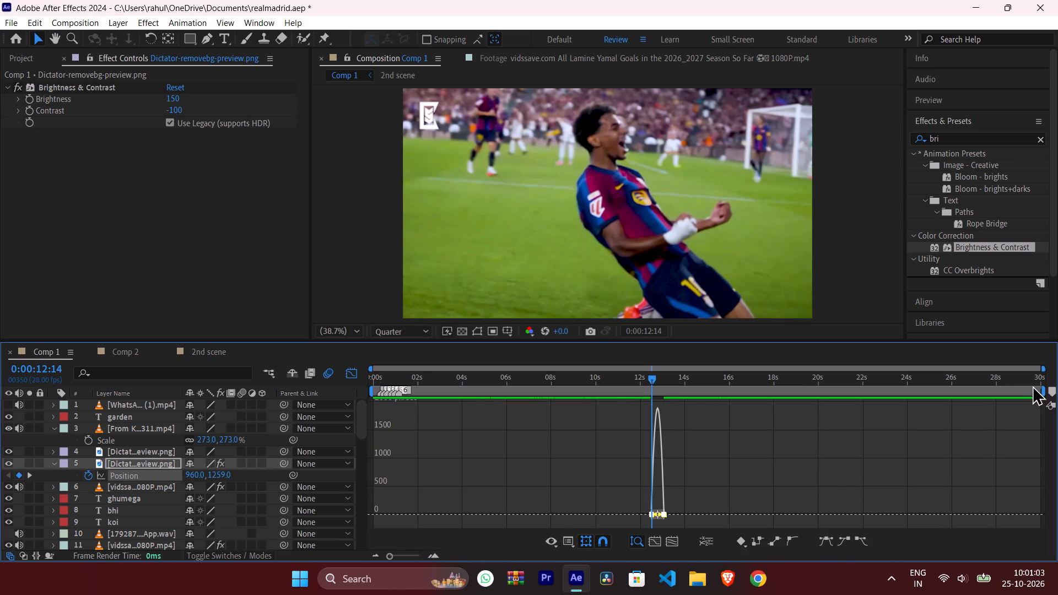
{"action": "left_click_drag", "start_coordinate": [1043, 367], "coordinate": [644, 417]}
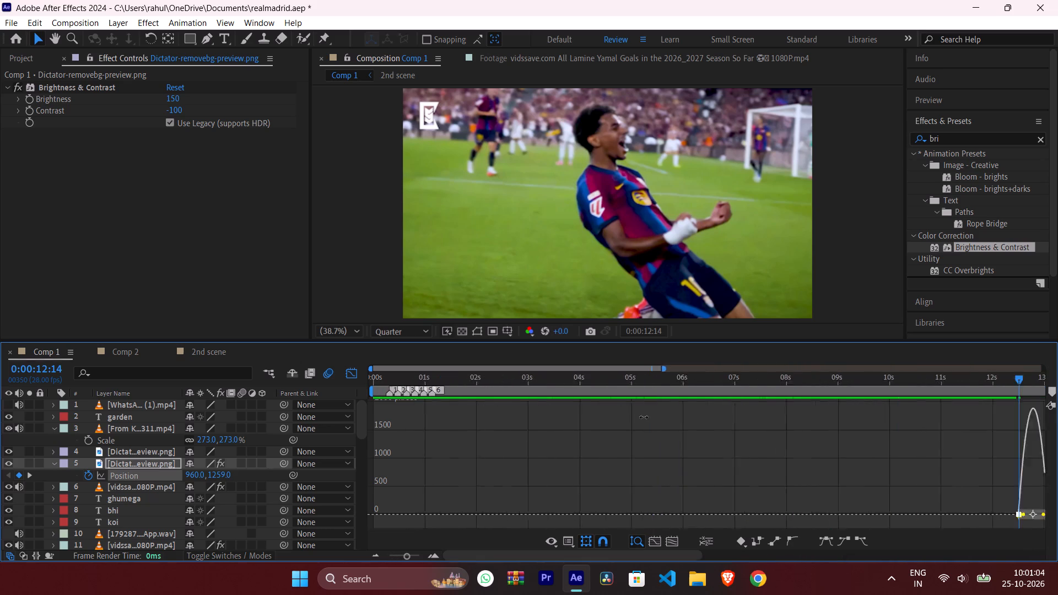
{"action": "left_click_drag", "start_coordinate": [644, 417], "coordinate": [503, 417]}
{"action": "left_click_drag", "start_coordinate": [453, 370], "coordinate": [454, 369]}
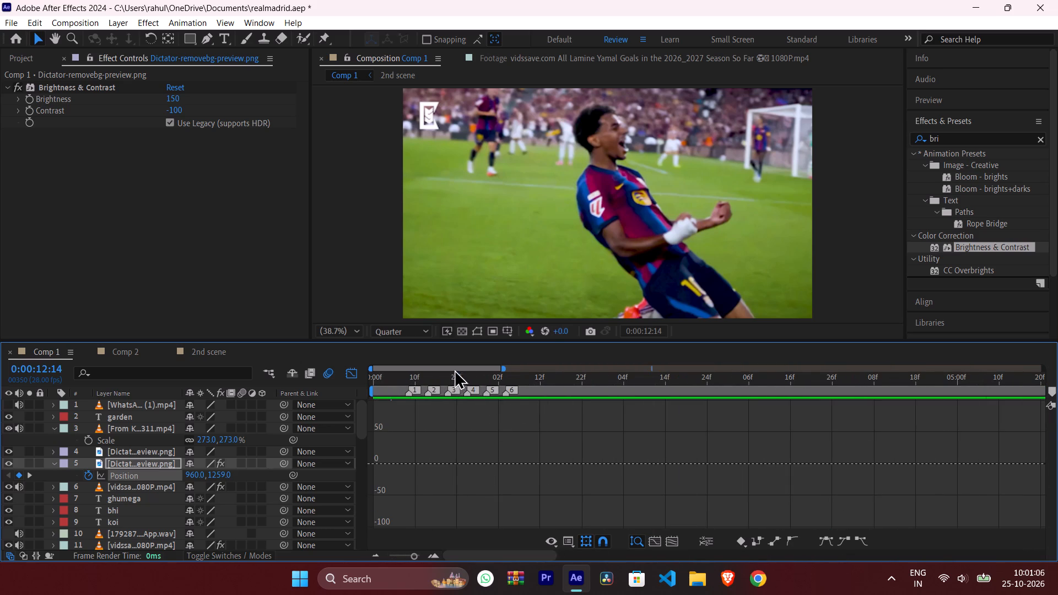
{"action": "left_click_drag", "start_coordinate": [454, 369], "coordinate": [699, 376]}
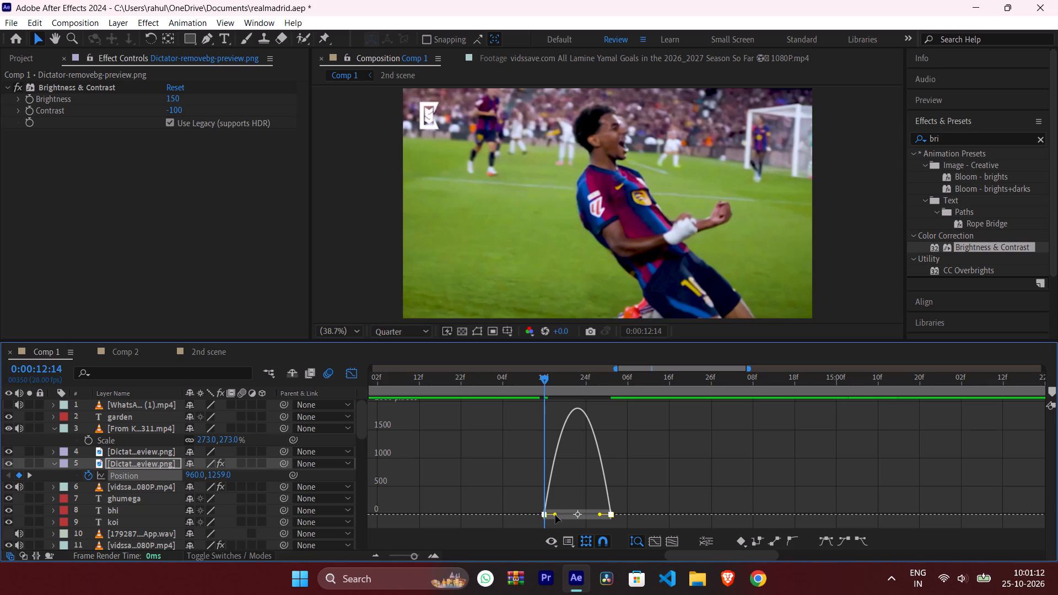
{"action": "left_click_drag", "start_coordinate": [555, 515], "coordinate": [587, 514]}
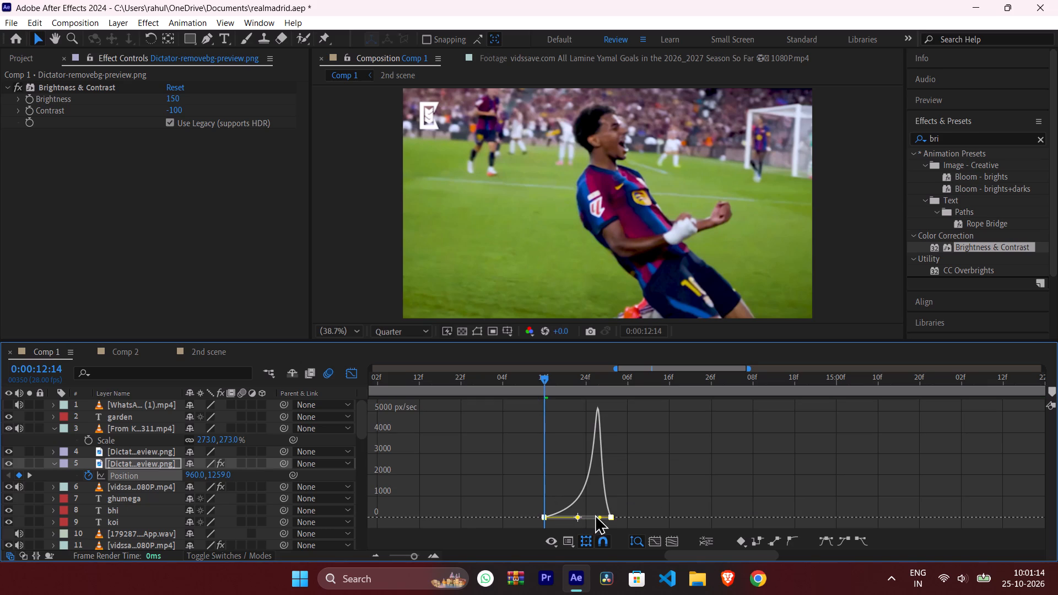
{"action": "left_click", "coordinate": [598, 516]}
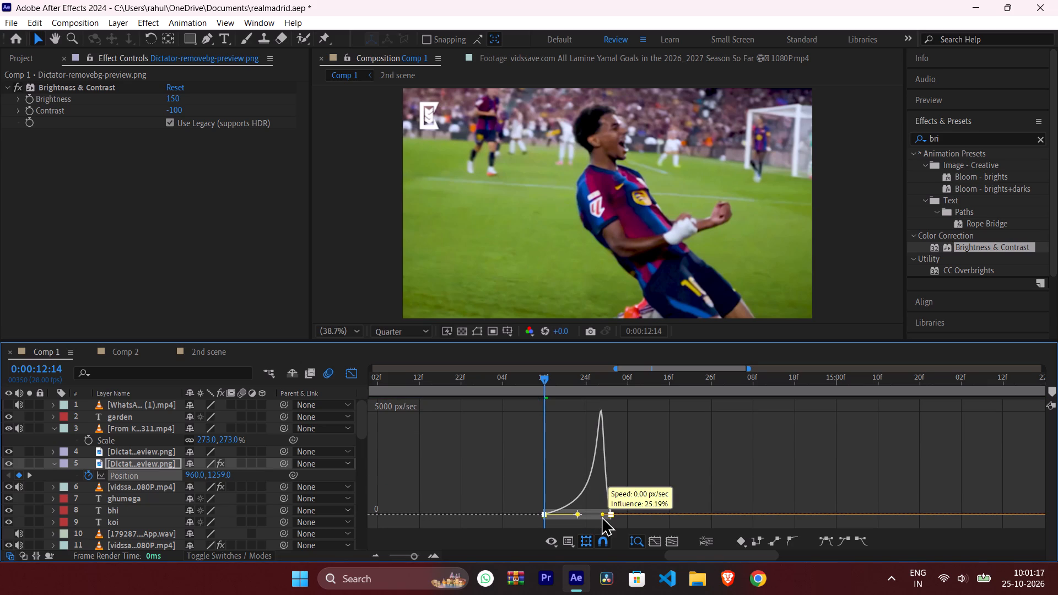
{"action": "left_click", "coordinate": [349, 376]}
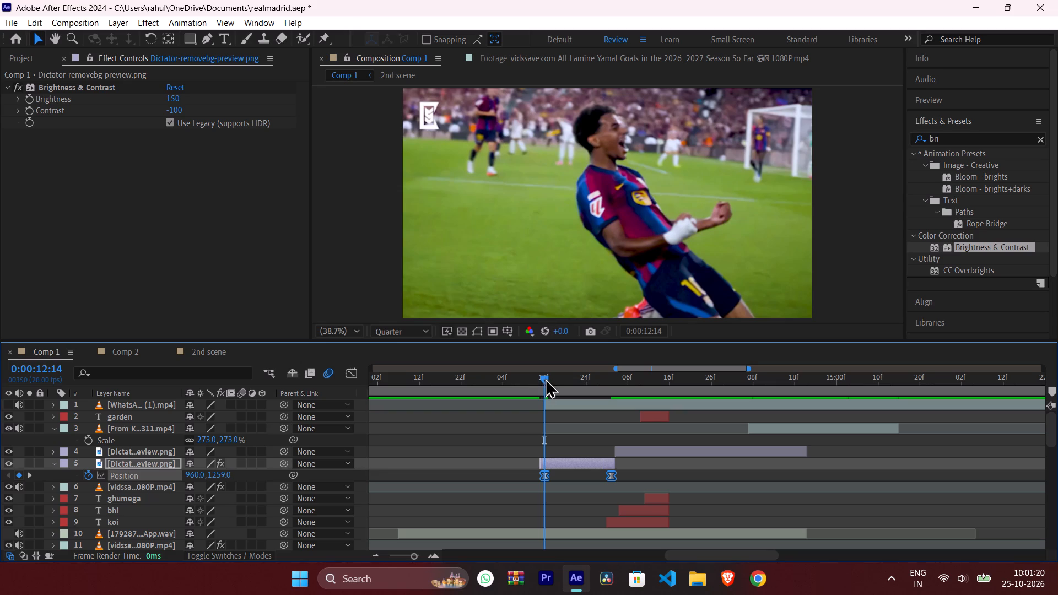
Preview the Dictator silhouette's rising entrance from around 0:00:12:00, and play the composition from its start.
{"action": "left_click_drag", "start_coordinate": [545, 378], "coordinate": [527, 376]}
{"action": "left_click_drag", "start_coordinate": [526, 385], "coordinate": [483, 396]}
{"action": "key", "text": "space"}
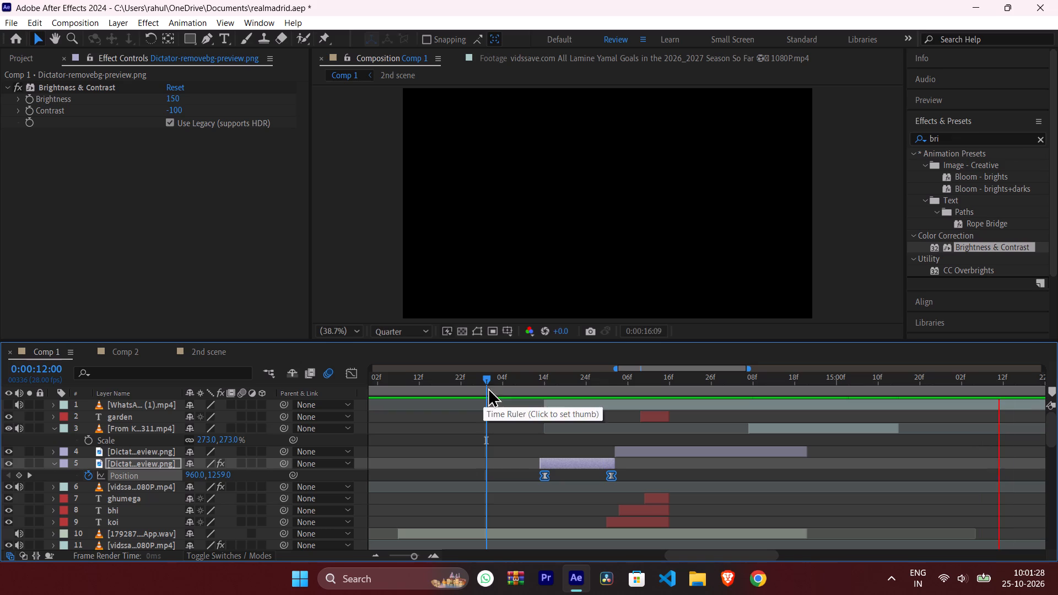
{"action": "left_click_drag", "start_coordinate": [487, 377], "coordinate": [504, 377]}
{"action": "key", "text": "space"}
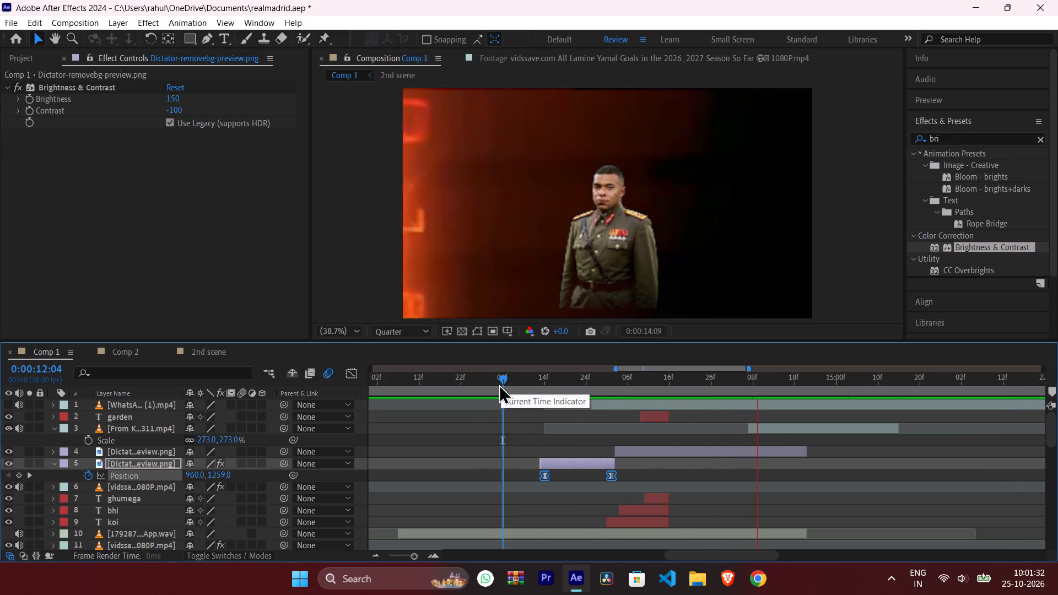
{"action": "key", "text": "space"}
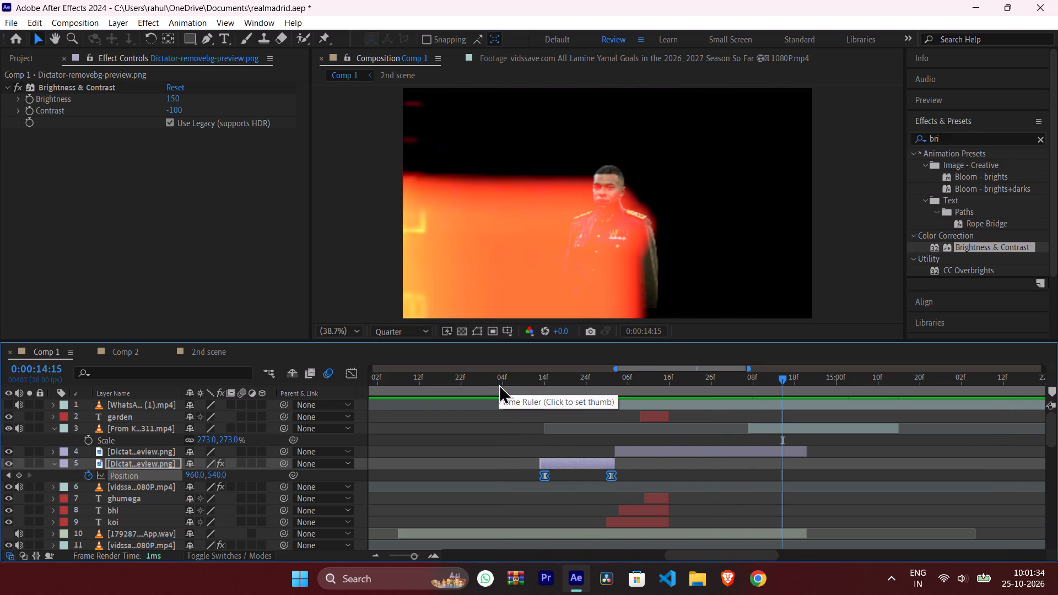
{"action": "key", "text": "space"}
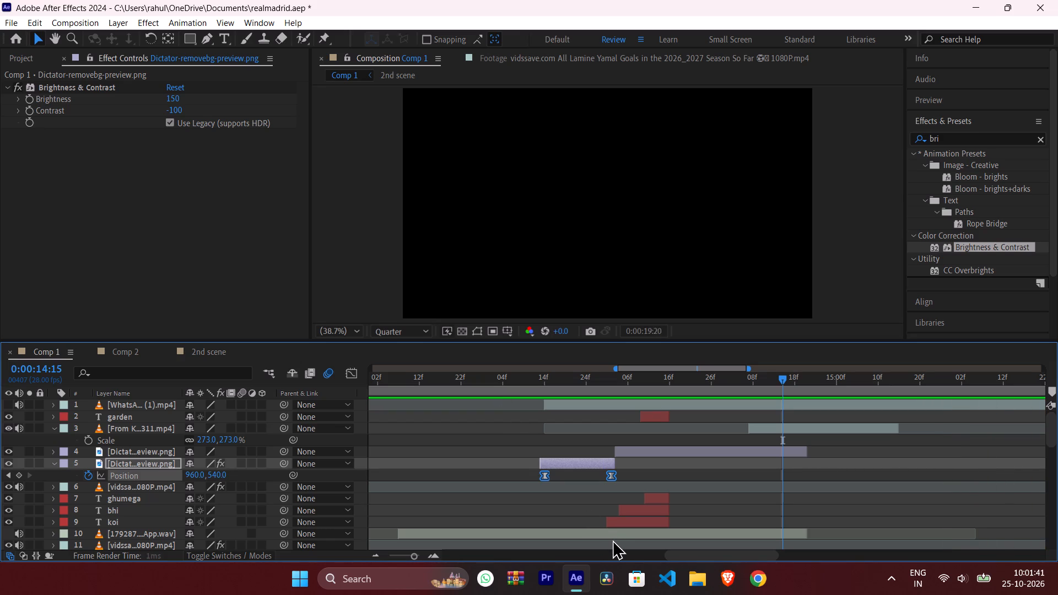
{"action": "left_click_drag", "start_coordinate": [782, 377], "coordinate": [537, 417]}
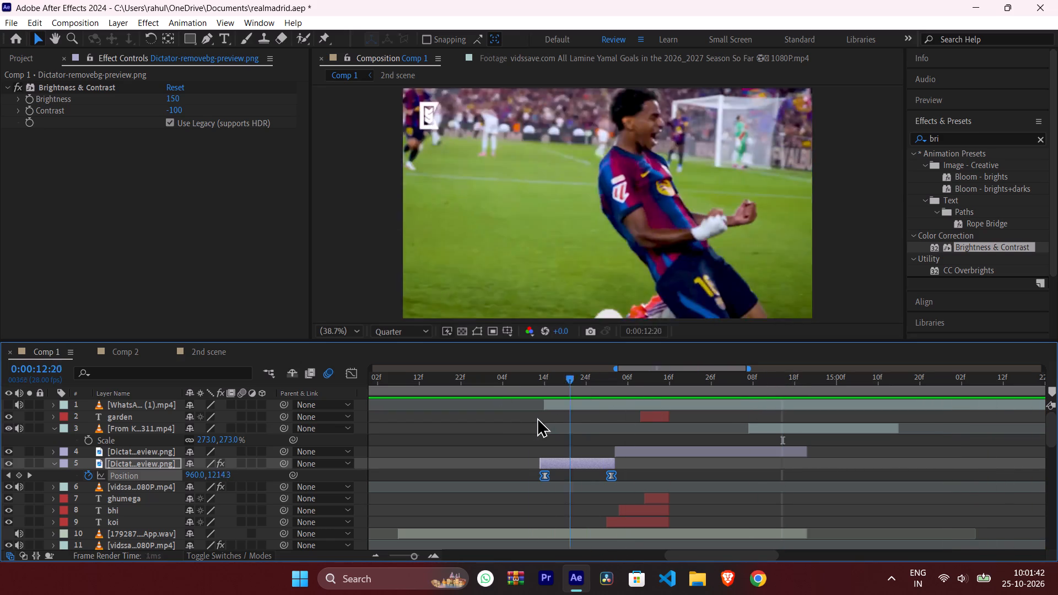
{"action": "left_click_drag", "start_coordinate": [537, 417], "coordinate": [533, 417]}
{"action": "key", "text": "space"}
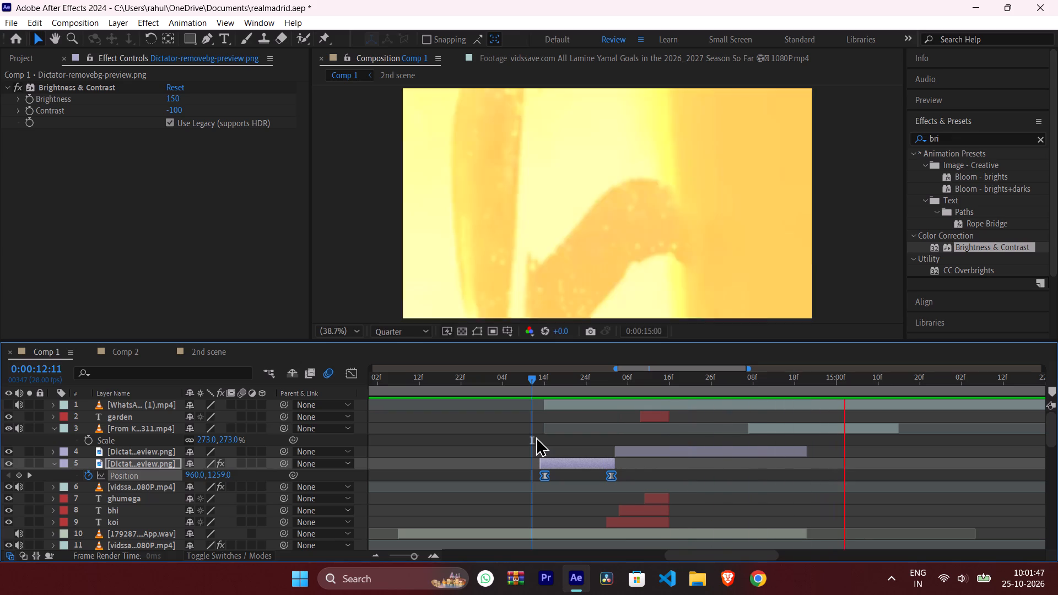
{"action": "left_click_drag", "start_coordinate": [531, 378], "coordinate": [533, 378]}
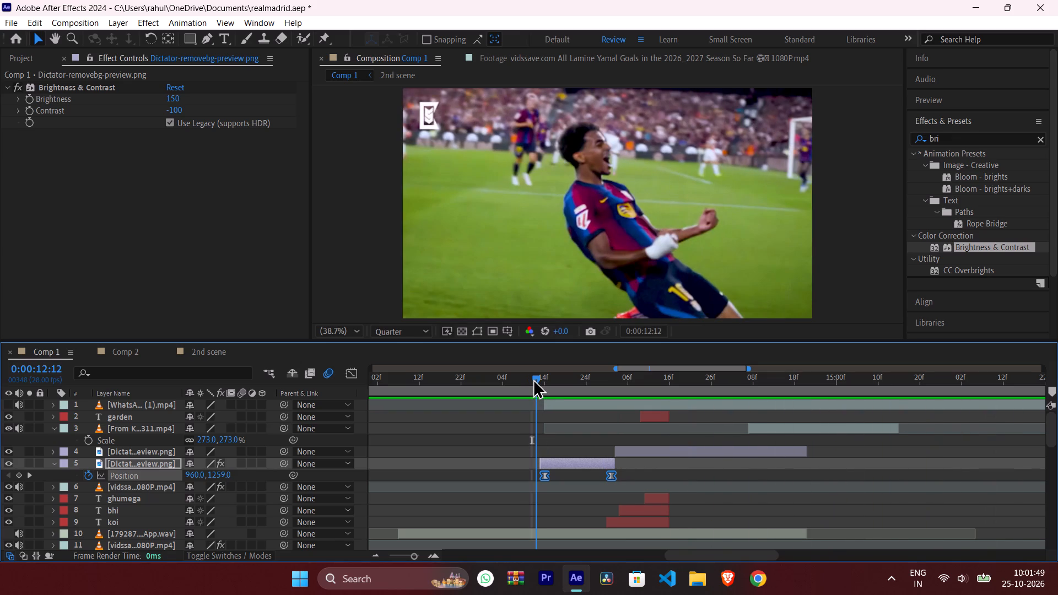
{"action": "left_click_drag", "start_coordinate": [533, 378], "coordinate": [536, 378]}
{"action": "key", "text": "space"}
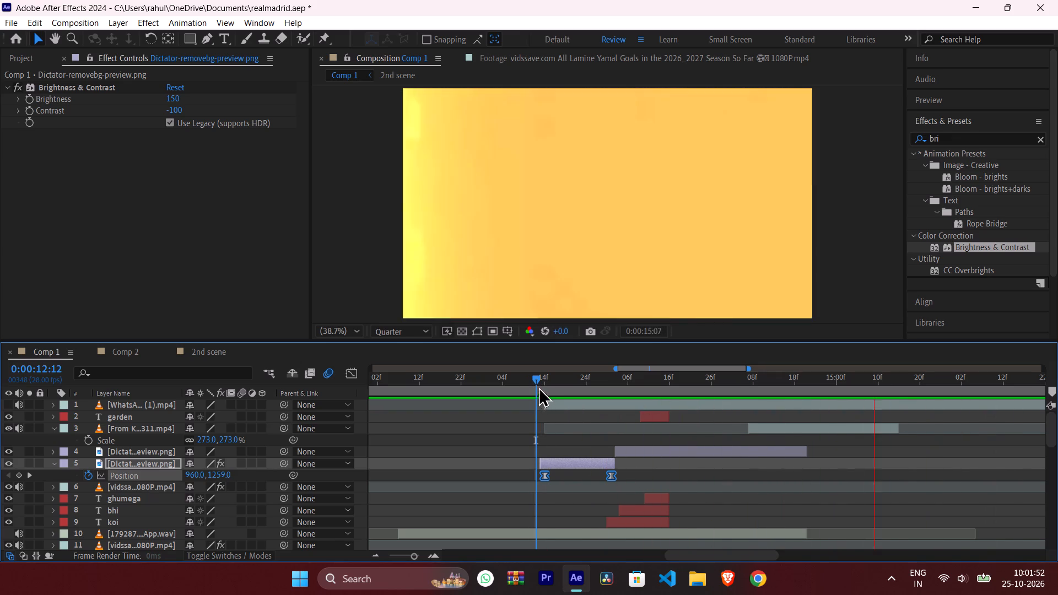
{"action": "scroll", "coordinate": [582, 485], "scroll_direction": "down", "scroll_amount": 2}
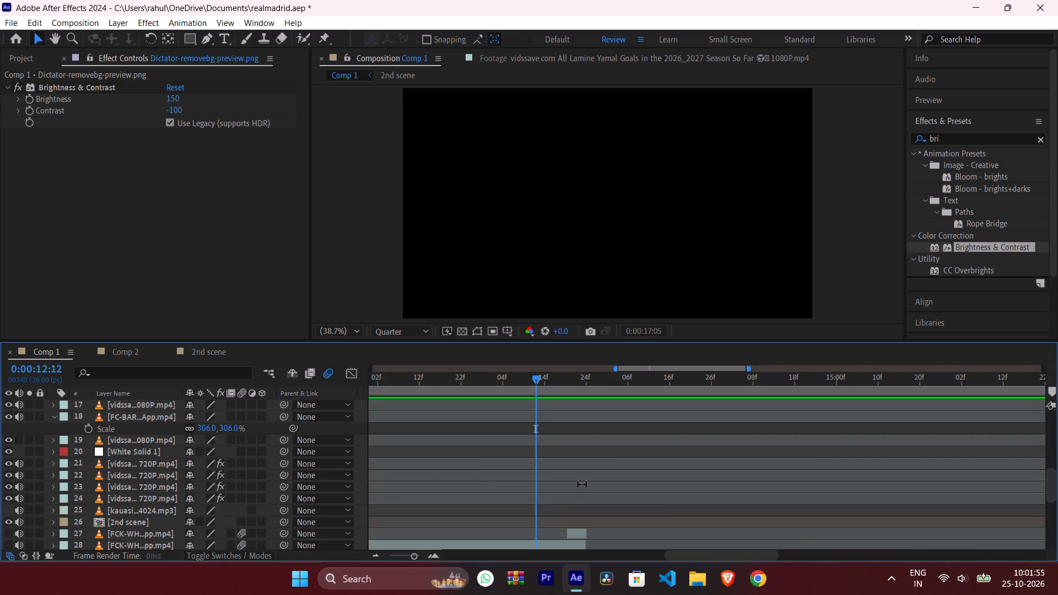
{"action": "scroll", "coordinate": [582, 484], "scroll_direction": "up", "scroll_amount": 5}
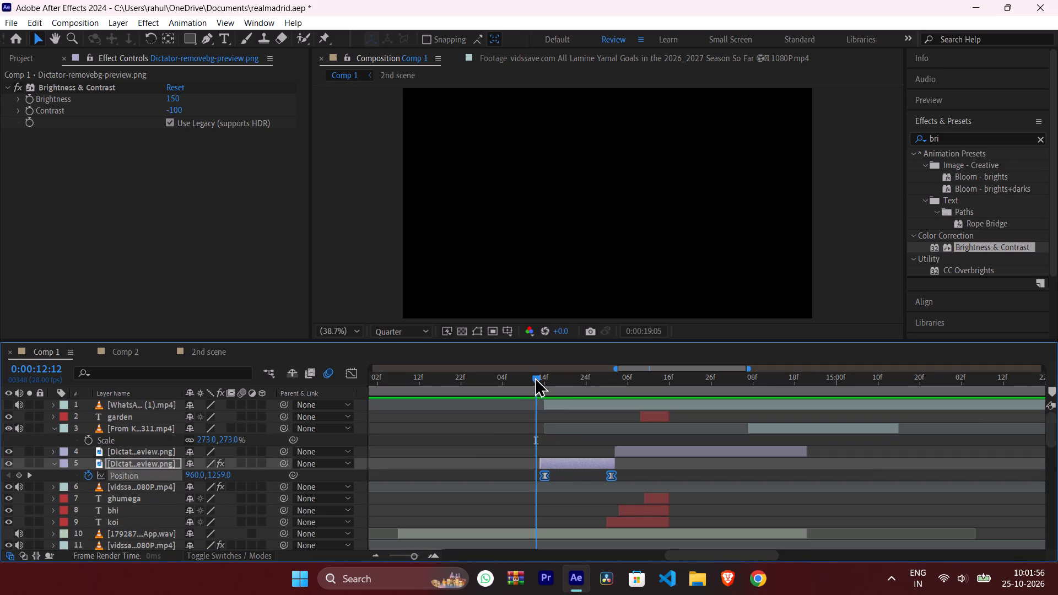
{"action": "left_click_drag", "start_coordinate": [535, 377], "coordinate": [117, 468]}
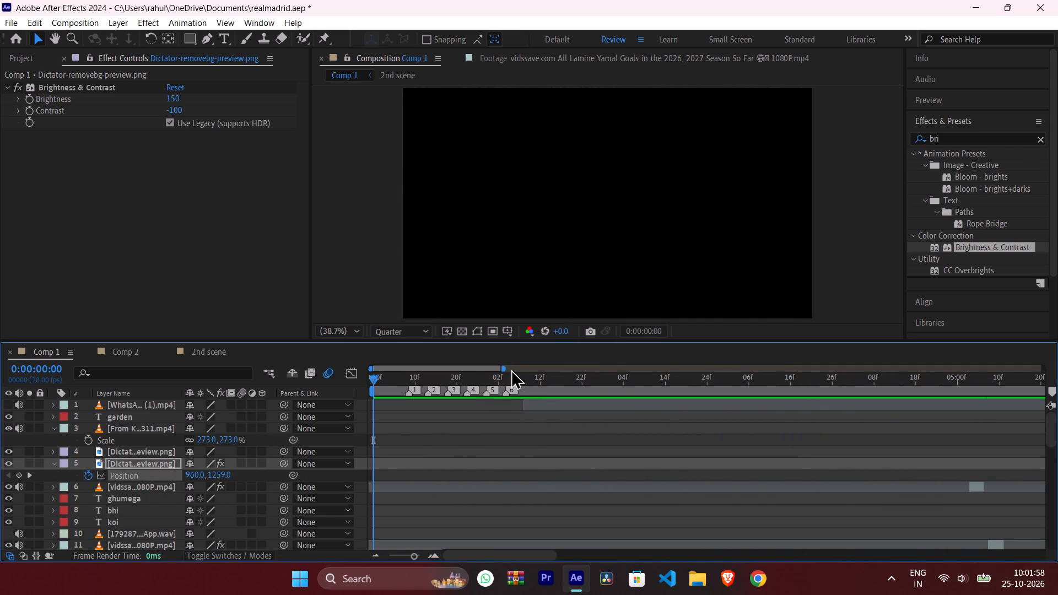
{"action": "left_click_drag", "start_coordinate": [505, 369], "coordinate": [1057, 305]}
{"action": "key", "text": "space"}
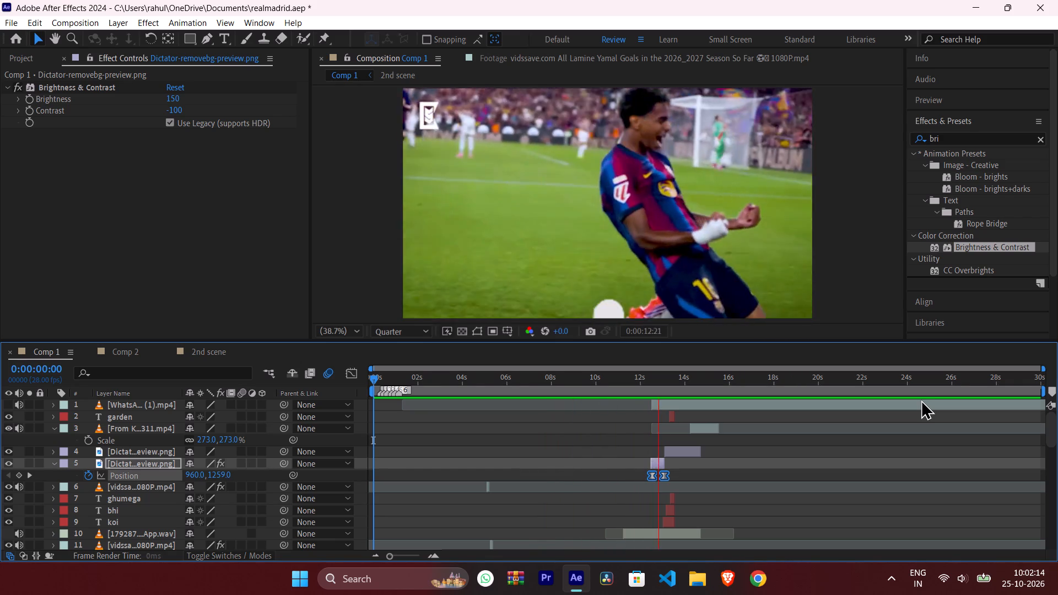
{"action": "key", "text": "space"}
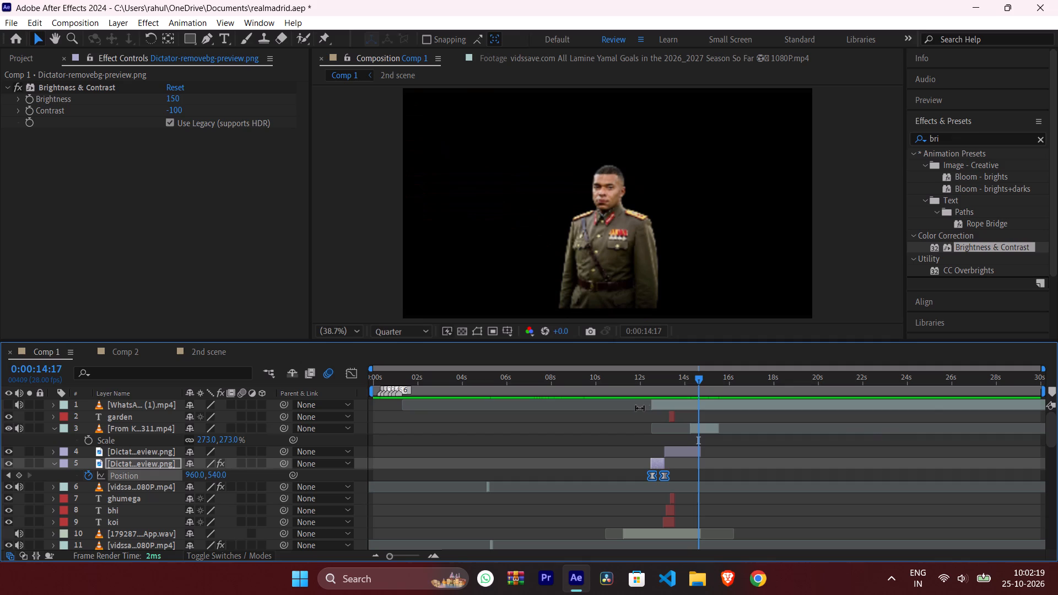
Preview the cut from the Dictator image to the following clip, playing from about 0:00:14:17 and again from about 0:00:13:24.
{"action": "left_click", "coordinate": [698, 380]}
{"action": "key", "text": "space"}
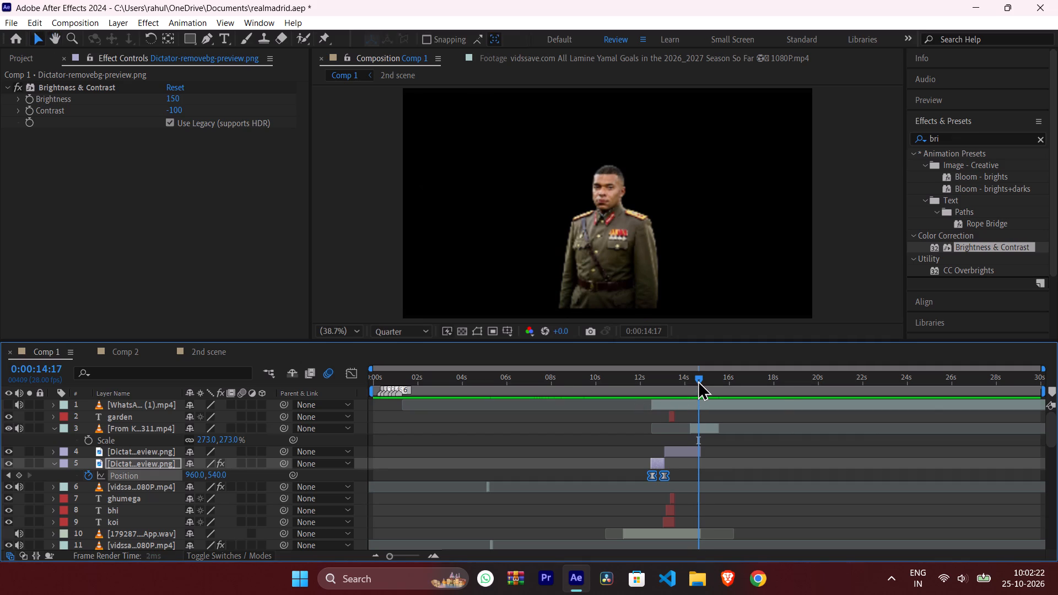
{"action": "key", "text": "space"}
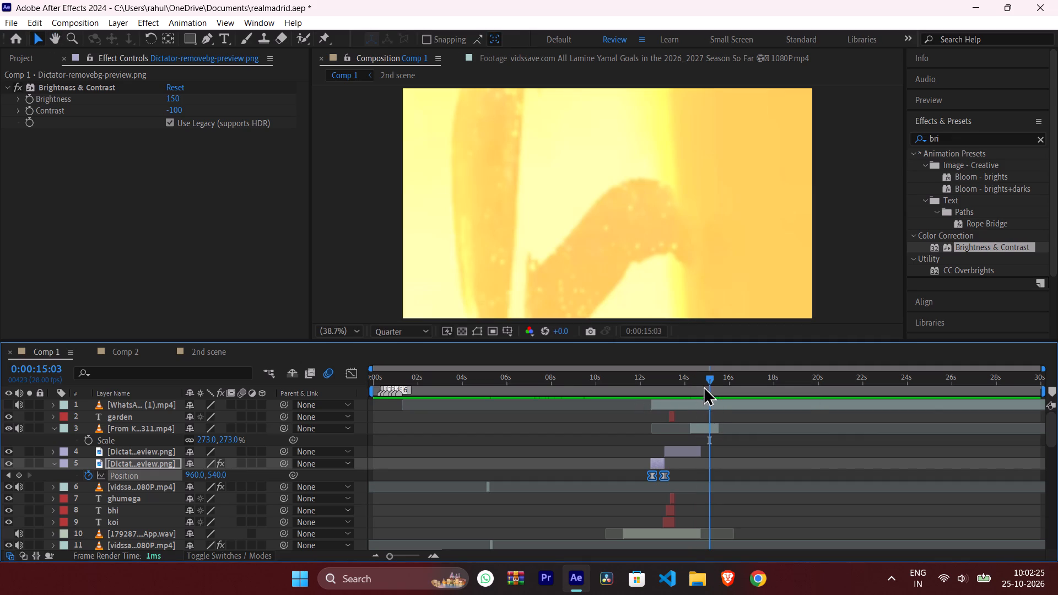
{"action": "left_click_drag", "start_coordinate": [709, 376], "coordinate": [704, 375]}
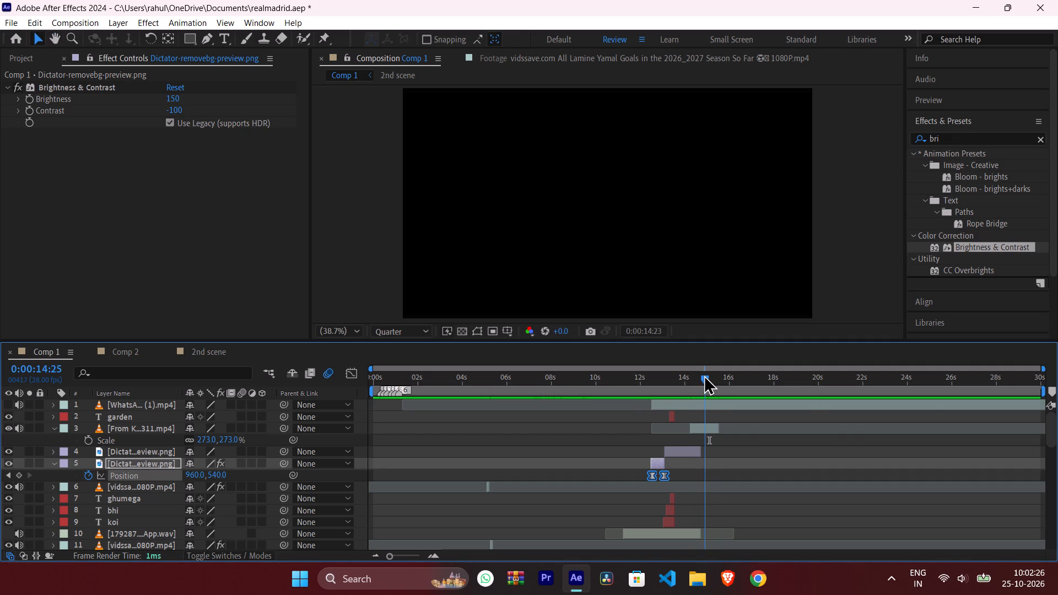
{"action": "left_click_drag", "start_coordinate": [704, 375], "coordinate": [681, 377]}
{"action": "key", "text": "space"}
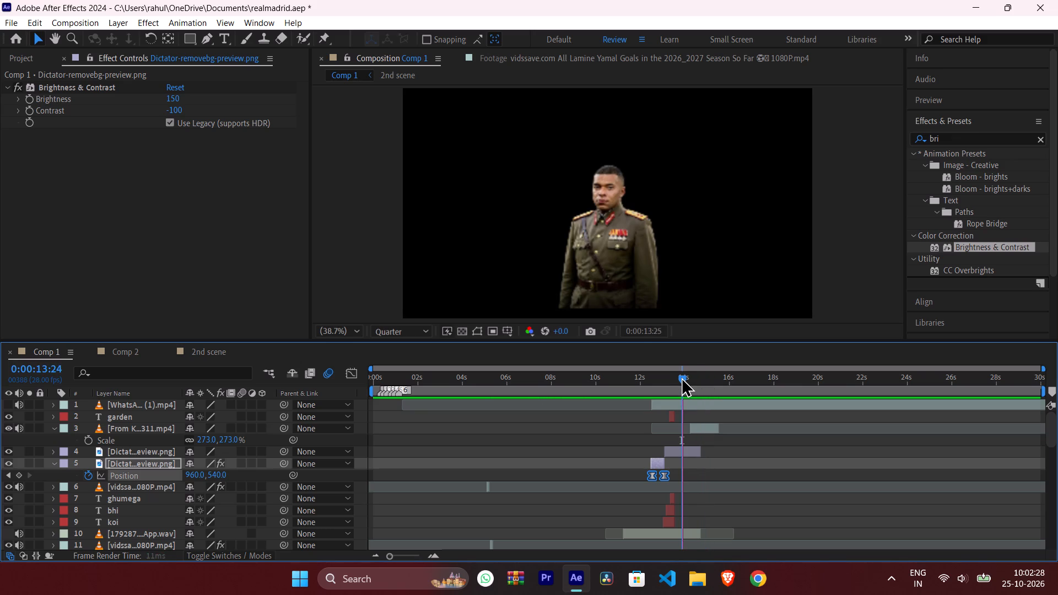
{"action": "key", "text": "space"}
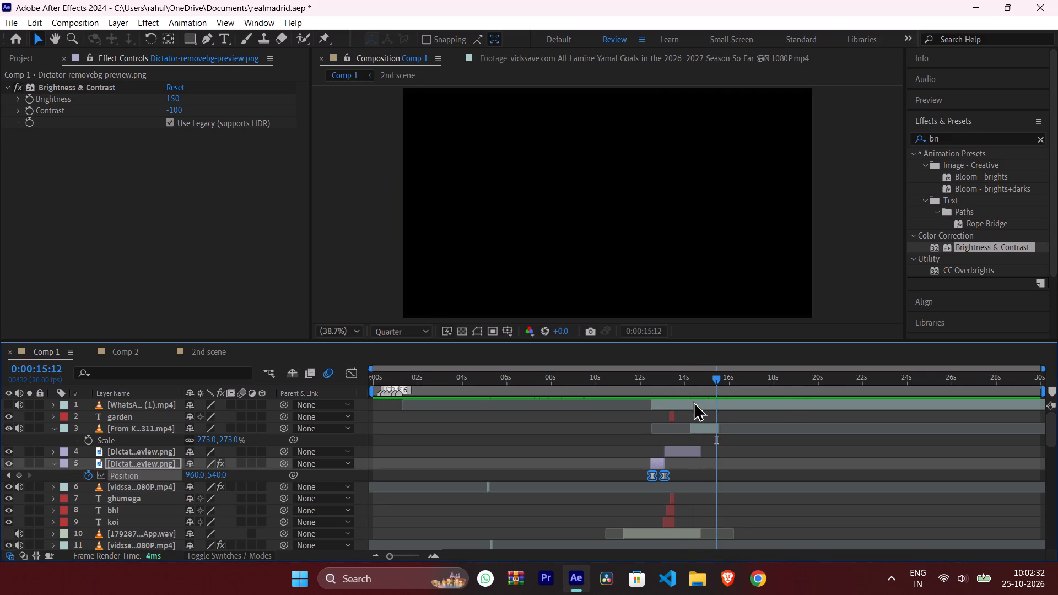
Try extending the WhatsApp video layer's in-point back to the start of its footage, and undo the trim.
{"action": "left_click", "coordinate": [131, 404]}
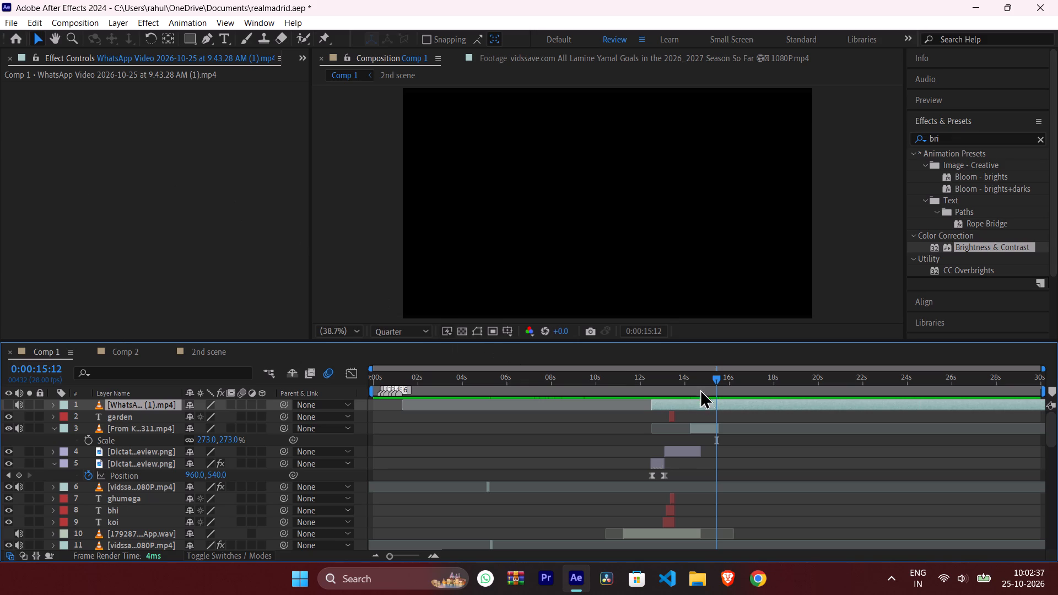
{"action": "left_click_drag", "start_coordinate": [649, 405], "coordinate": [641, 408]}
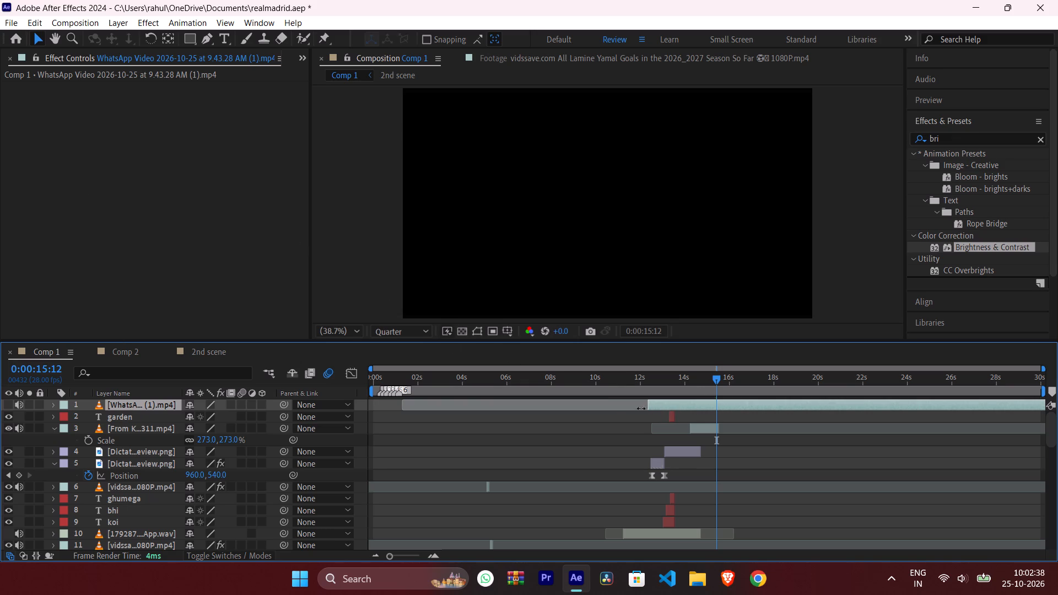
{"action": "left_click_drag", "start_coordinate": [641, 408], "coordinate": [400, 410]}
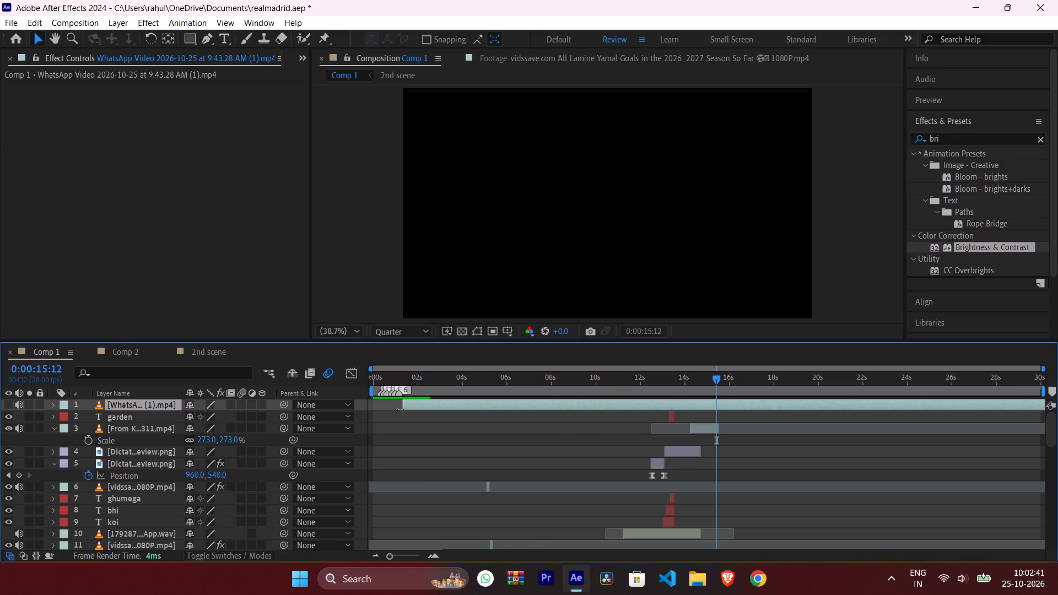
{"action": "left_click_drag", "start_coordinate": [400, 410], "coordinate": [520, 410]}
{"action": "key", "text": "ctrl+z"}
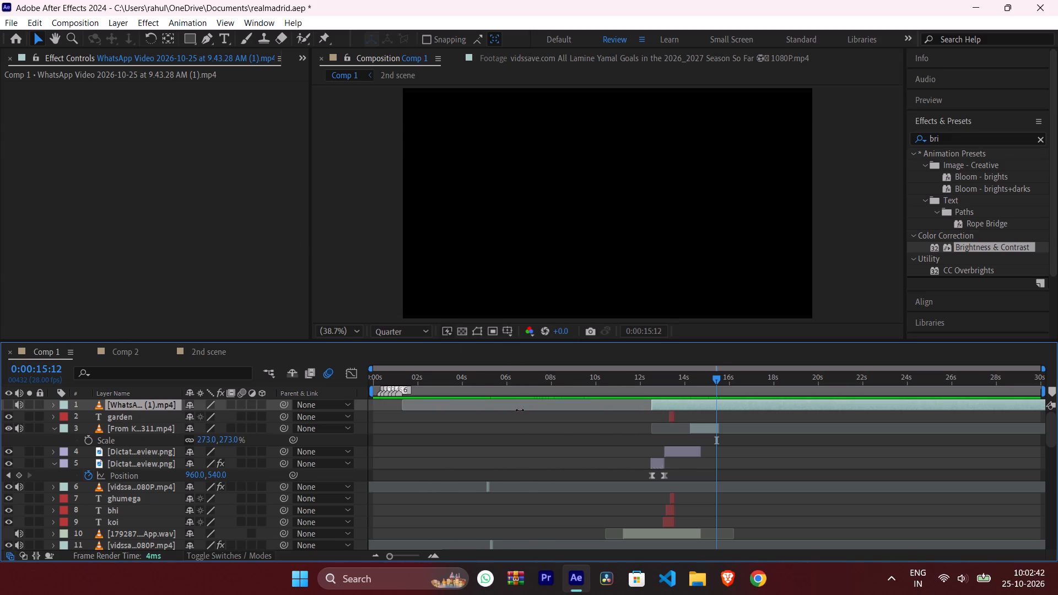
Bring the current time back to around 0:00:12:19, near the WhatsApp video layer's in-point.
{"action": "left_click_drag", "start_coordinate": [714, 375], "coordinate": [652, 376]}
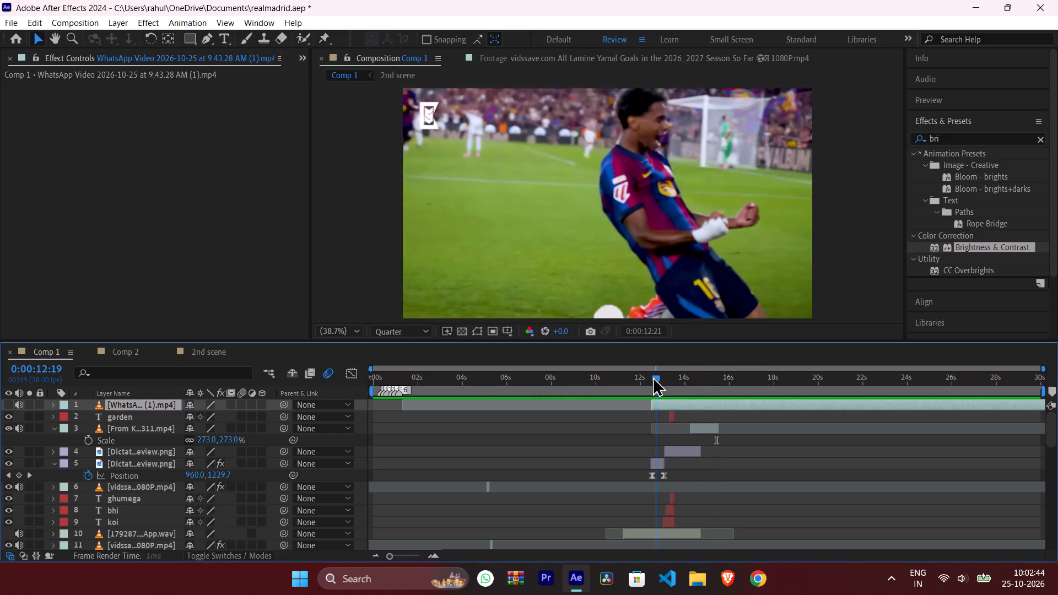
Extend the start of the topmost WhatsApp video layer back to the clip's beginning, at about 0:00:01:08.
{"action": "left_click_drag", "start_coordinate": [652, 376], "coordinate": [649, 376]}
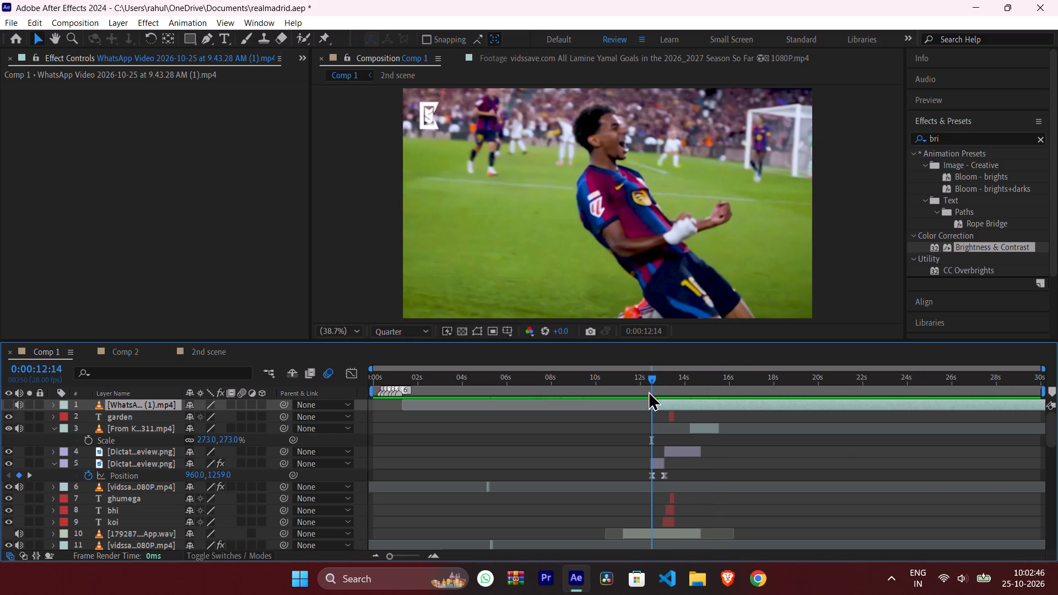
{"action": "left_click_drag", "start_coordinate": [651, 404], "coordinate": [411, 405]}
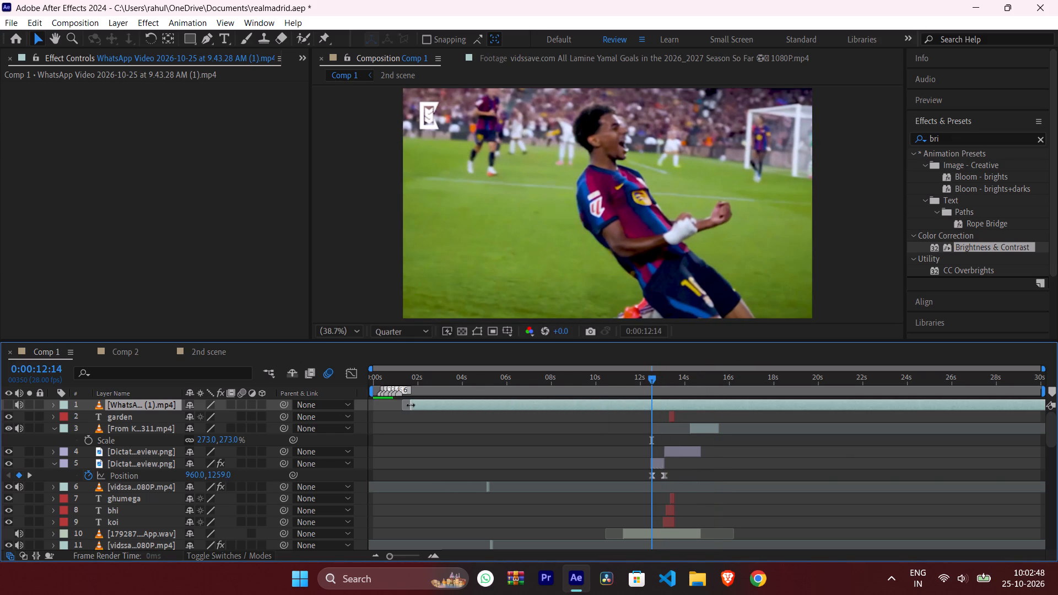
{"action": "left_click_drag", "start_coordinate": [411, 405], "coordinate": [396, 405]}
Split the topmost WhatsApp video layer at 0:00:12:14 and move its earlier segment to start at about 0:00:15:14.
{"action": "key", "text": "ctrl+shift+d"}
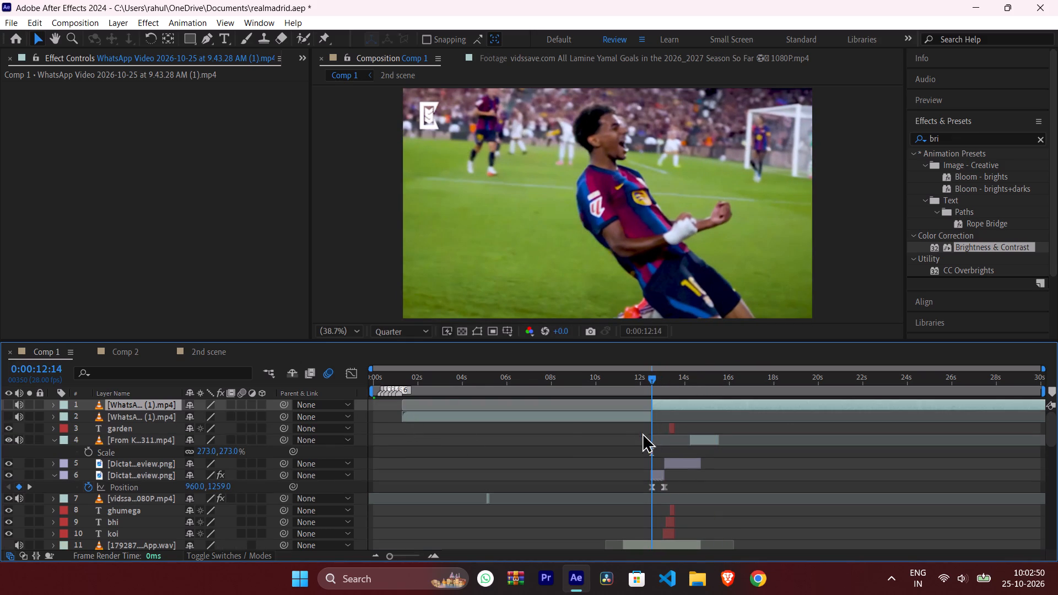
{"action": "left_click_drag", "start_coordinate": [580, 418], "coordinate": [911, 418]}
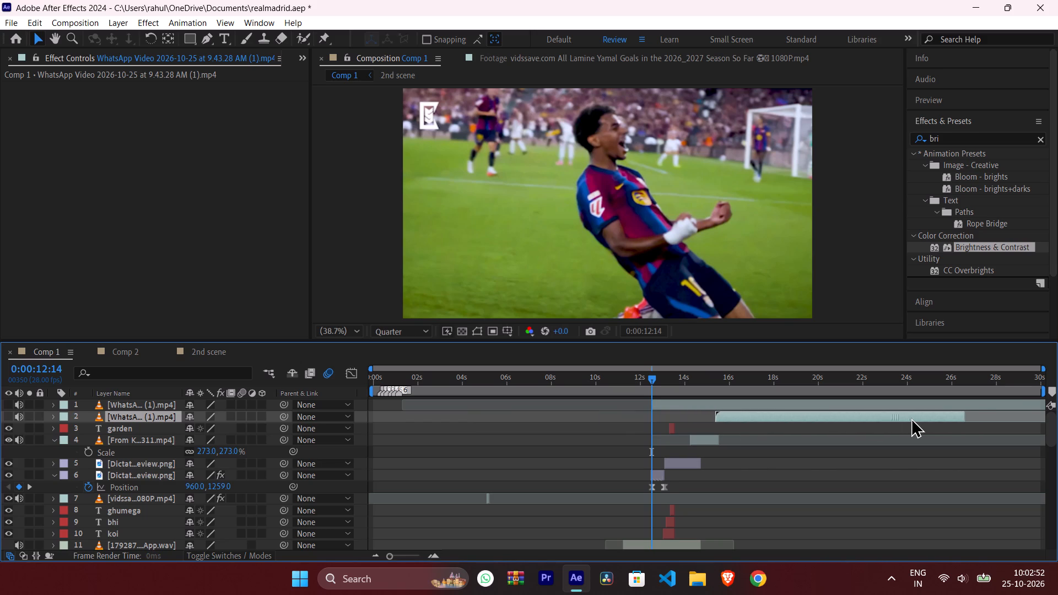
{"action": "left_click_drag", "start_coordinate": [911, 418], "coordinate": [895, 419]}
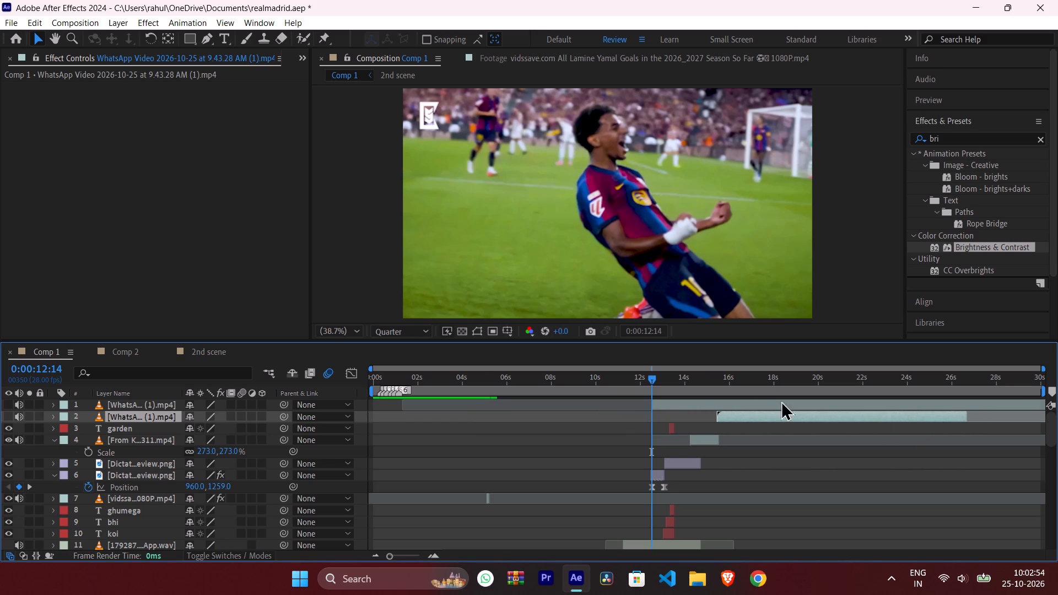
Preview the section from 0:00:12:14 to about 0:00:15:08 to check where the WhatsApp clip should come in.
{"action": "key", "text": "space"}
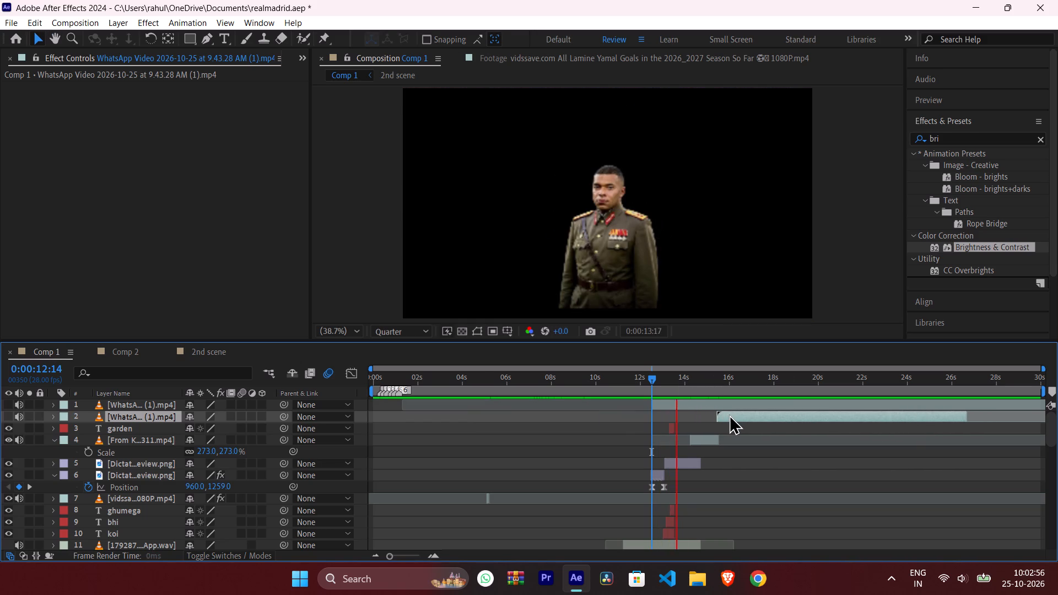
{"action": "key", "text": "space"}
{"action": "key", "text": "space"}
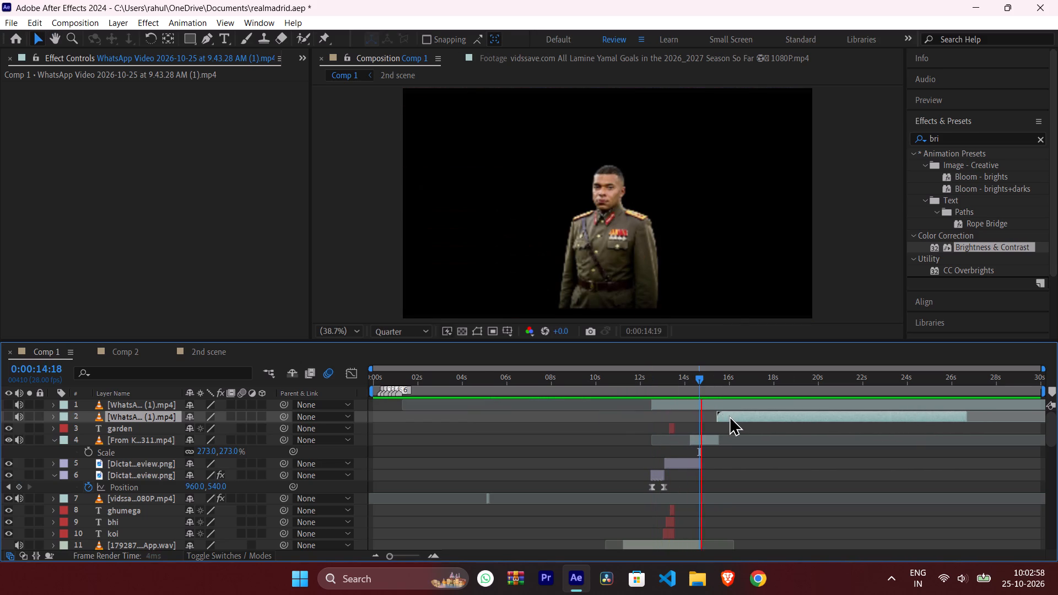
{"action": "key", "text": "space"}
{"action": "key", "text": "space"}
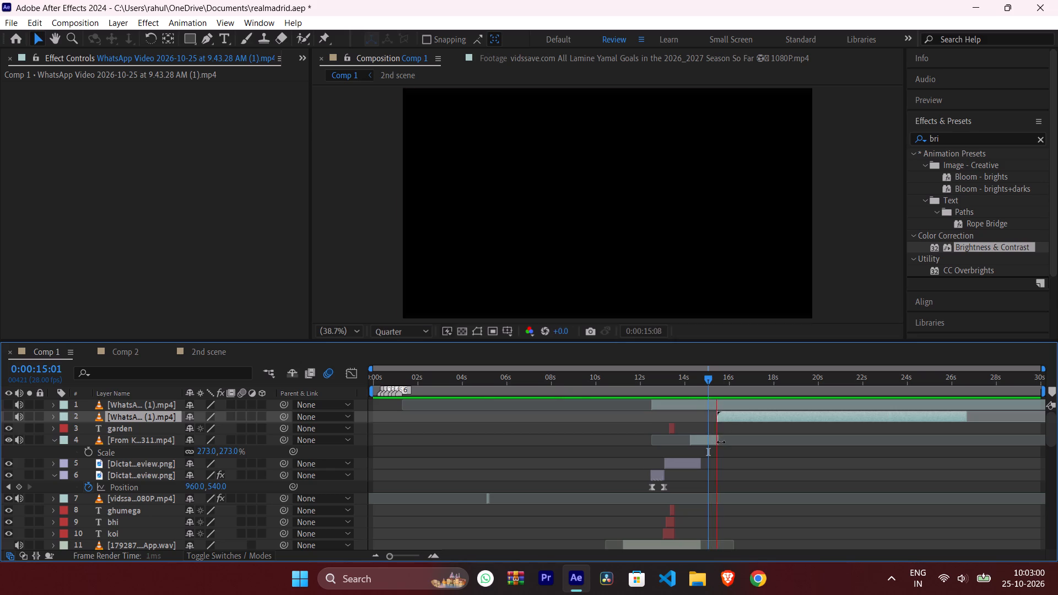
{"action": "key", "text": "space"}
Shift the earlier WhatsApp segment to start at about 0:00:15:04 and make its video visible.
{"action": "left_click_drag", "start_coordinate": [722, 374], "coordinate": [709, 377]}
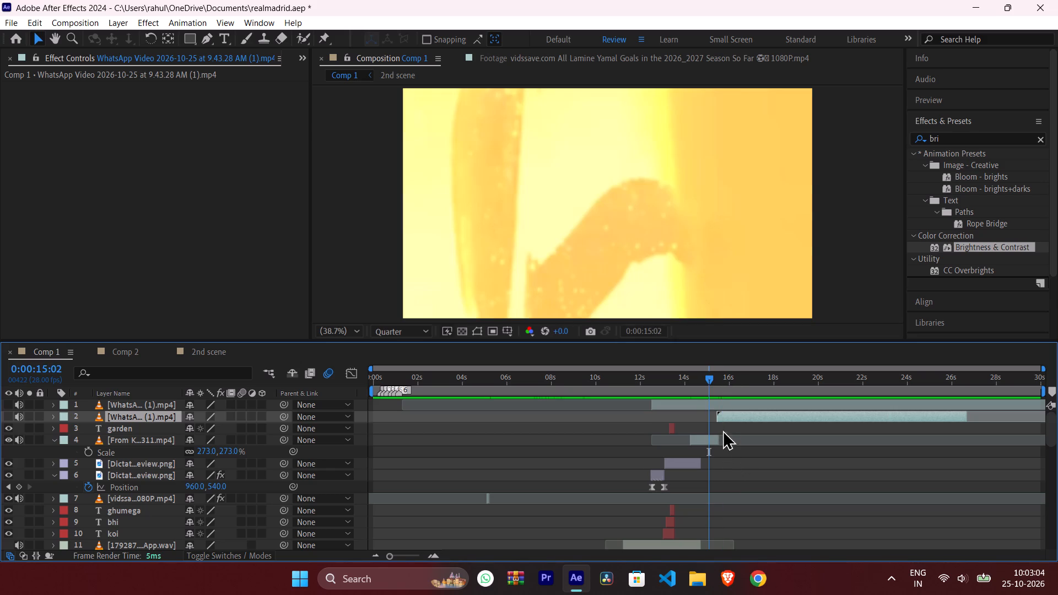
{"action": "left_click_drag", "start_coordinate": [728, 414], "coordinate": [722, 414]}
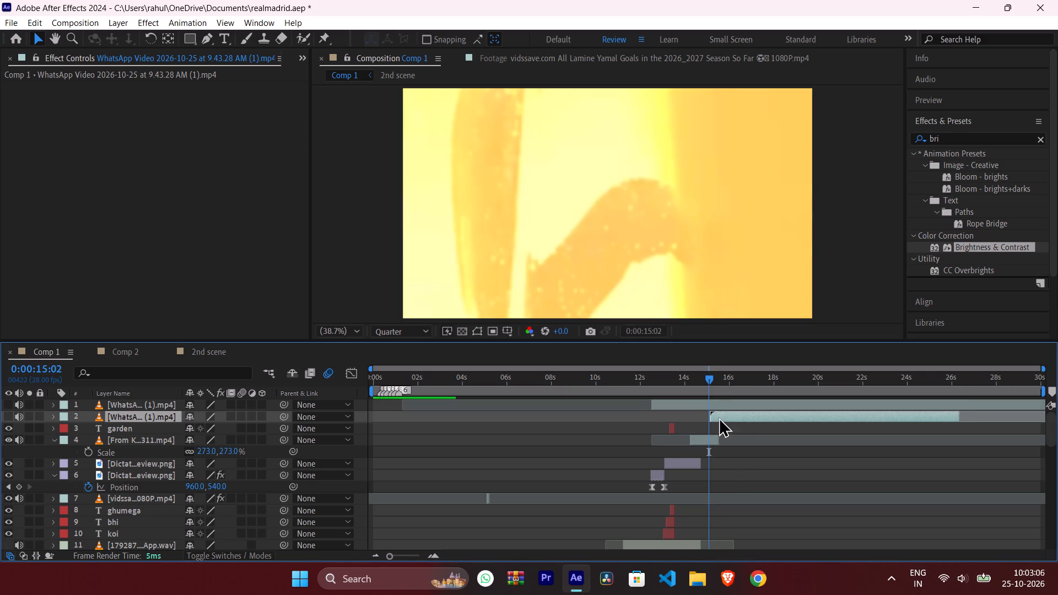
{"action": "left_click", "coordinate": [10, 420]}
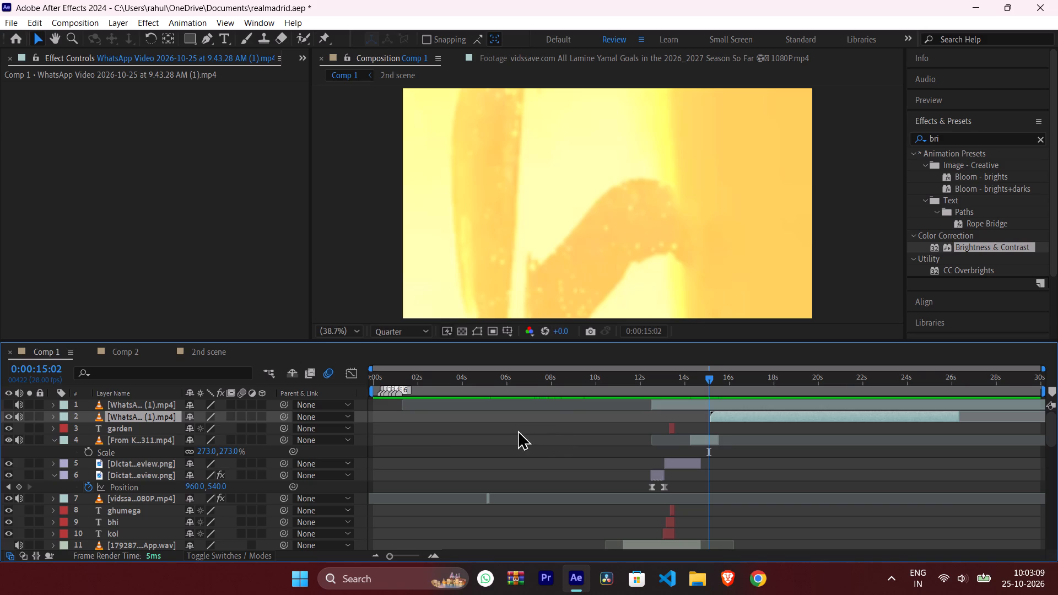
Scale the visible WhatsApp press-conference clip to 258% so it fills the frame.
{"action": "left_click", "coordinate": [707, 381]}
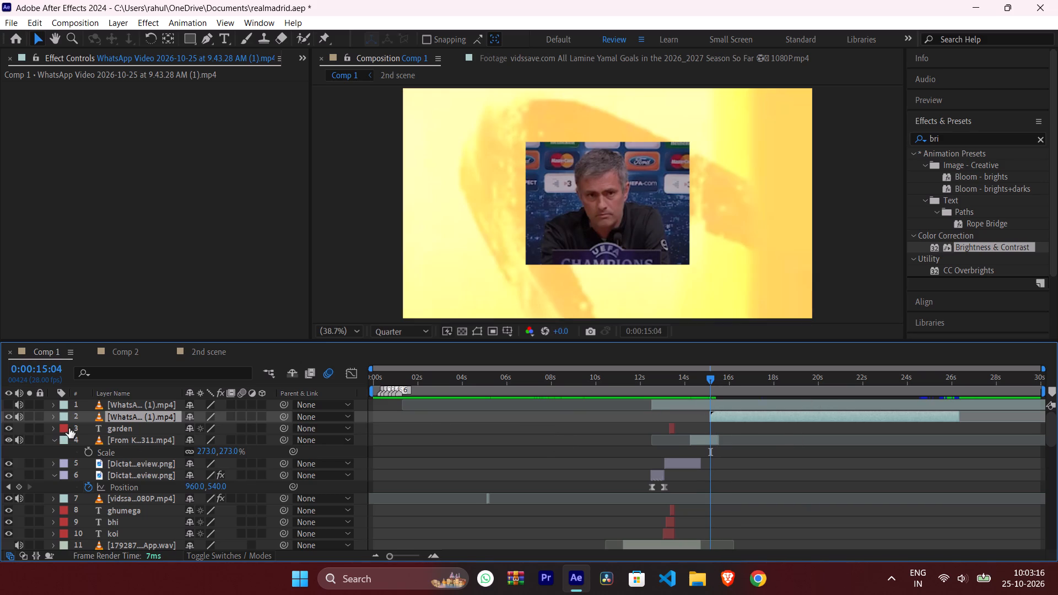
{"action": "key", "text": "s"}
{"action": "left_click_drag", "start_coordinate": [198, 430], "coordinate": [199, 430]}
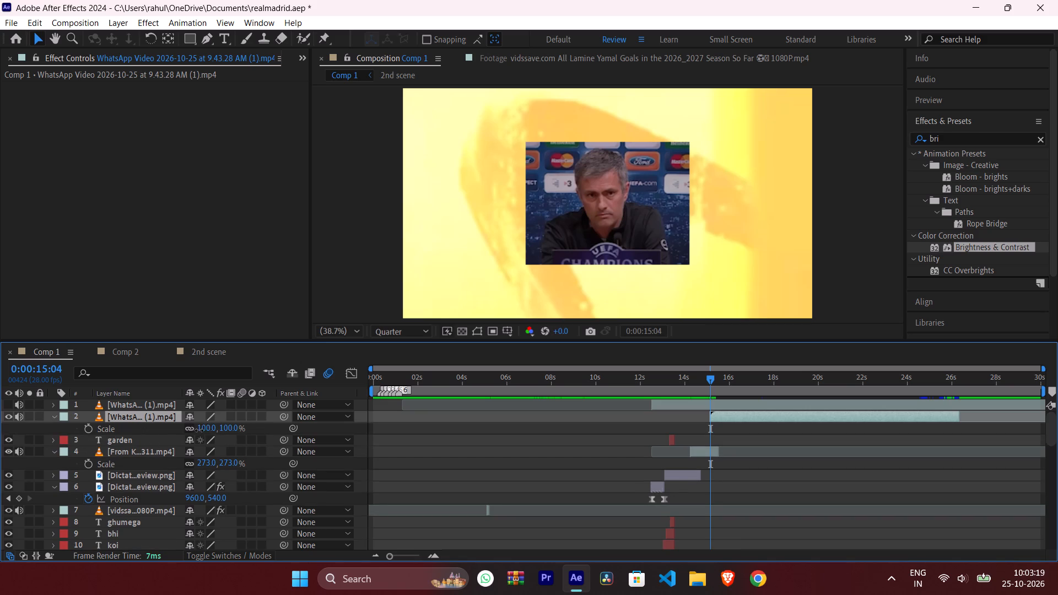
{"action": "left_click_drag", "start_coordinate": [199, 430], "coordinate": [312, 436]}
Preview the enlarged press-conference clip from about 0:00:15:01.
{"action": "left_click", "coordinate": [708, 381]}
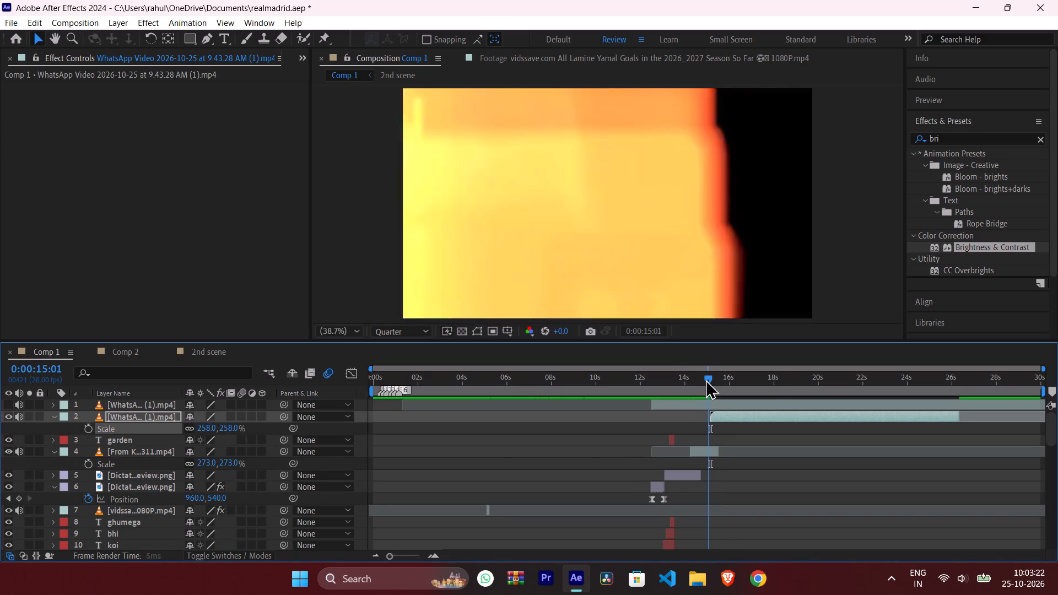
{"action": "key", "text": "space"}
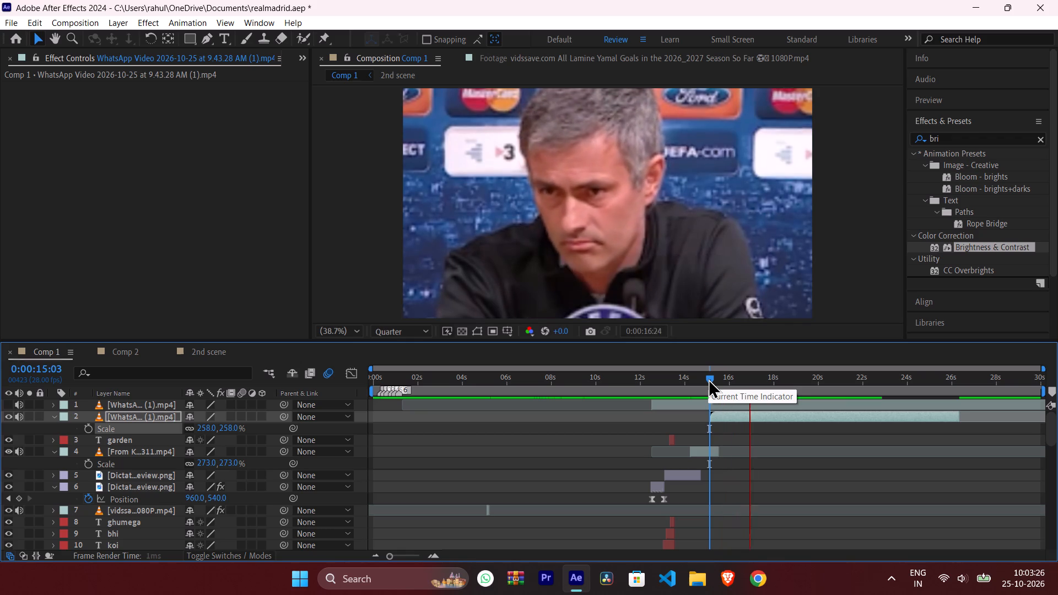
Split the topmost hidden WhatsApp video layer at 0:00:15:03.
{"action": "left_click", "coordinate": [708, 378]}
{"action": "left_click", "coordinate": [701, 403]}
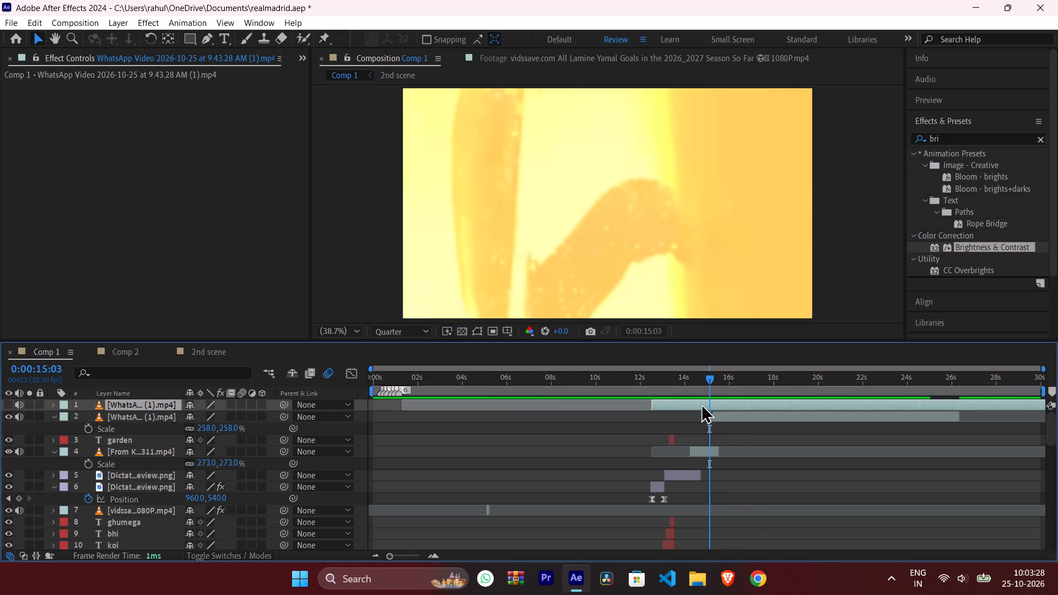
{"action": "key", "text": "ctrl+shift+d"}
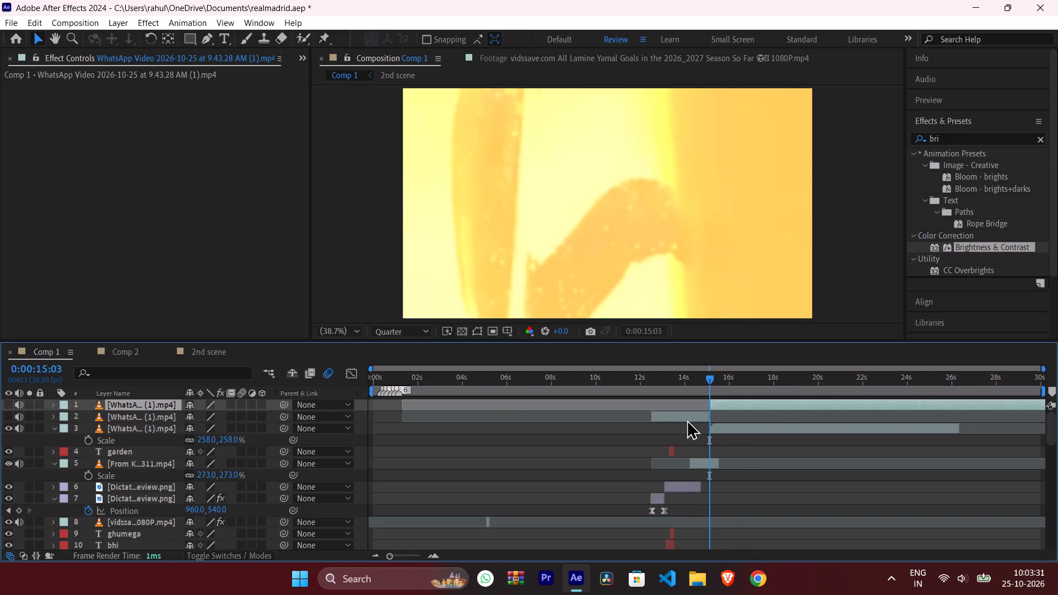
Split the topmost WhatsApp layer again at 0:00:26:08 and delete the segment after that point.
{"action": "left_click_drag", "start_coordinate": [710, 374], "coordinate": [980, 378]}
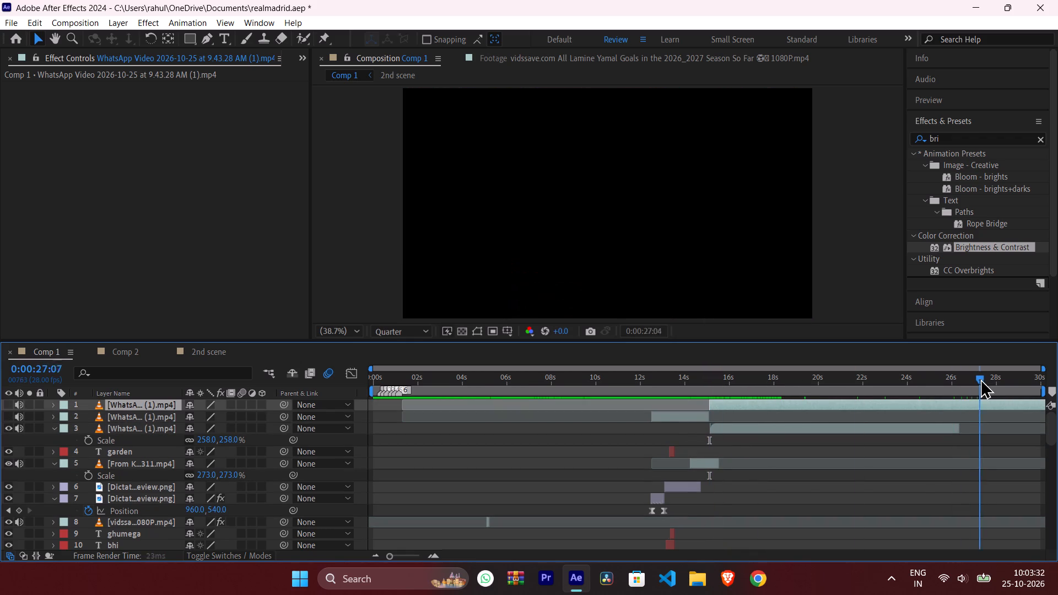
{"action": "left_click_drag", "start_coordinate": [980, 378], "coordinate": [958, 378]}
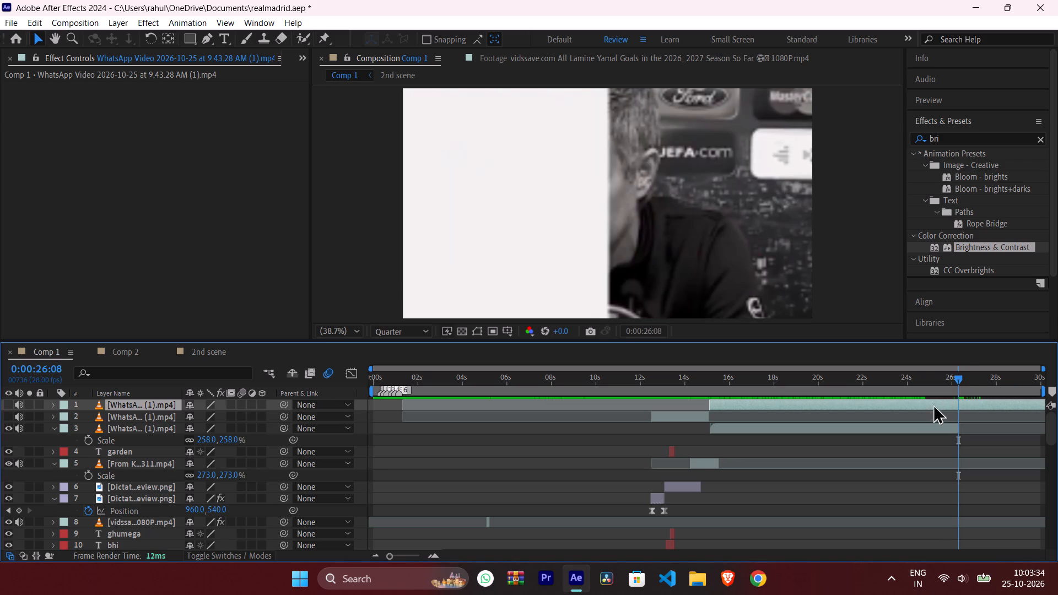
{"action": "left_click", "coordinate": [909, 402]}
{"action": "key", "text": "ctrl+shift+d"}
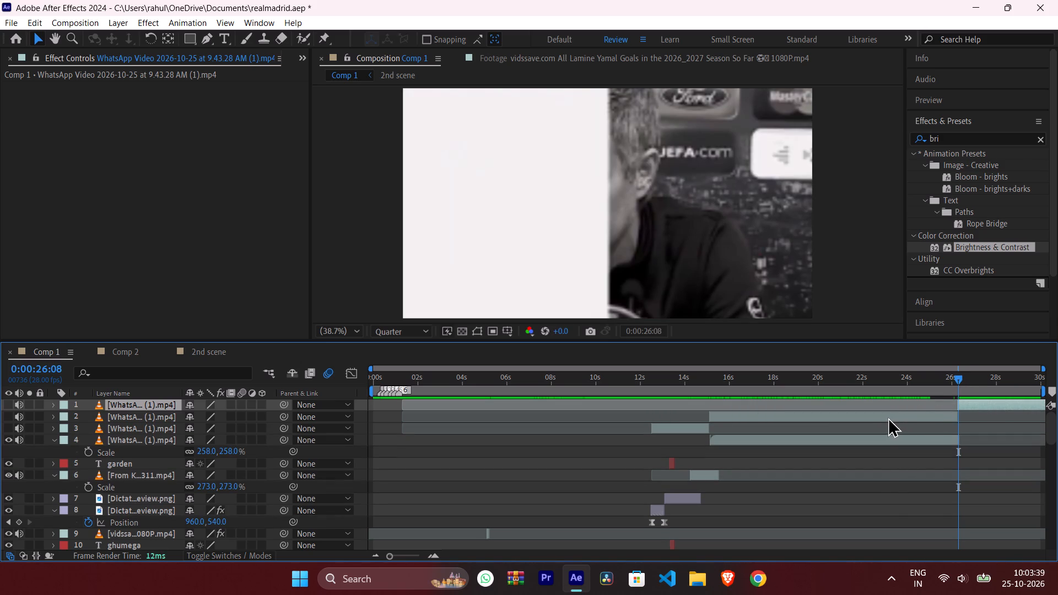
{"action": "left_click", "coordinate": [983, 399]}
{"action": "key", "text": "Delete"}
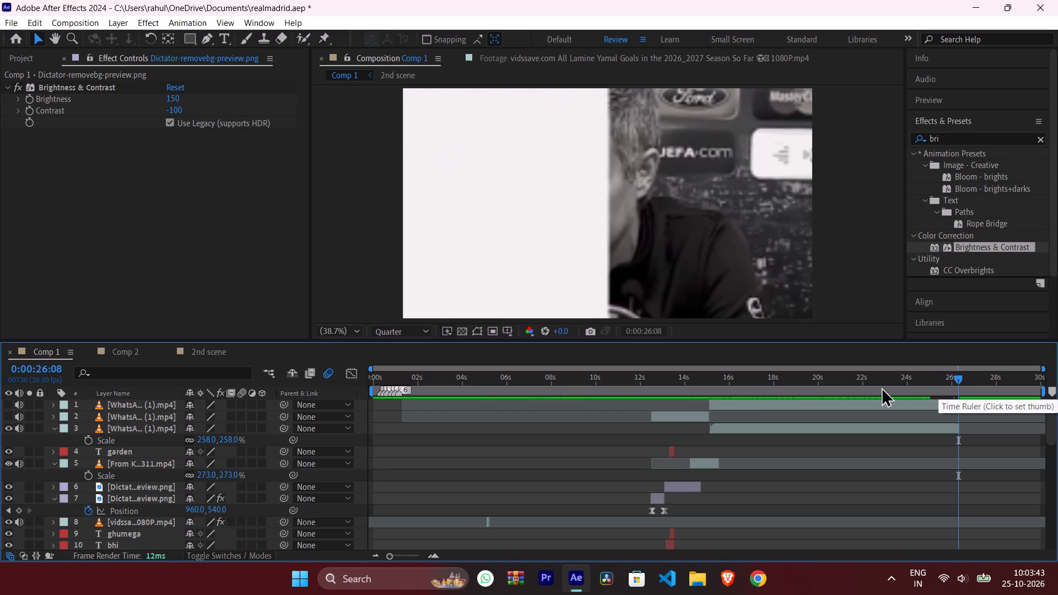
Set the duration of Comp 1 to 0:00:40:00.
{"action": "key", "text": "ctrl+k"}
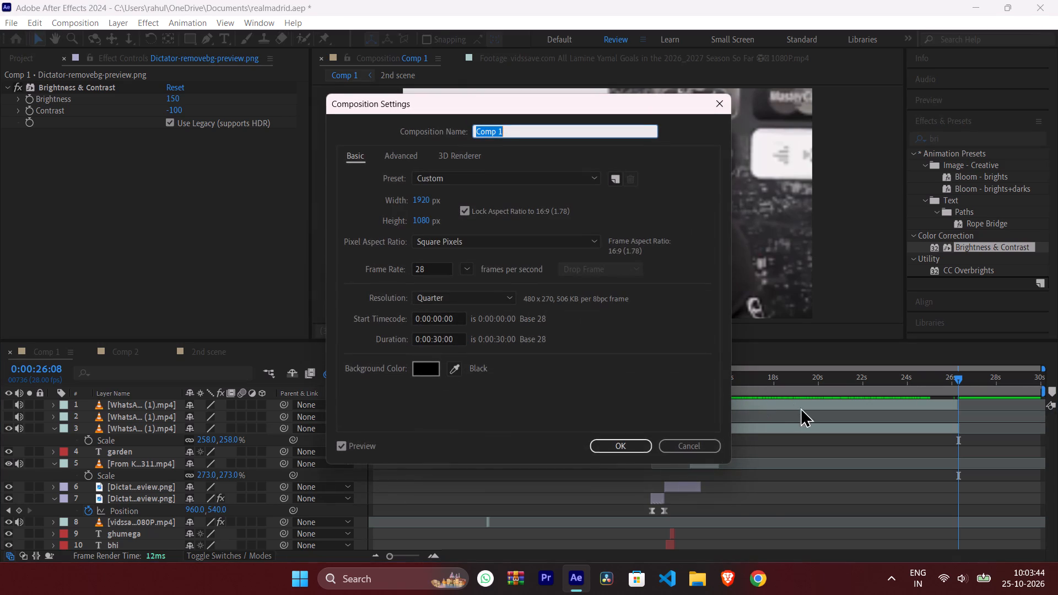
{"action": "left_click", "coordinate": [438, 340]}
{"action": "key", "text": "BackSpace"}
{"action": "key", "text": "4"}
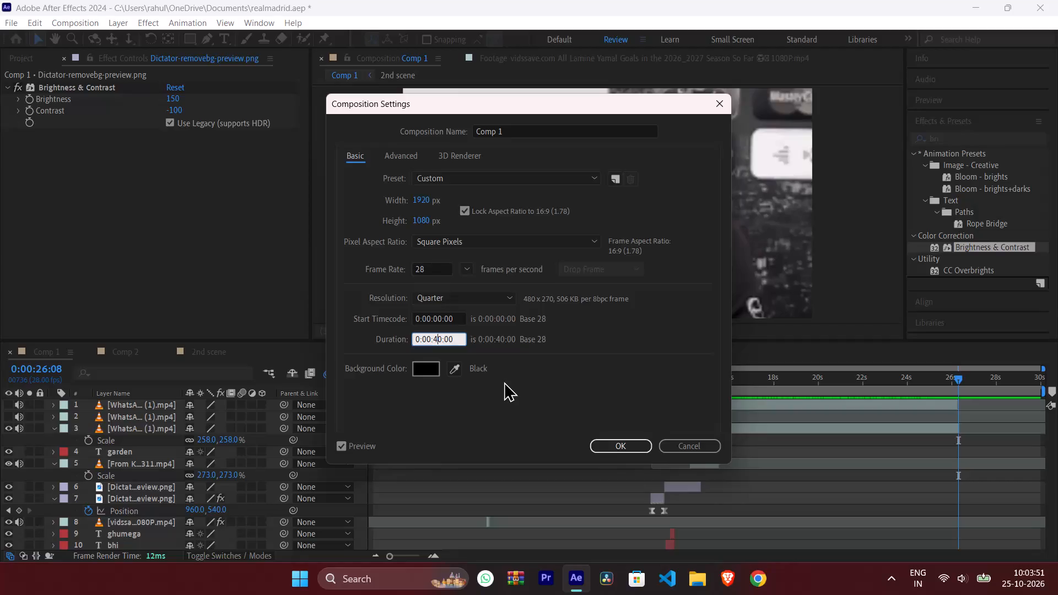
{"action": "key", "text": "Return"}
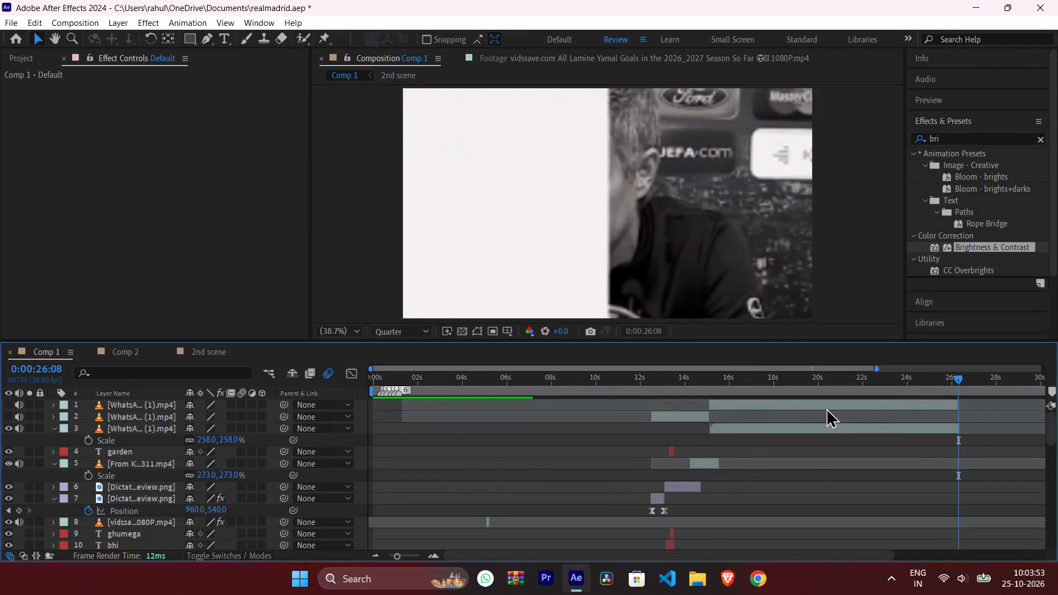
Move the topmost hidden WhatsApp segment to start at 0:00:26:08, where the enlarged press-conference clip ends.
{"action": "left_click_drag", "start_coordinate": [823, 406], "coordinate": [1001, 415]}
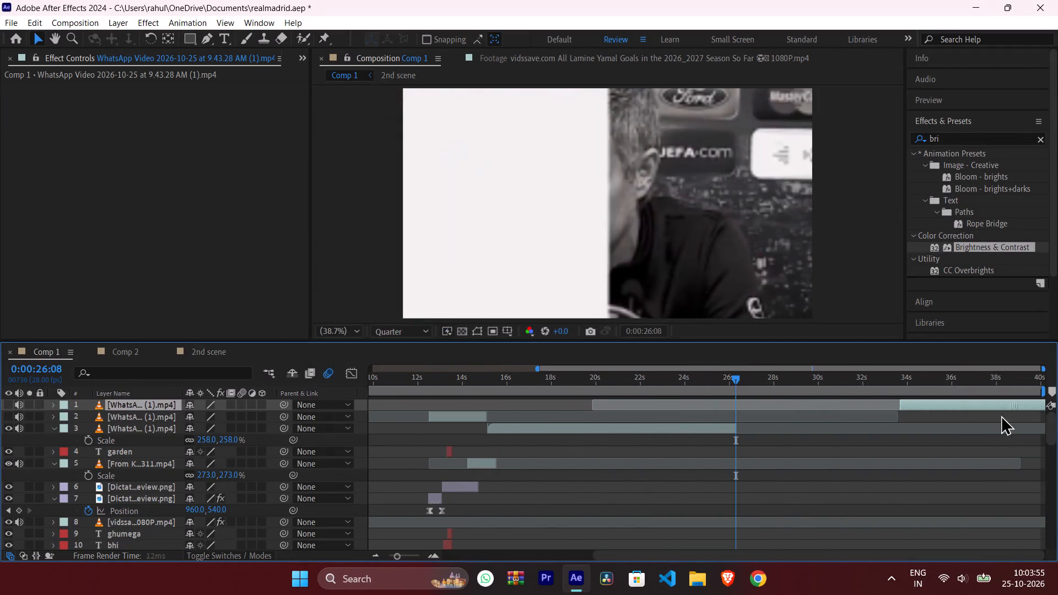
{"action": "left_click_drag", "start_coordinate": [1001, 415], "coordinate": [852, 425]}
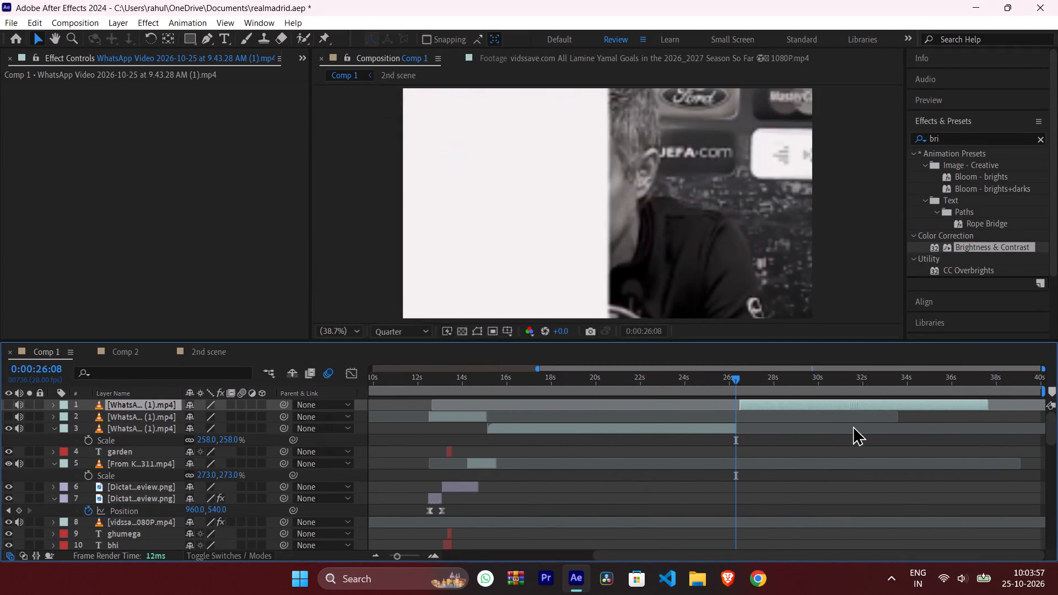
{"action": "left_click_drag", "start_coordinate": [852, 425], "coordinate": [850, 426]}
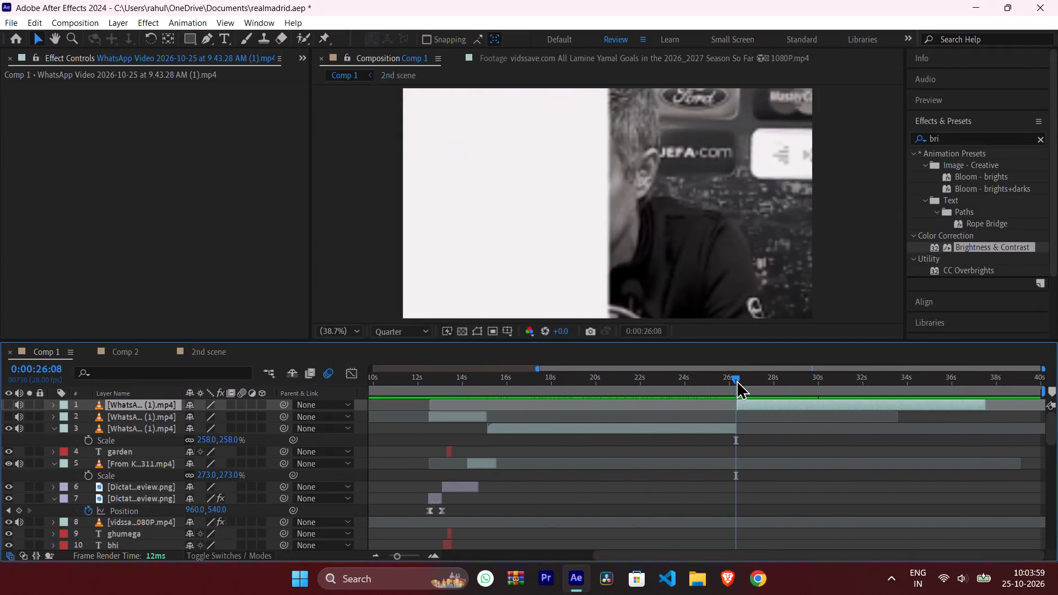
Trim the end of the enlarged press-conference clip slightly and shift the topmost WhatsApp segment to start at 0:00:26:05.
{"action": "left_click", "coordinate": [738, 434]}
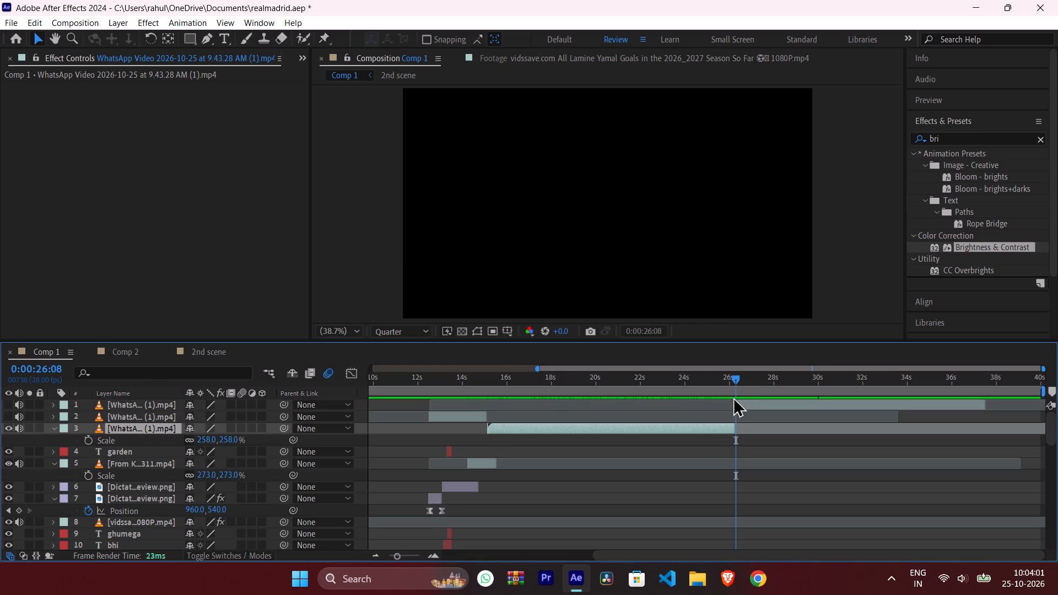
{"action": "left_click", "coordinate": [733, 384]}
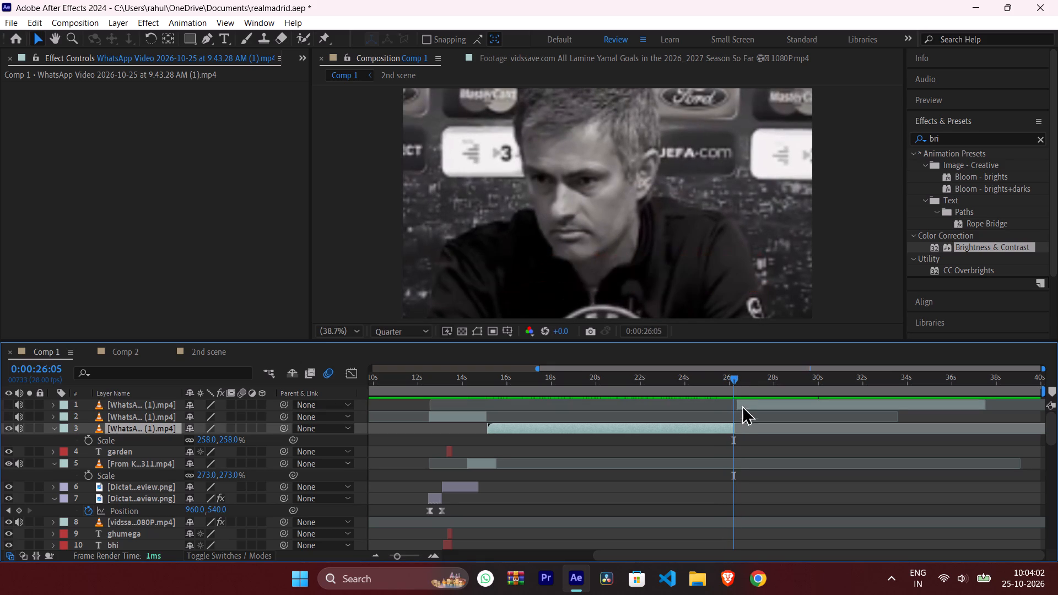
{"action": "left_click", "coordinate": [746, 404]}
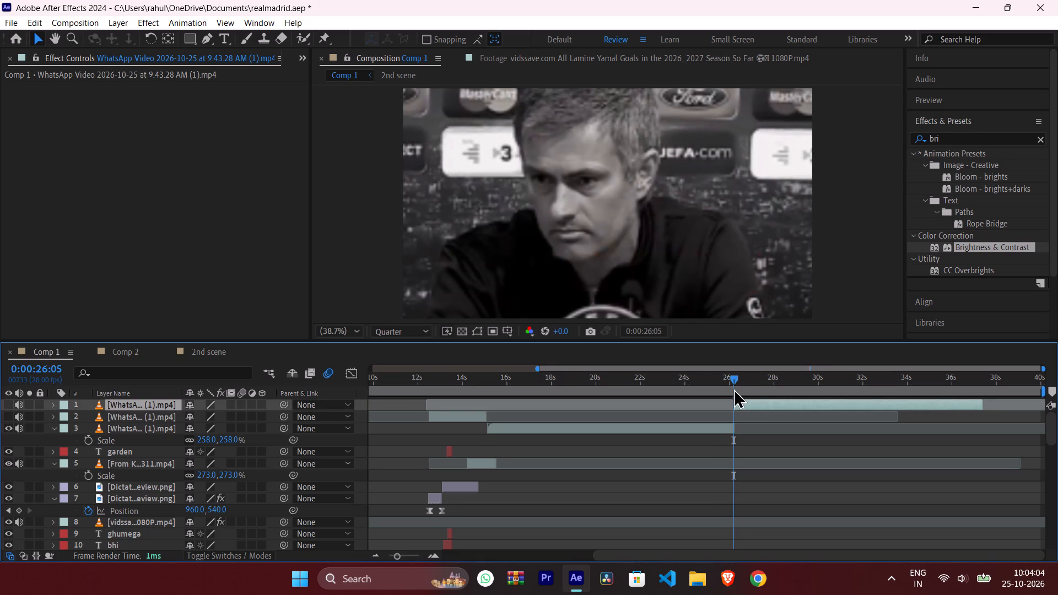
Preview the sequence from 0:00:12:07 through the Dictator entrance into the press-conference clip, to about 0:00:16:23.
{"action": "left_click_drag", "start_coordinate": [730, 377], "coordinate": [430, 382]}
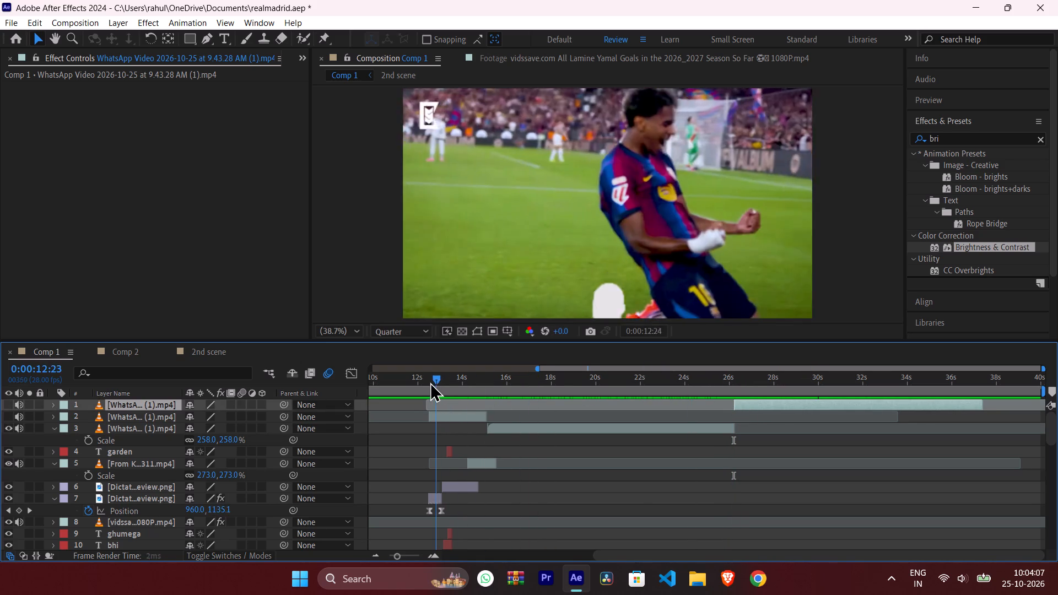
{"action": "left_click_drag", "start_coordinate": [430, 382], "coordinate": [419, 381]}
{"action": "key", "text": "space"}
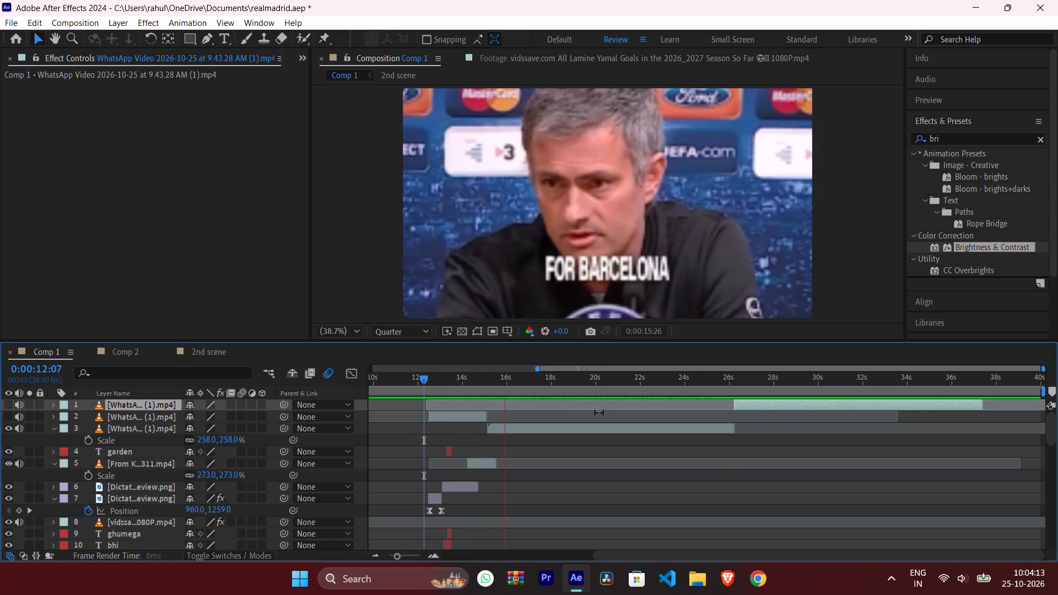
{"action": "key", "text": "space"}
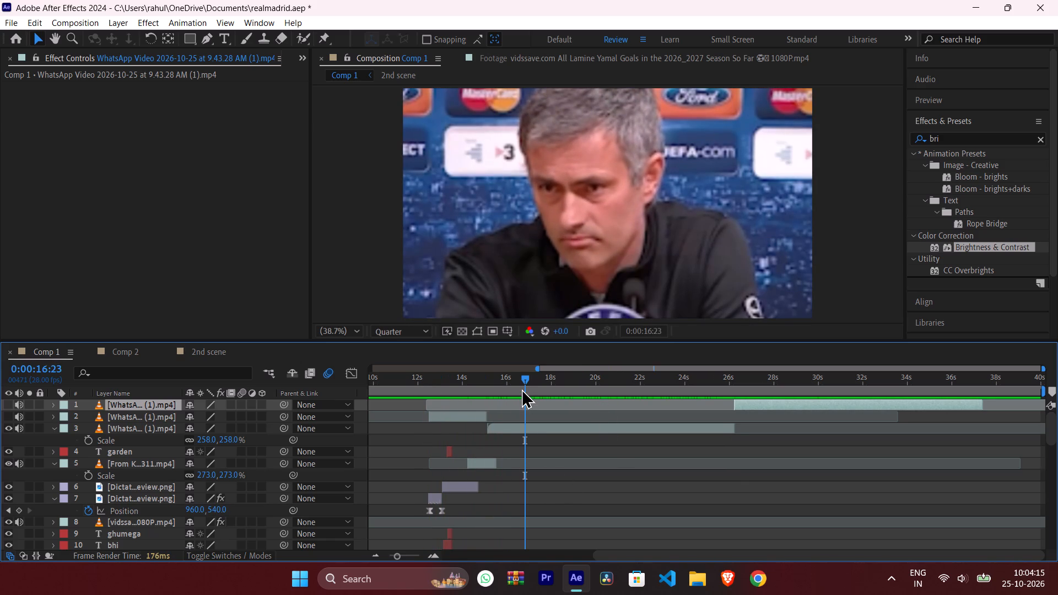
Trim the start of the From Klickpin transition clip to just after 0:00:14:21, where the second Dictator image ends.
{"action": "left_click_drag", "start_coordinate": [521, 383], "coordinate": [485, 391]}
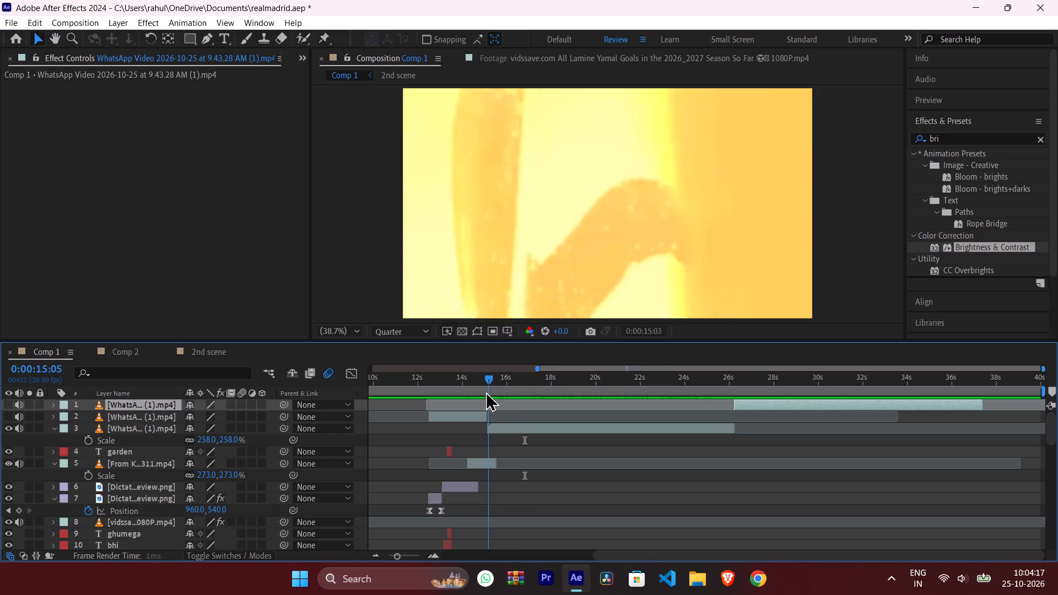
{"action": "left_click_drag", "start_coordinate": [485, 391], "coordinate": [466, 393]}
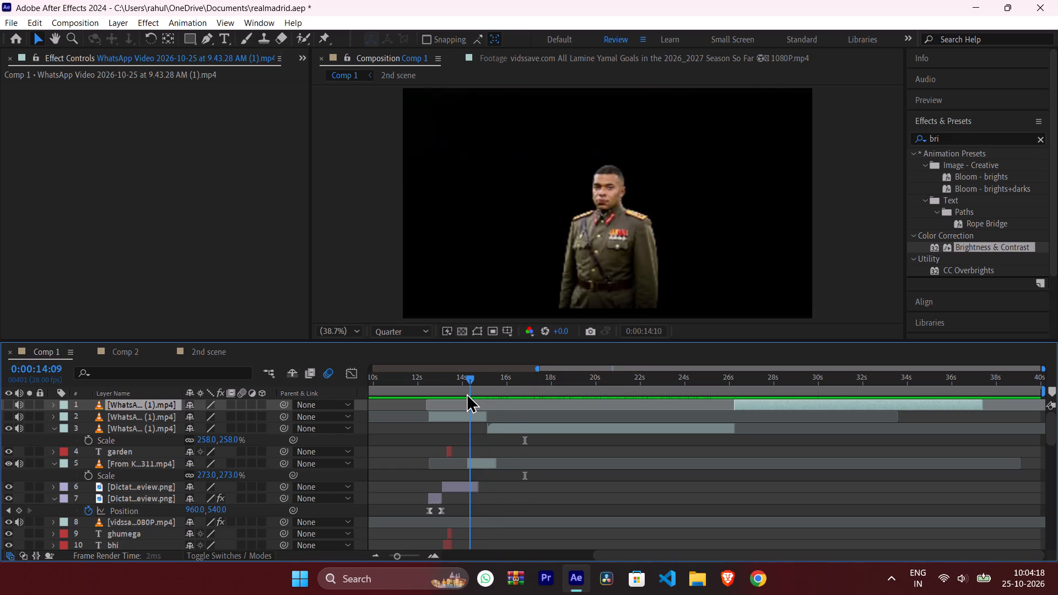
{"action": "left_click_drag", "start_coordinate": [466, 393], "coordinate": [478, 393]}
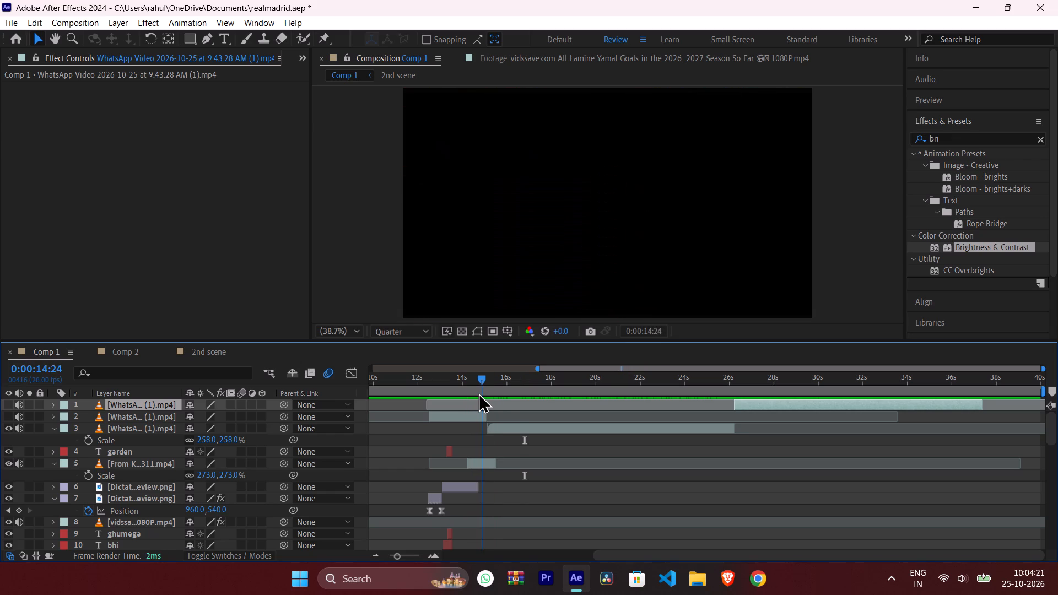
{"action": "left_click_drag", "start_coordinate": [478, 393], "coordinate": [480, 393]}
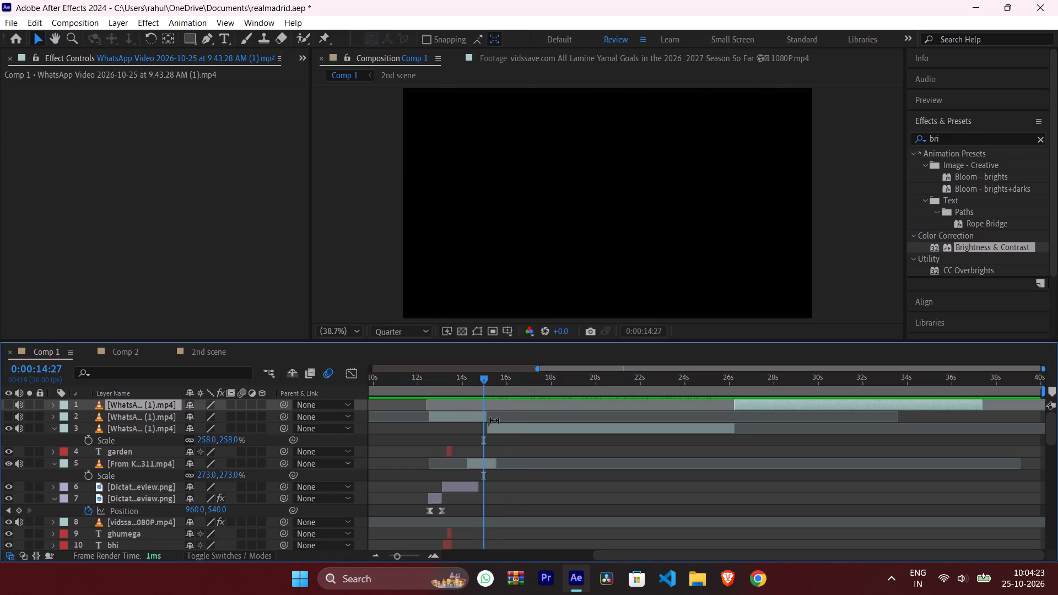
{"action": "left_click", "coordinate": [483, 379]}
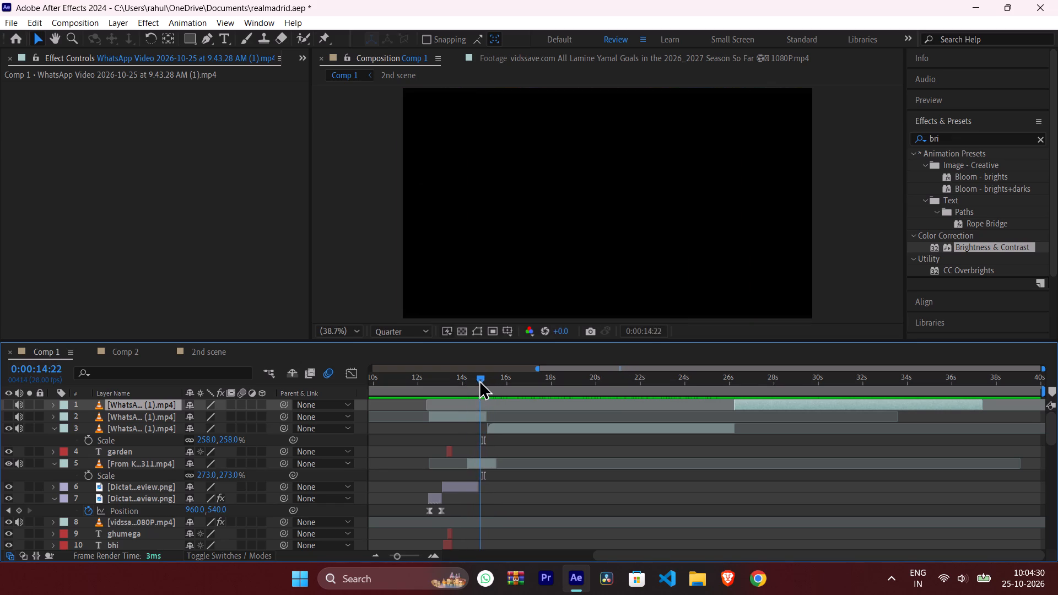
{"action": "left_click_drag", "start_coordinate": [469, 464], "coordinate": [470, 464]}
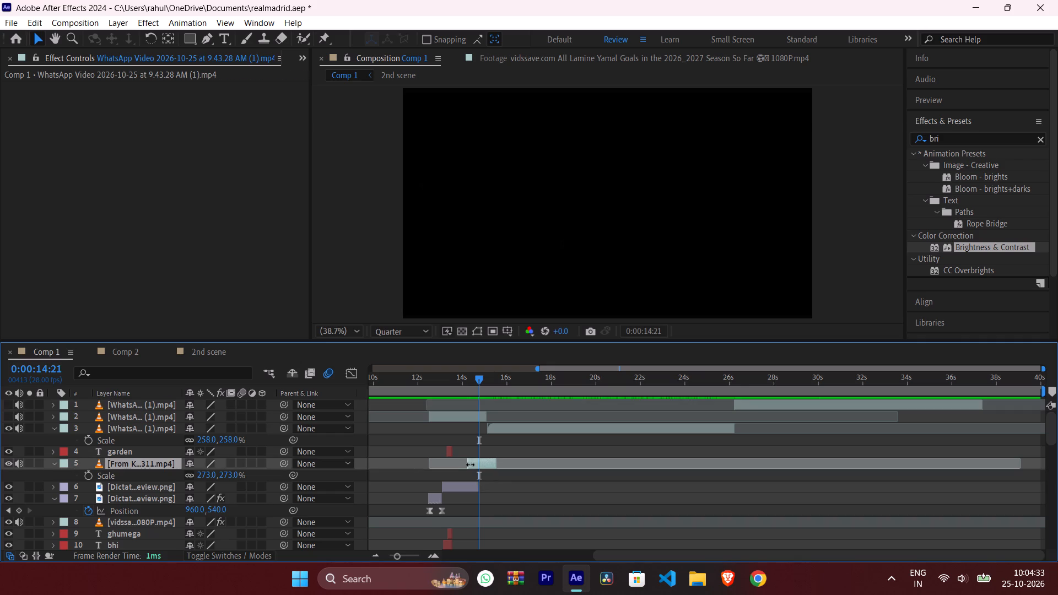
{"action": "left_click_drag", "start_coordinate": [470, 464], "coordinate": [483, 463]}
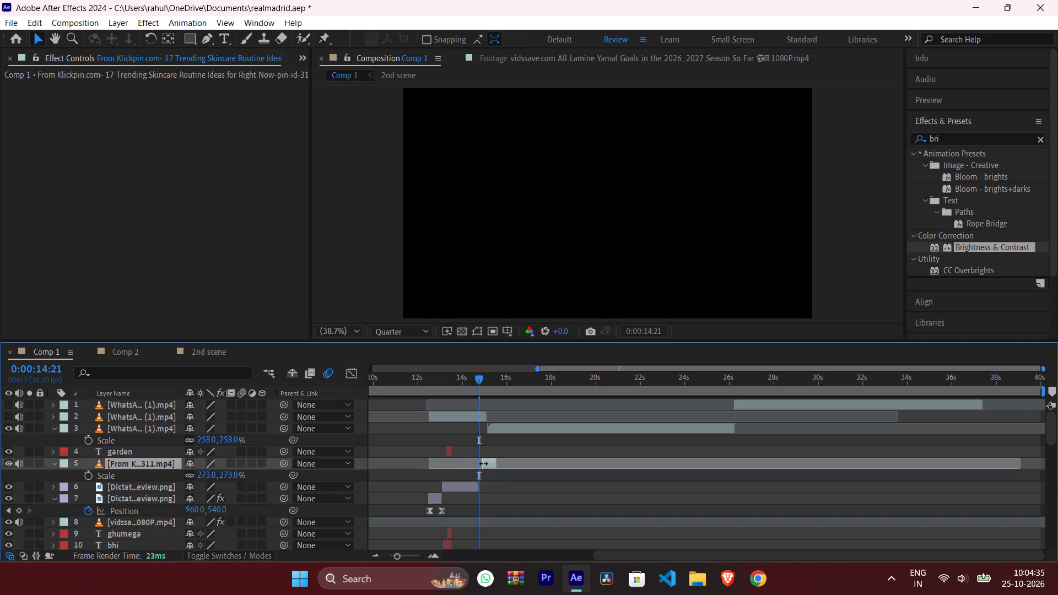
{"action": "left_click_drag", "start_coordinate": [483, 463], "coordinate": [481, 463]}
Shift the trimmed From Klickpin clip earlier so it starts at about 0:00:14:06 and overlaps the end of the second Dictator image.
{"action": "left_click_drag", "start_coordinate": [490, 463], "coordinate": [485, 464]}
{"action": "left_click_drag", "start_coordinate": [485, 464], "coordinate": [479, 464]}
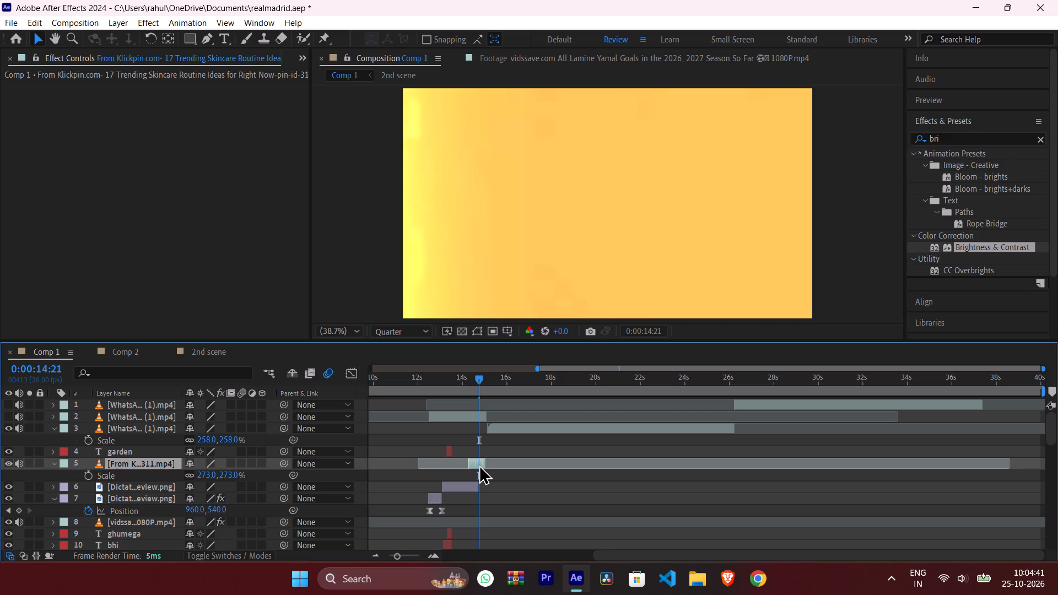
{"action": "left_click_drag", "start_coordinate": [479, 464], "coordinate": [476, 465]}
Preview the sequence from 0:00:13:22 through the transition and the enlarged press-conference clip.
{"action": "left_click_drag", "start_coordinate": [479, 380], "coordinate": [457, 386]}
{"action": "key", "text": "space"}
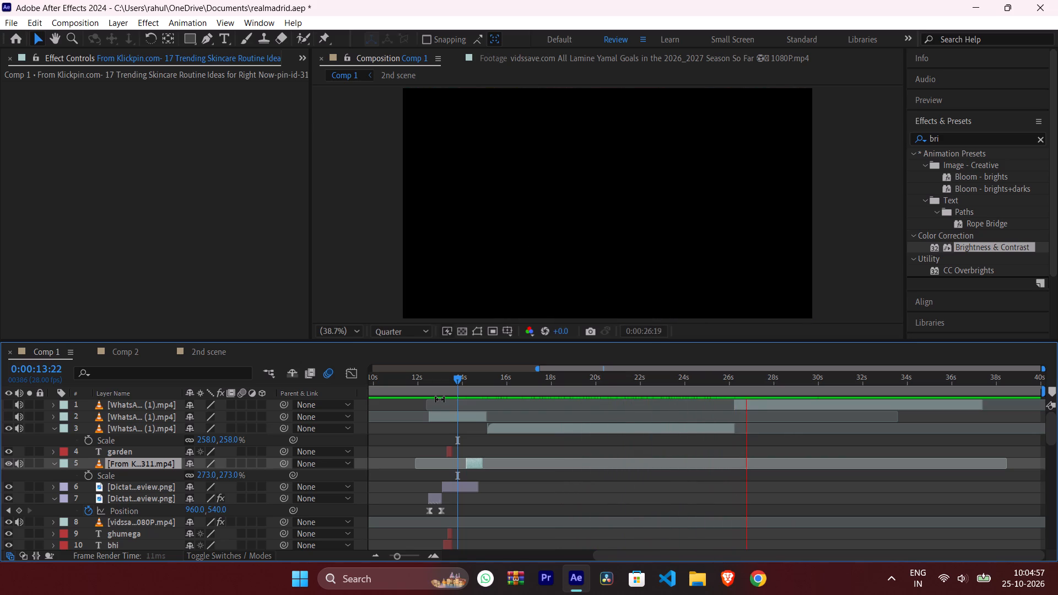
Delete the topmost hidden WhatsApp segment that follows the enlarged press-conference clip.
{"action": "left_click", "coordinate": [782, 405]}
{"action": "key", "text": "Delete"}
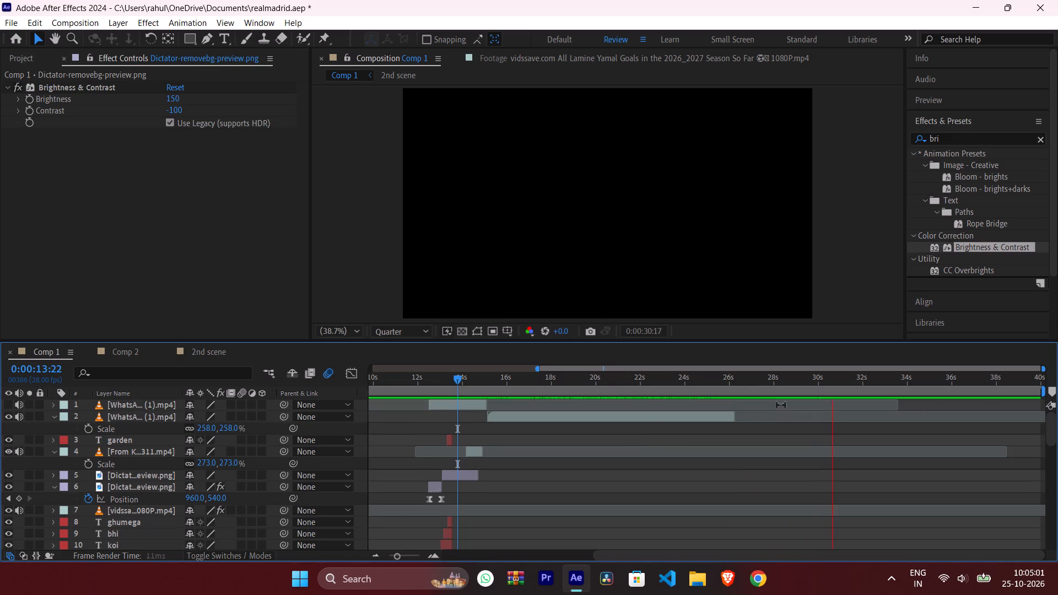
Extend the end of the enlarged press-conference clip to the end of Comp 1 at 0:00:40:00.
{"action": "left_click", "coordinate": [634, 420]}
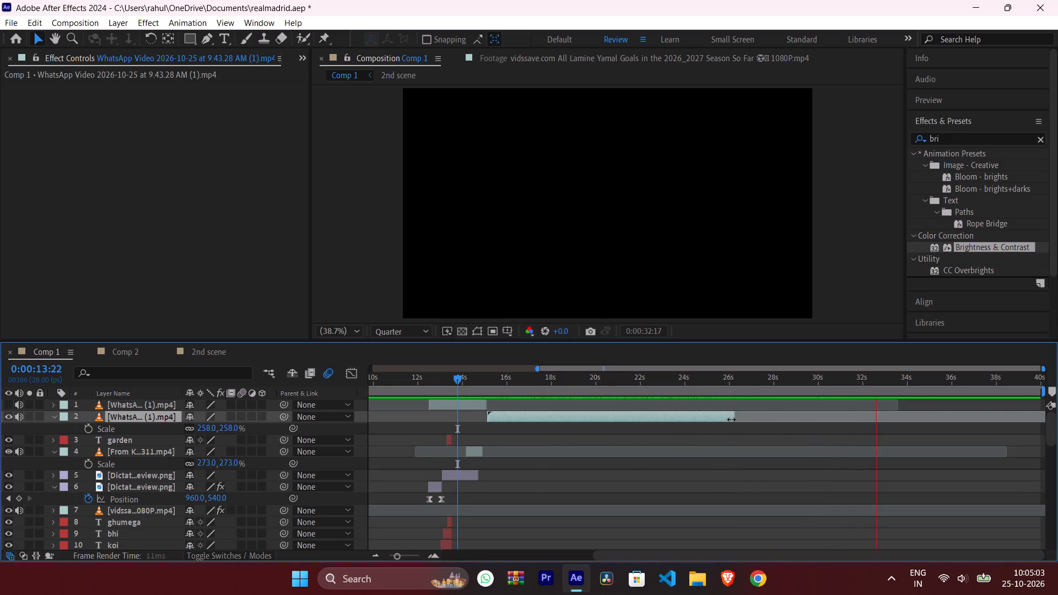
{"action": "left_click_drag", "start_coordinate": [731, 419], "coordinate": [1049, 419]}
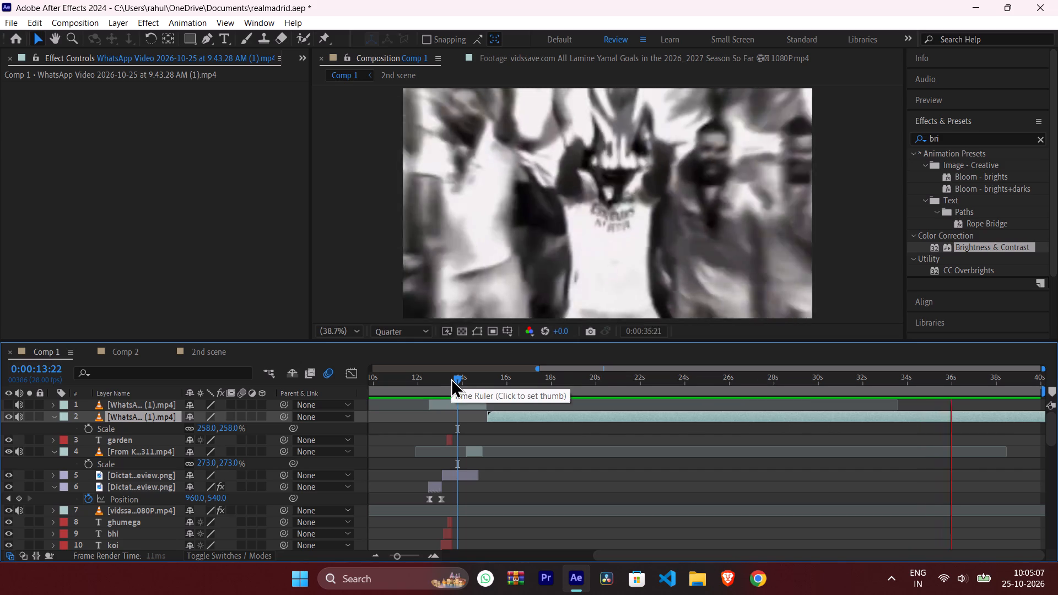
Preview the sequence from 0:00:13:22 into the extended press-conference clip.
{"action": "left_click", "coordinate": [457, 377]}
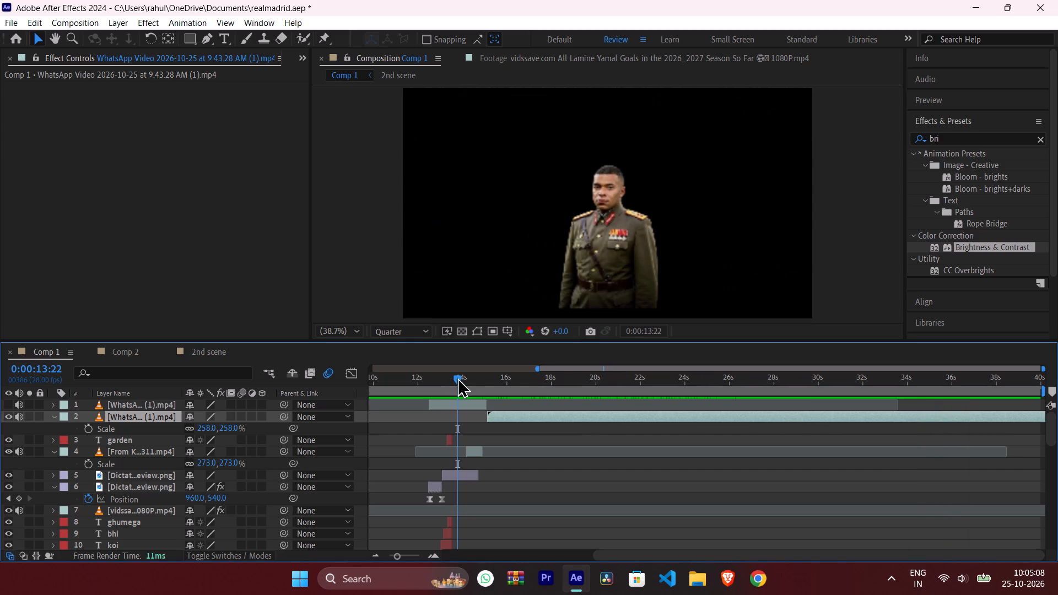
{"action": "key", "text": "space"}
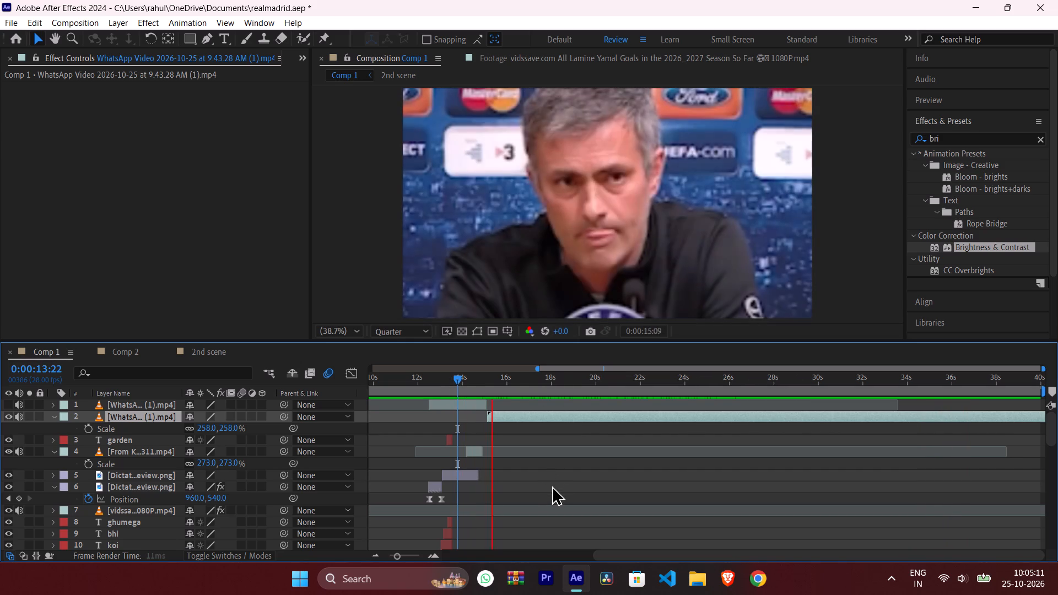
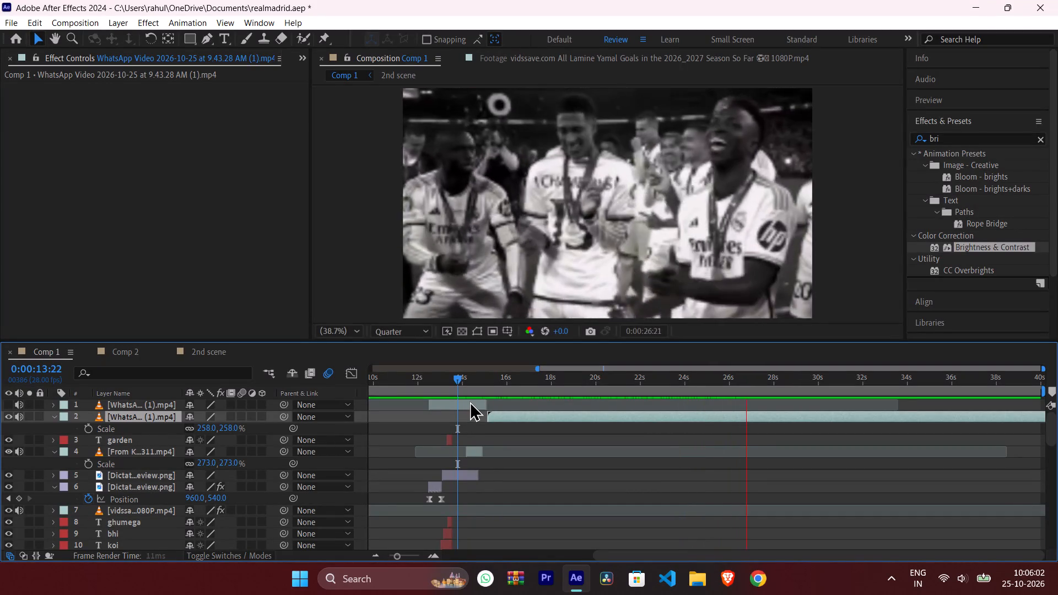
Lower the audio level of the topmost hidden WhatsApp segment to -4 dB.
{"action": "left_click", "coordinate": [469, 401]}
{"action": "left_click_drag", "start_coordinate": [456, 376], "coordinate": [448, 379]}
{"action": "left_click", "coordinate": [455, 407]}
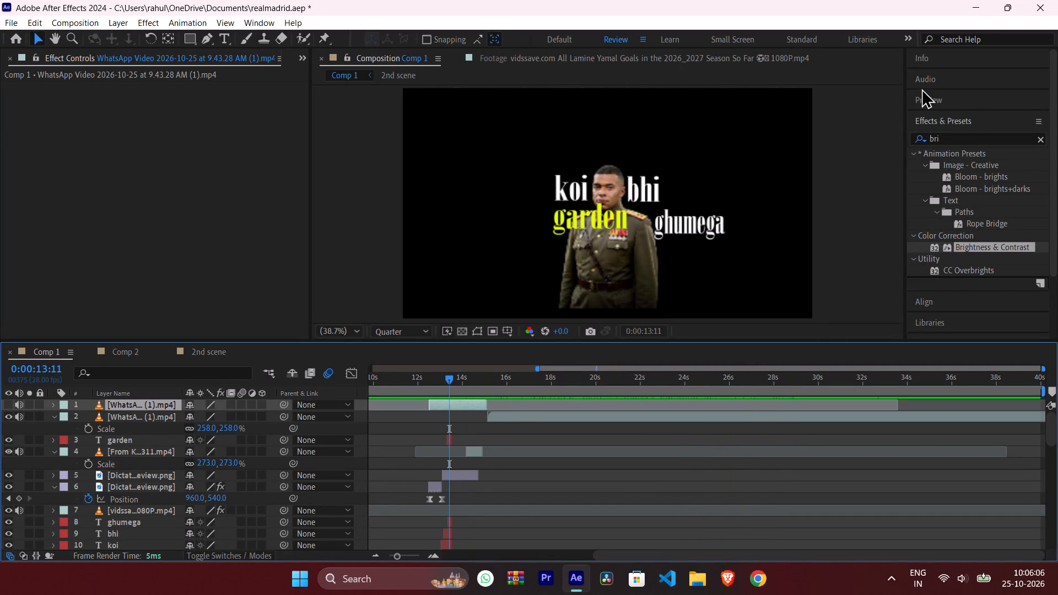
{"action": "left_click", "coordinate": [930, 79]}
{"action": "left_click_drag", "start_coordinate": [988, 190], "coordinate": [987, 211]}
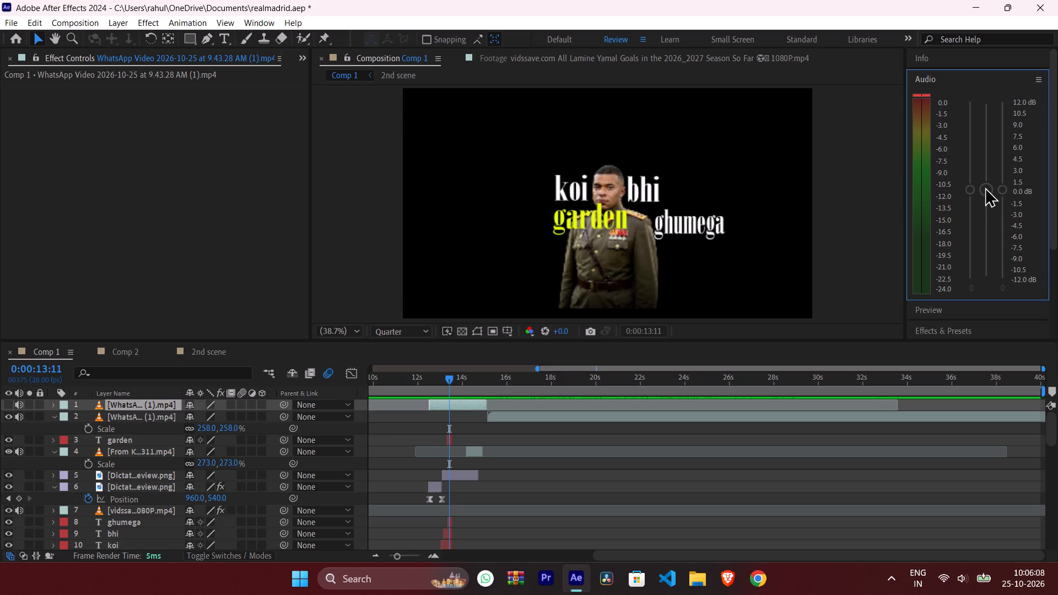
{"action": "left_click", "coordinate": [461, 404]}
{"action": "left_click_drag", "start_coordinate": [985, 194], "coordinate": [987, 208]}
{"action": "left_click_drag", "start_coordinate": [987, 208], "coordinate": [990, 223]}
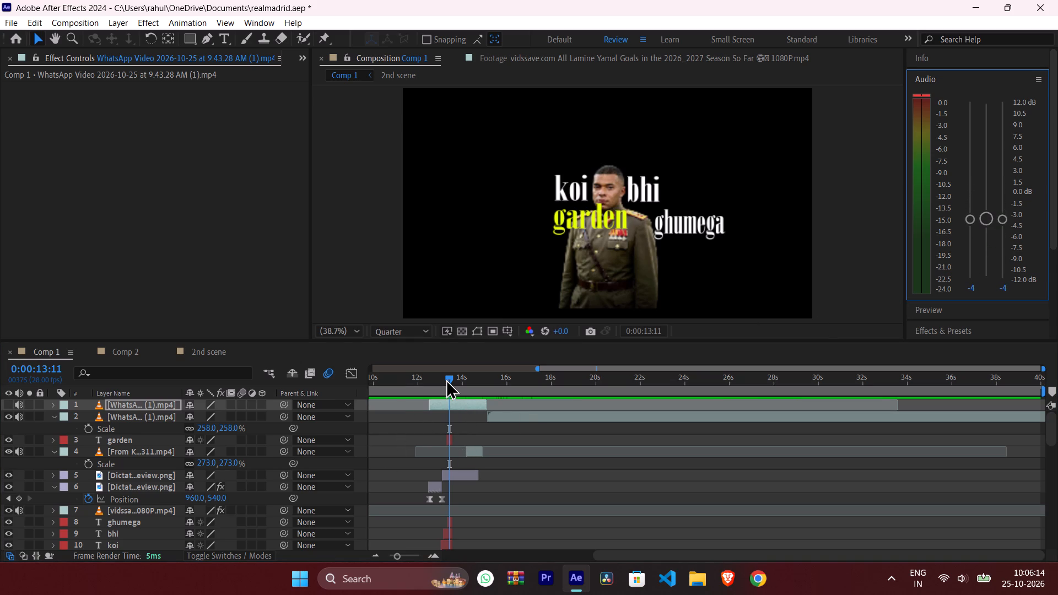
Preview the sequence from 0:00:11:25 through the Dictator entrance to check the lowered audio.
{"action": "left_click_drag", "start_coordinate": [446, 379], "coordinate": [412, 390]}
{"action": "key", "text": "space"}
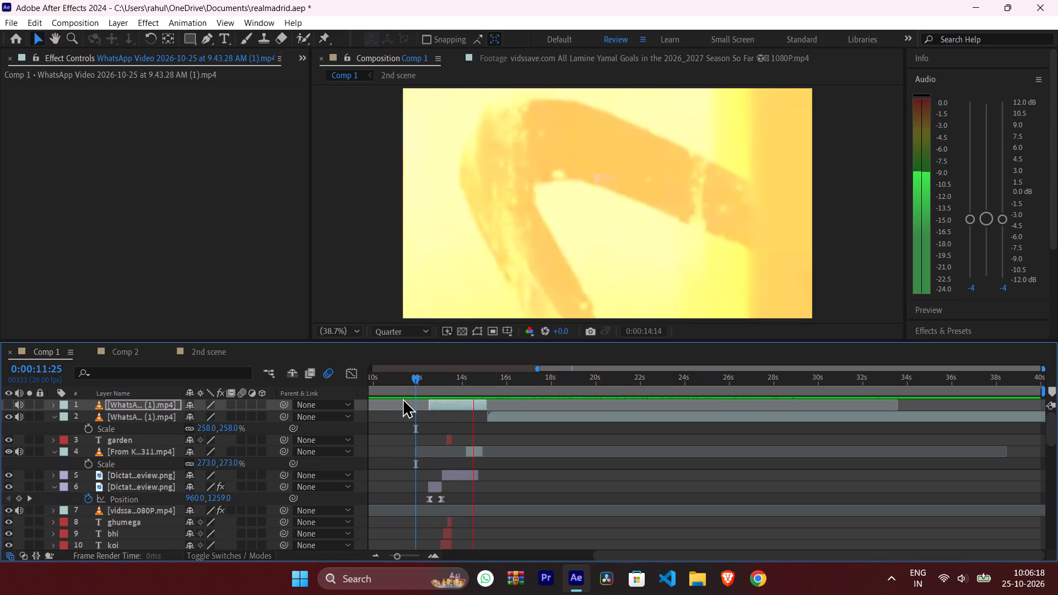
{"action": "key", "text": "space"}
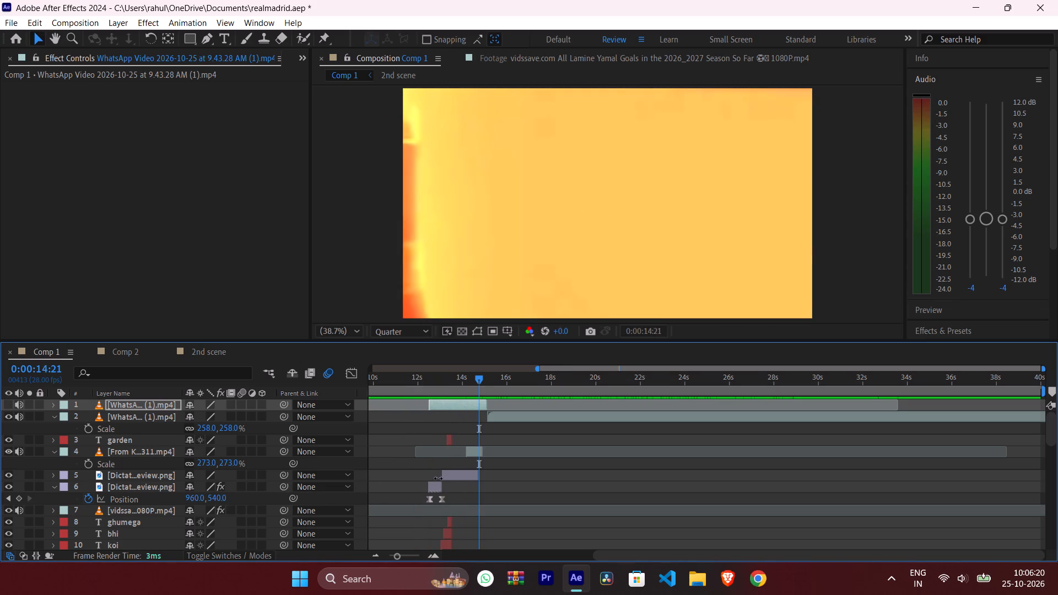
Find the garden-me-ghumega audio layer and preview Comp 1 from its start at 0:00:11:08.
{"action": "left_click", "coordinate": [451, 477]}
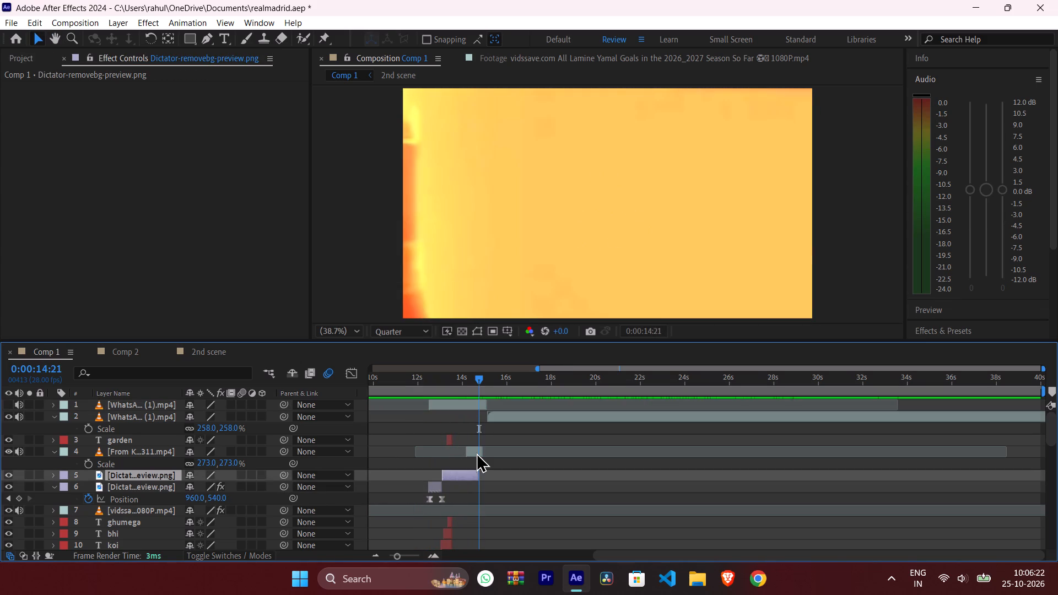
{"action": "left_click", "coordinate": [147, 512]}
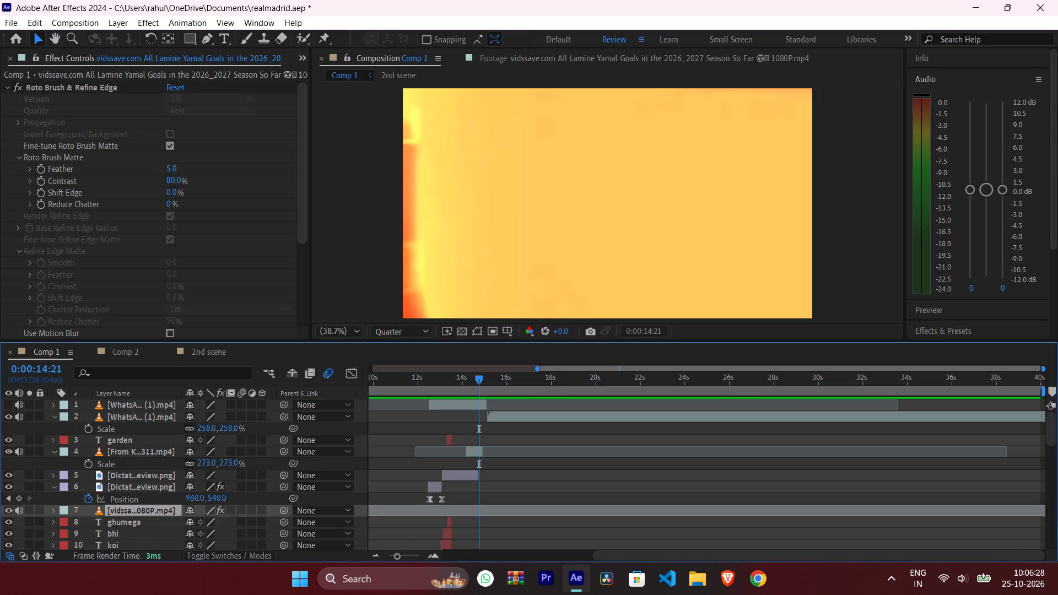
{"action": "left_click_drag", "start_coordinate": [1054, 434], "coordinate": [1055, 463]}
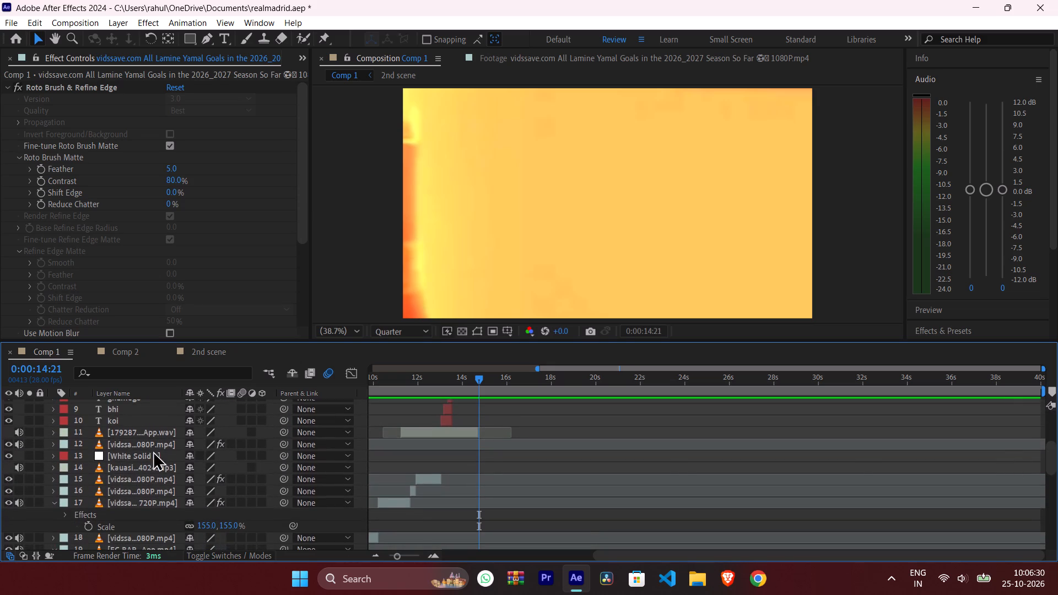
{"action": "left_click", "coordinate": [126, 433]}
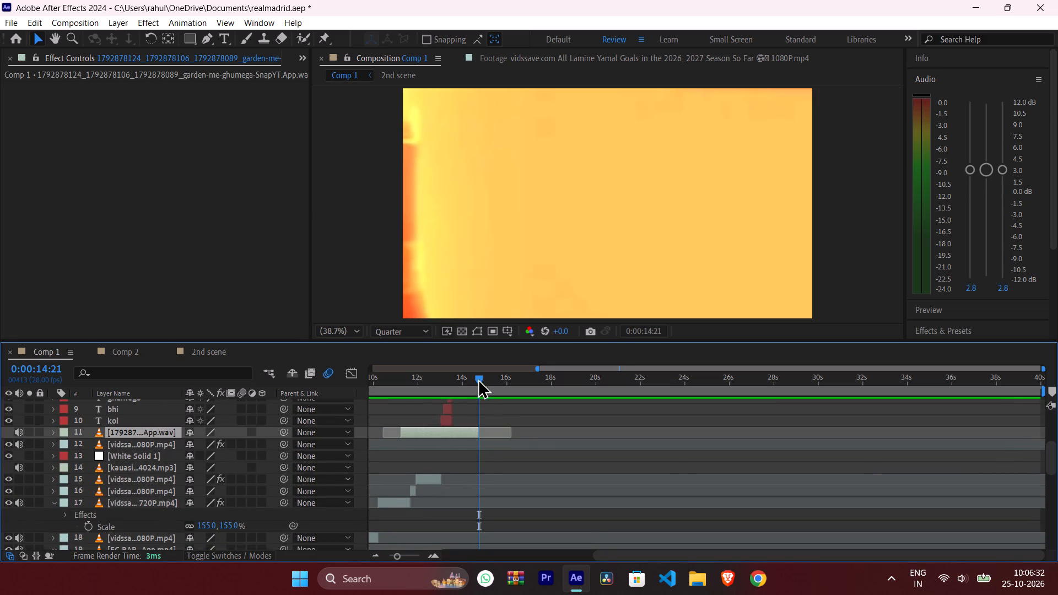
{"action": "left_click_drag", "start_coordinate": [478, 377], "coordinate": [401, 403]}
{"action": "key", "text": "space"}
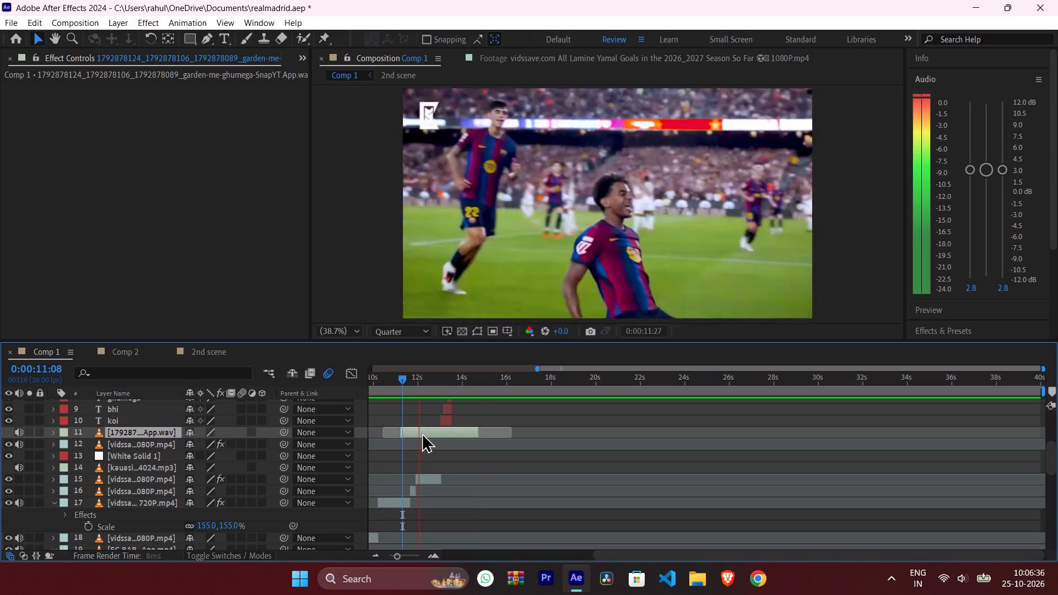
{"action": "key", "text": "space"}
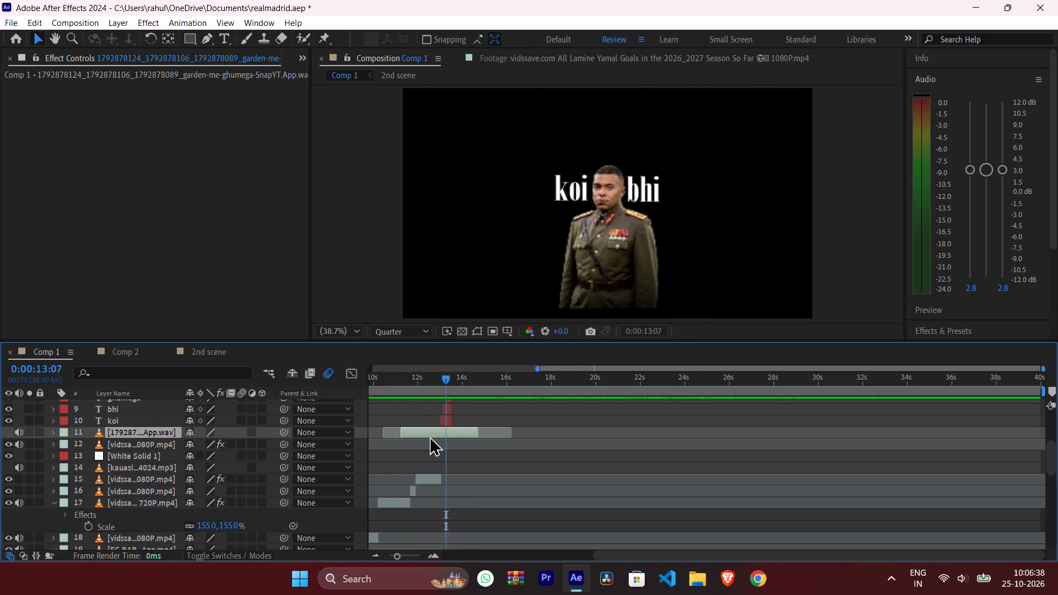
Scrub between 0:00:12:12 and 0:00:13:10 to examine the Dictator entrance and the timing of its captions.
{"action": "scroll", "coordinate": [462, 454], "scroll_direction": "up", "scroll_amount": 1}
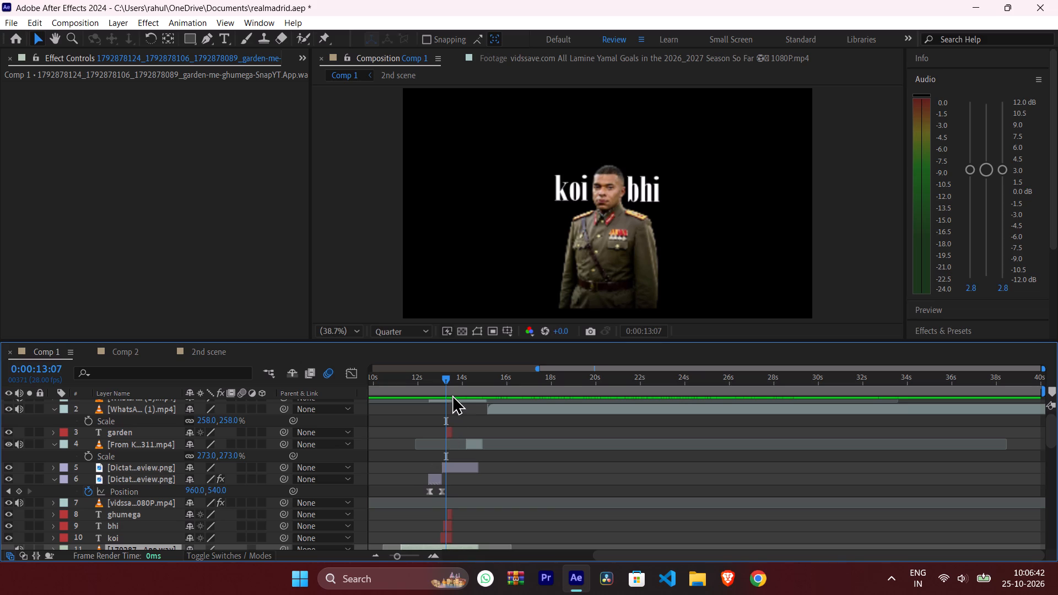
{"action": "left_click_drag", "start_coordinate": [448, 382], "coordinate": [429, 385]}
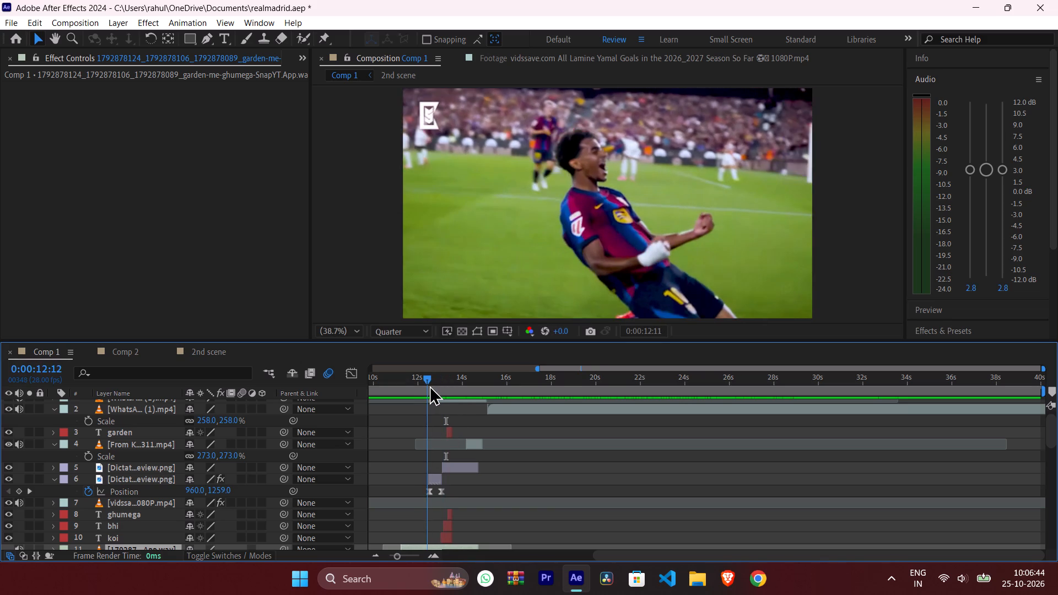
{"action": "left_click_drag", "start_coordinate": [429, 385], "coordinate": [451, 385]}
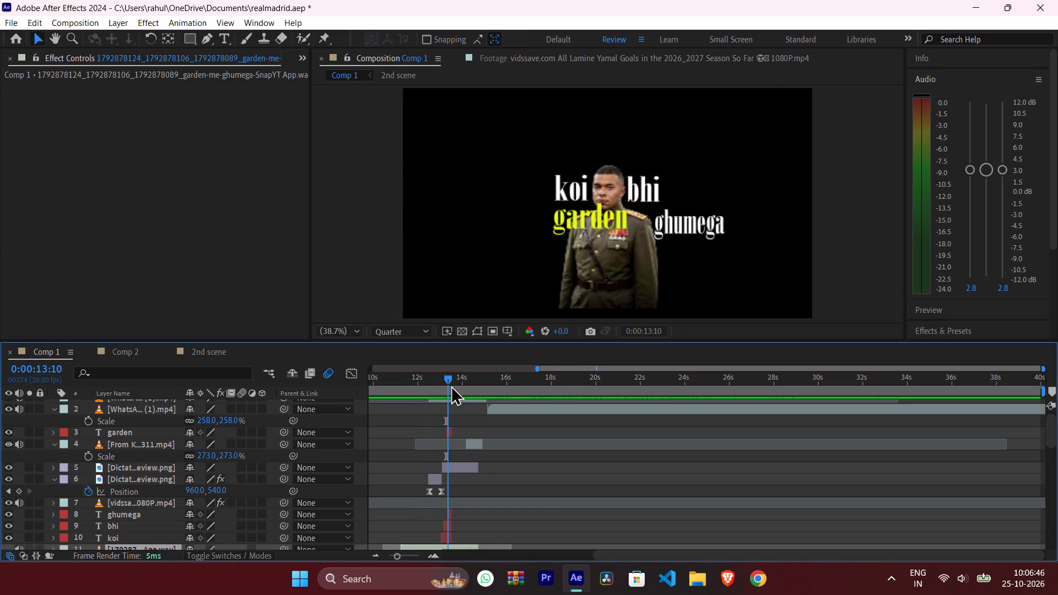
{"action": "left_click_drag", "start_coordinate": [451, 385], "coordinate": [446, 387]}
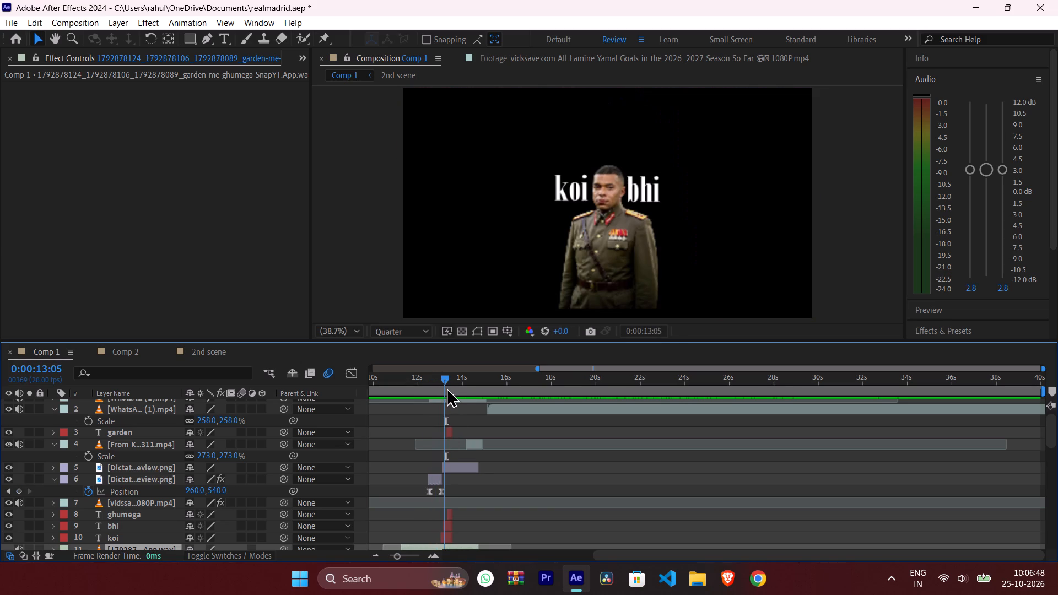
{"action": "left_click_drag", "start_coordinate": [446, 387], "coordinate": [449, 387]}
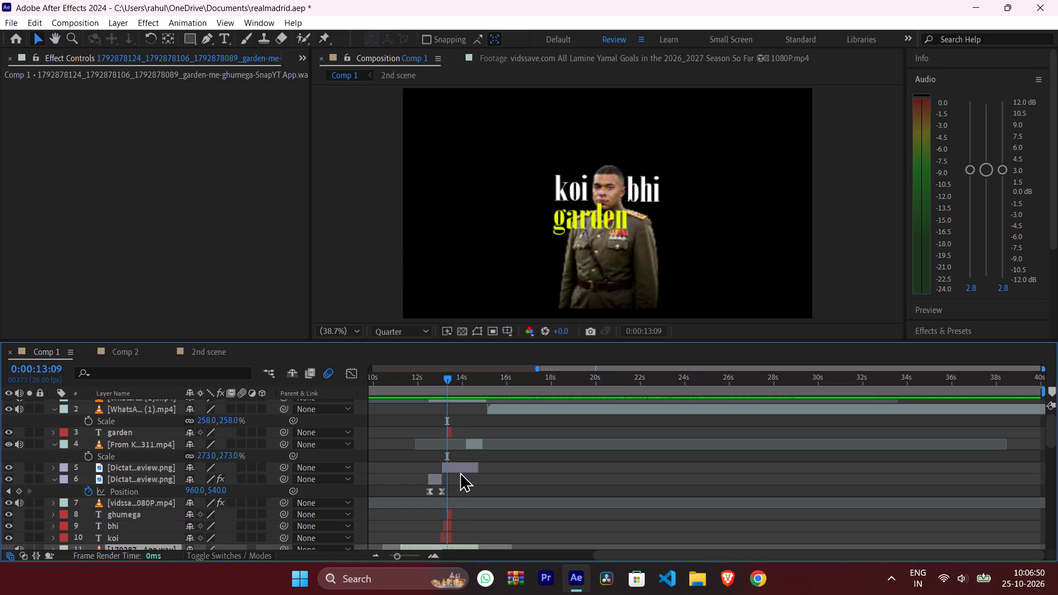
Check the layers around the Dictator entrance, opening the Lamine Yamal goals clip and the garden-me-ghumega audio in the layer viewer.
{"action": "left_click", "coordinate": [458, 467]}
{"action": "left_click", "coordinate": [473, 441]}
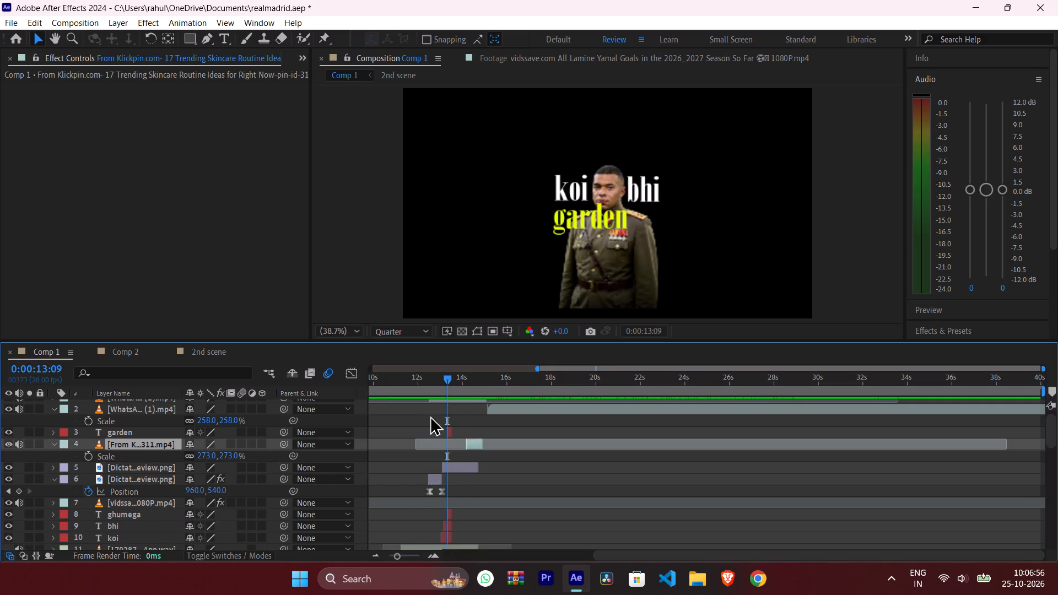
{"action": "left_click_drag", "start_coordinate": [1050, 428], "coordinate": [1051, 428]}
{"action": "left_click_drag", "start_coordinate": [1051, 428], "coordinate": [1052, 443]}
{"action": "left_click", "coordinate": [133, 496]}
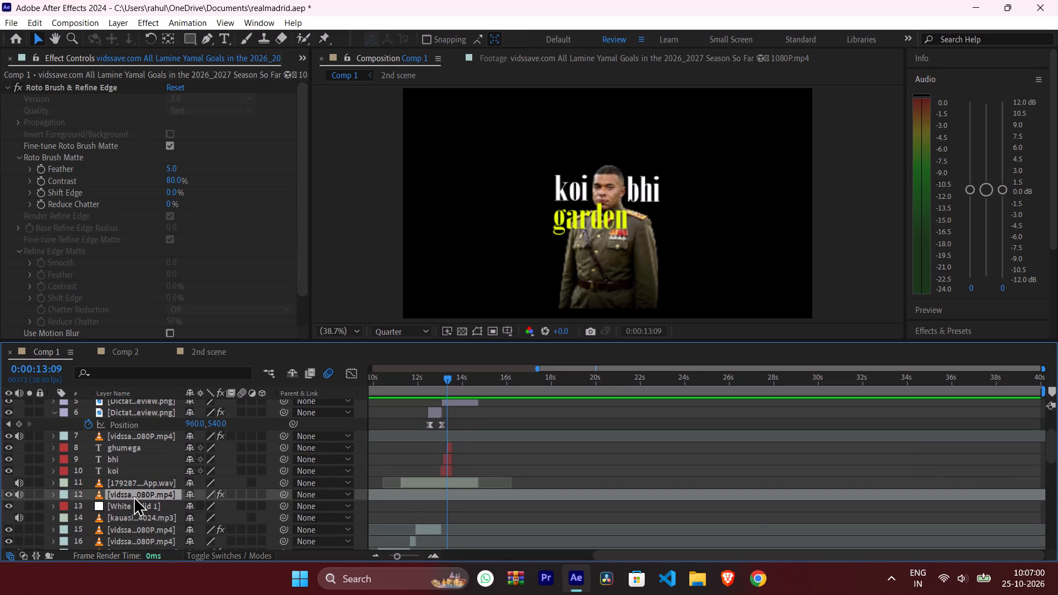
{"action": "double_click", "coordinate": [133, 496]}
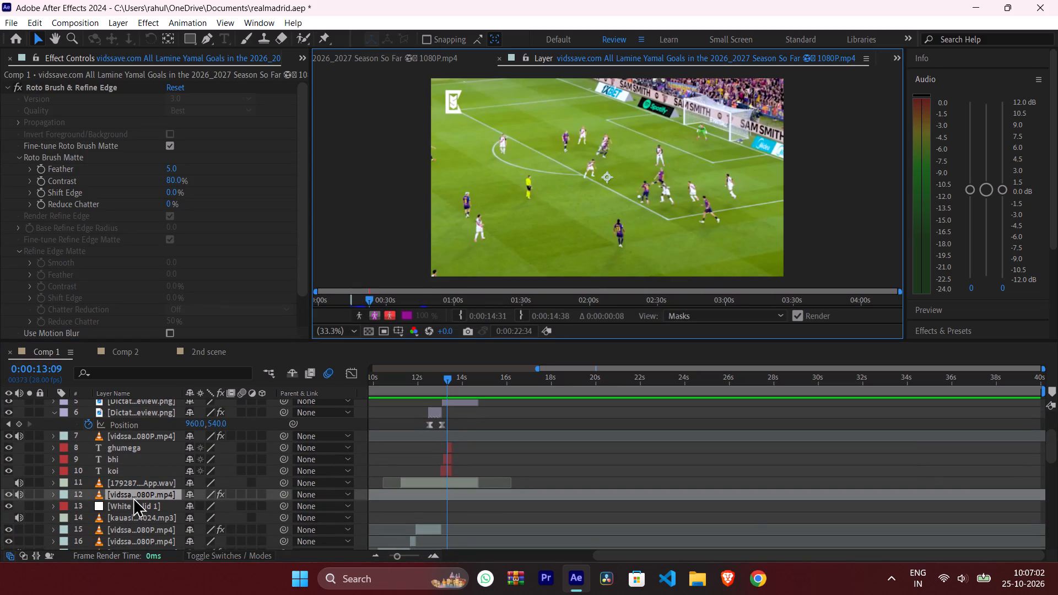
{"action": "left_click", "coordinate": [126, 479]}
{"action": "double_click", "coordinate": [126, 486]}
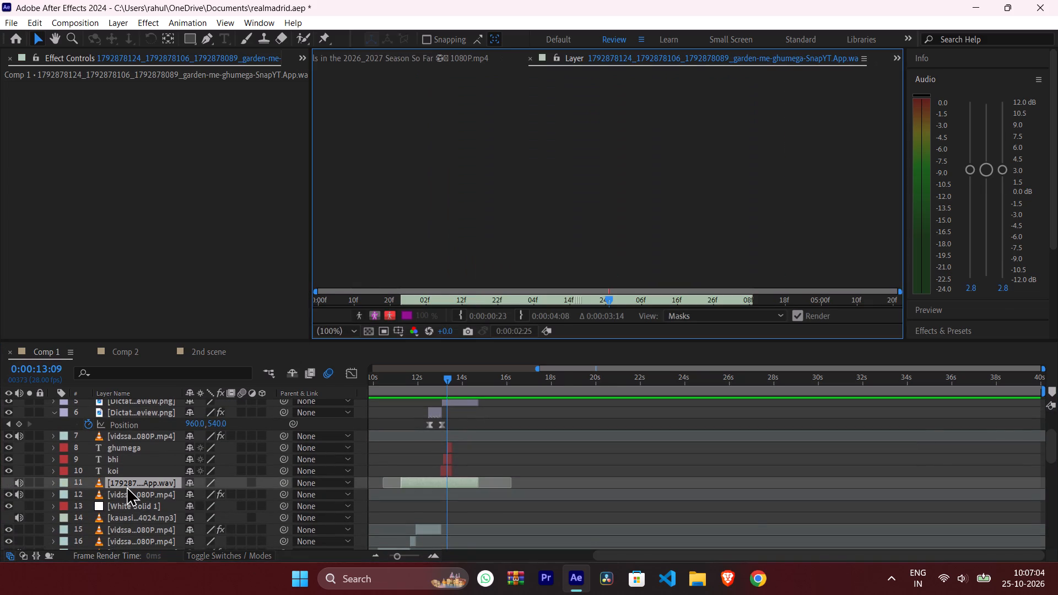
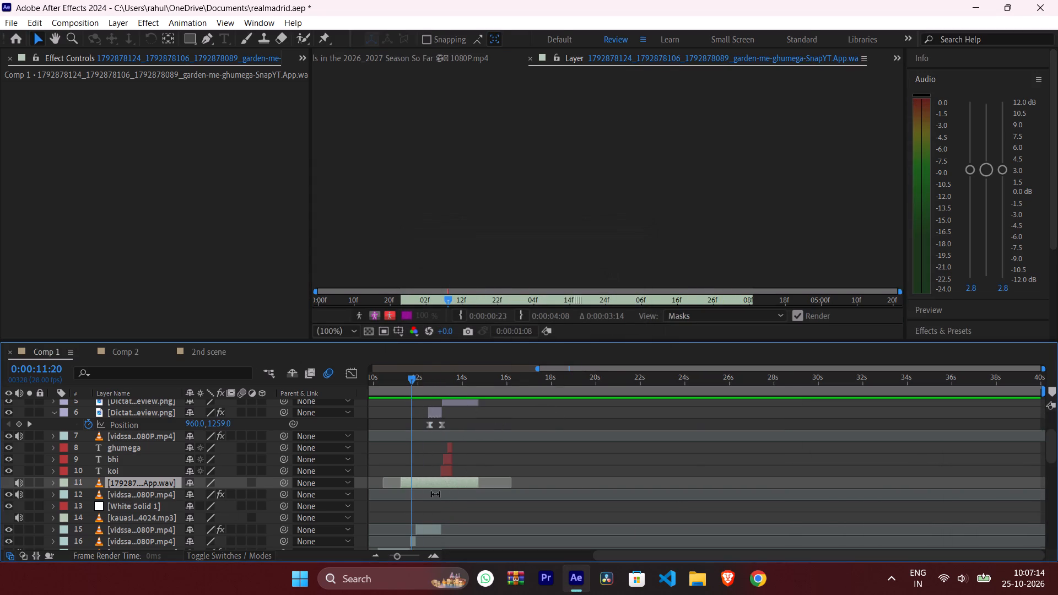
Raise the audio level of the garden-me-ghumega layer to about 5.4 dB.
{"action": "left_click", "coordinate": [429, 483]}
{"action": "left_click_drag", "start_coordinate": [986, 167], "coordinate": [986, 164]}
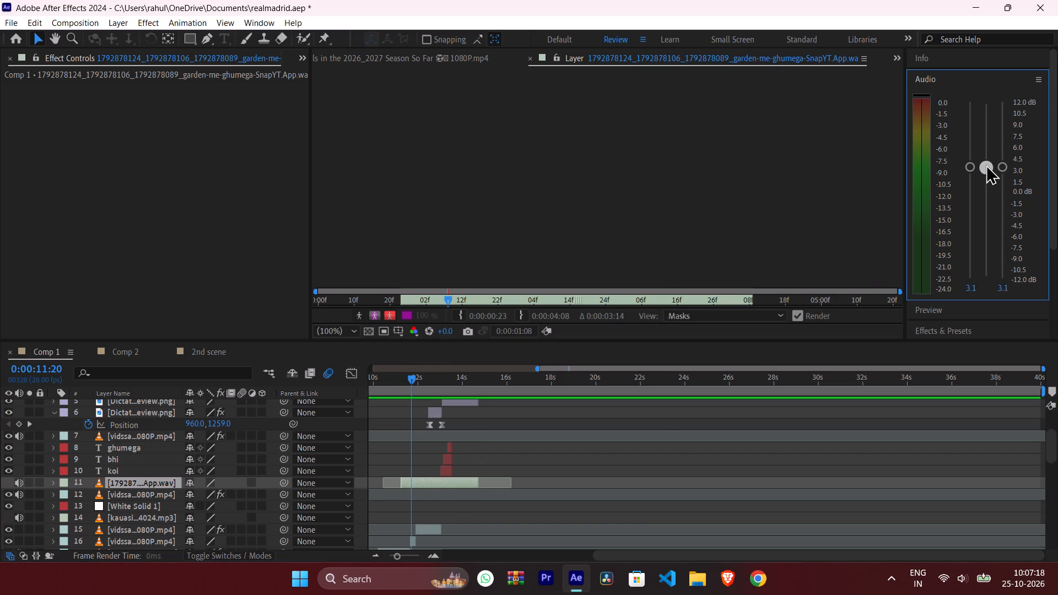
{"action": "left_click_drag", "start_coordinate": [986, 164], "coordinate": [982, 148]}
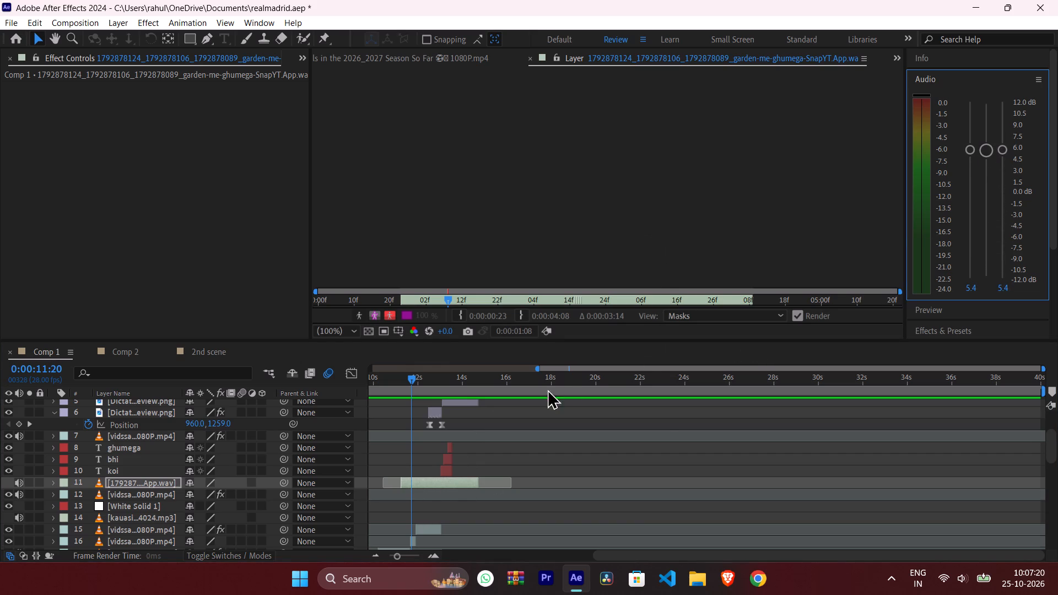
{"action": "left_click_drag", "start_coordinate": [408, 374], "coordinate": [406, 376]}
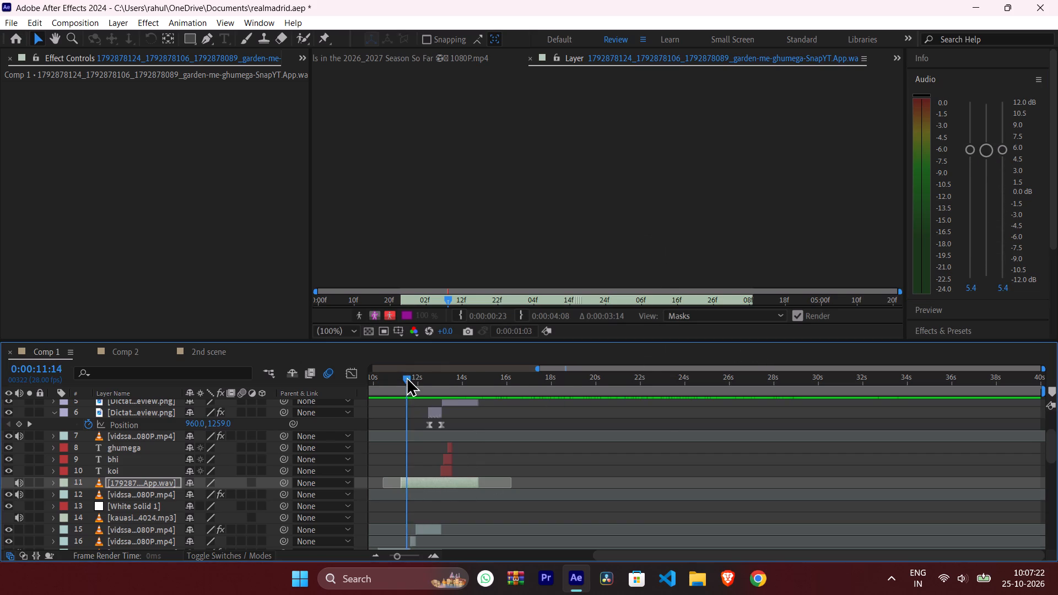
Preview Comp 1 from 0:00:10:24 to check the garden-me-ghumega audio level.
{"action": "left_click_drag", "start_coordinate": [406, 376], "coordinate": [392, 382]}
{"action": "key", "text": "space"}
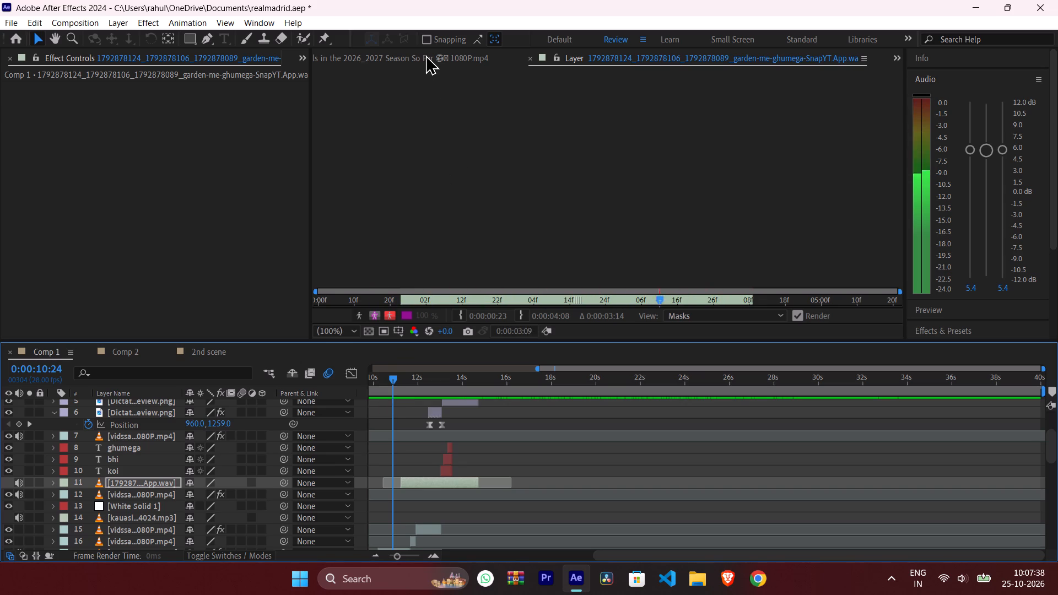
Lower the audio level of the topmost WhatsApp video layer to -5 dB and preview the mix from 0:00:10:24.
{"action": "scroll", "coordinate": [457, 441], "scroll_direction": "up", "scroll_amount": 4}
{"action": "left_click", "coordinate": [457, 405]}
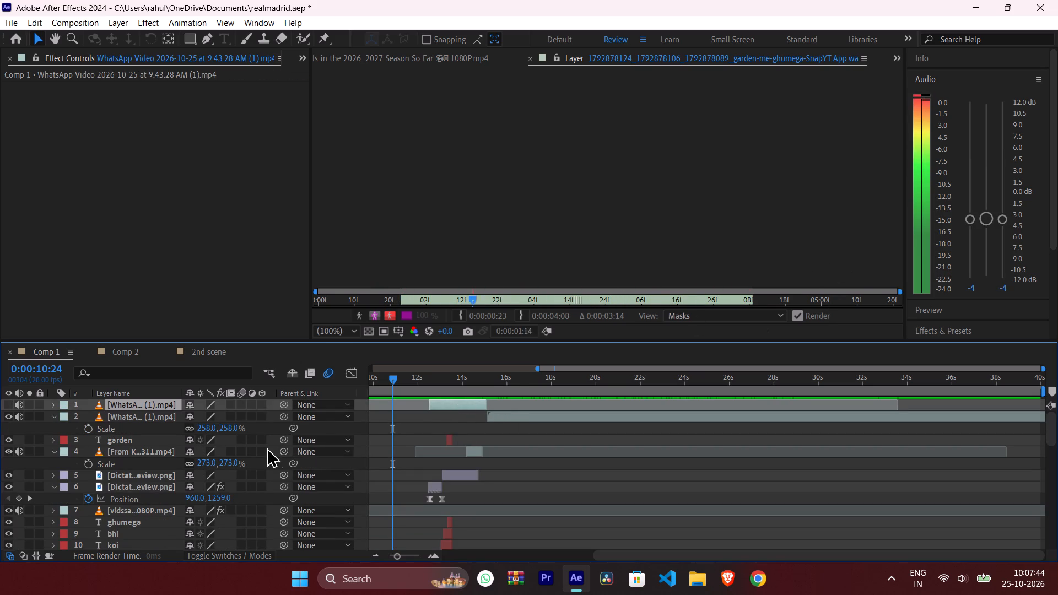
{"action": "left_click", "coordinate": [392, 381]}
{"action": "left_click", "coordinate": [392, 381]}
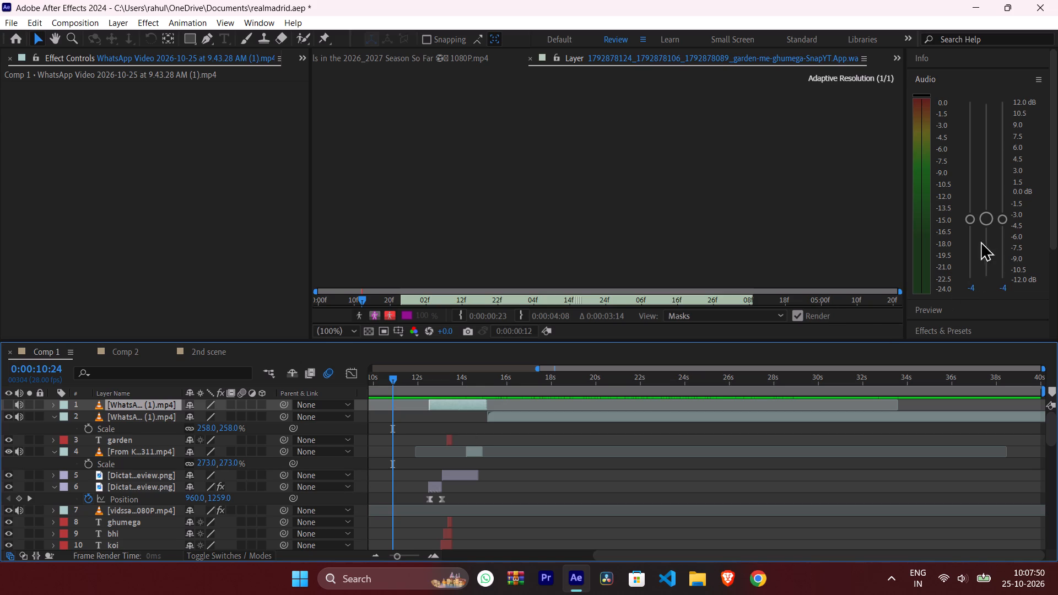
{"action": "left_click_drag", "start_coordinate": [985, 222], "coordinate": [986, 222]}
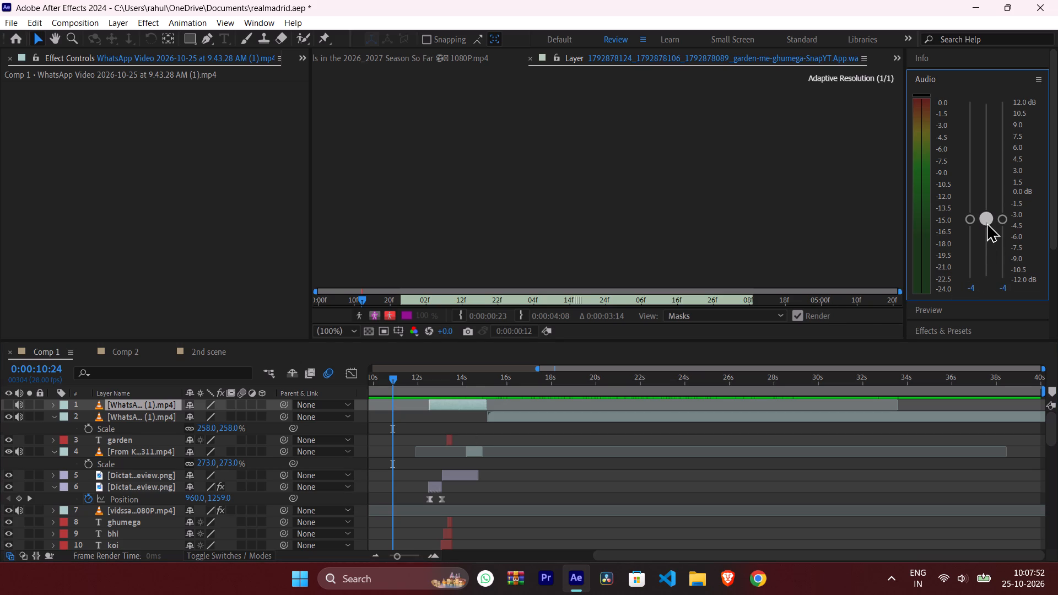
{"action": "left_click_drag", "start_coordinate": [986, 222], "coordinate": [991, 226]}
{"action": "left_click_drag", "start_coordinate": [991, 226], "coordinate": [993, 231]}
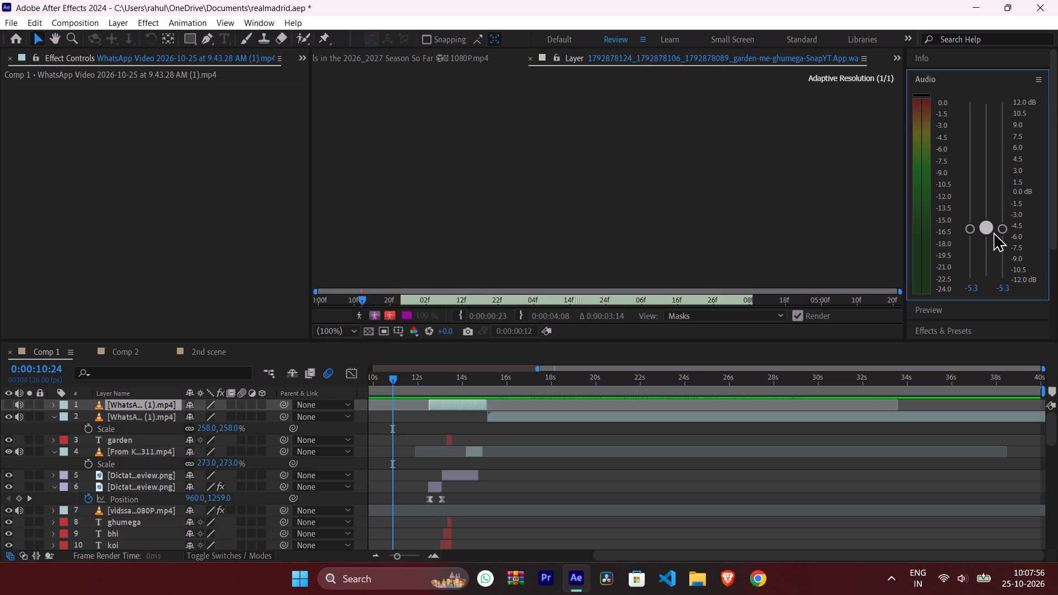
{"action": "left_click_drag", "start_coordinate": [993, 231], "coordinate": [992, 230]}
{"action": "left_click_drag", "start_coordinate": [992, 230], "coordinate": [992, 229]}
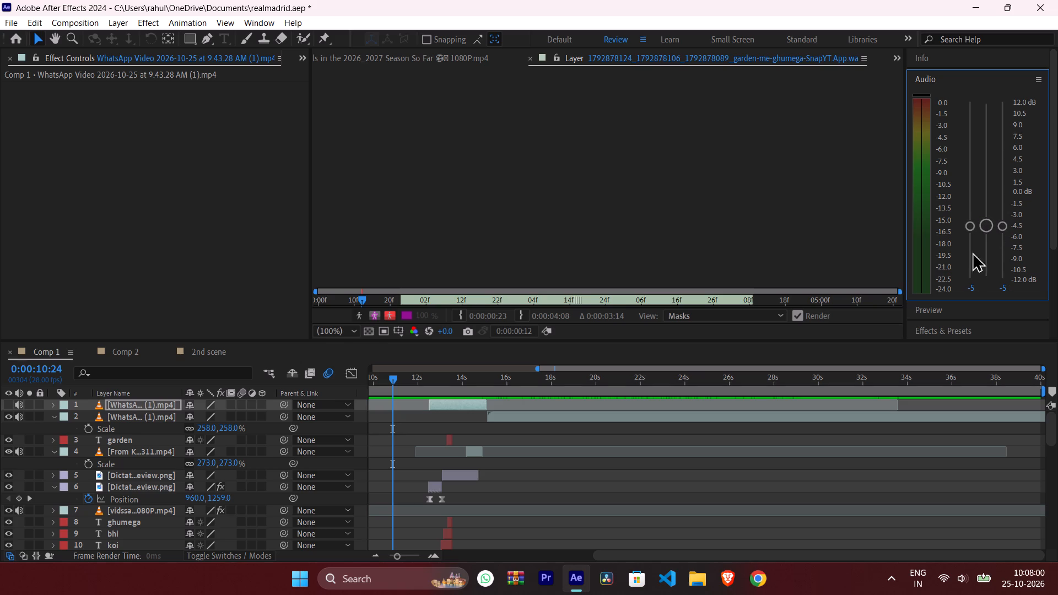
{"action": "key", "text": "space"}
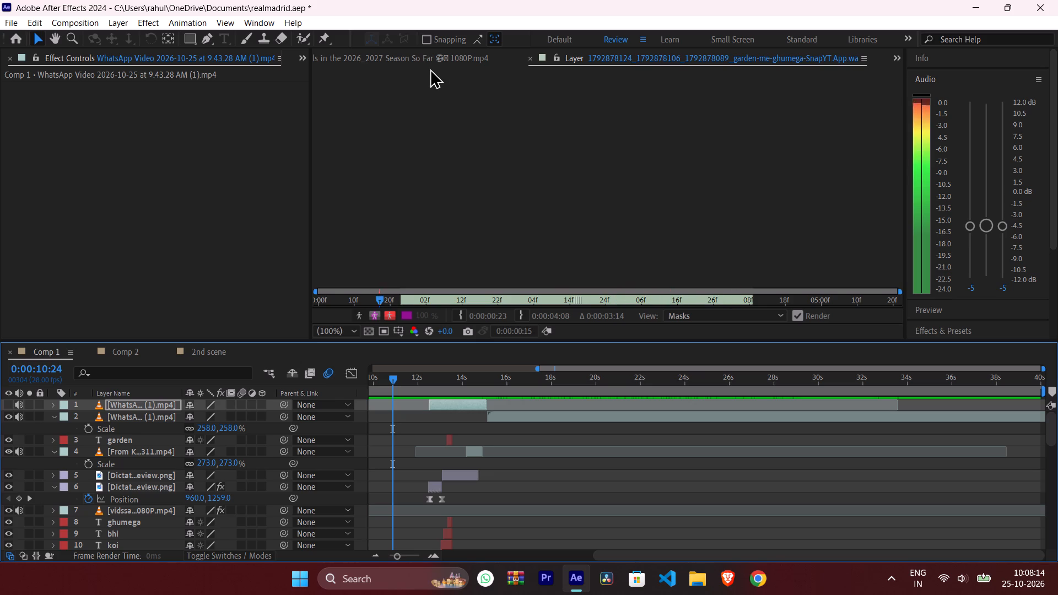
Close the Lamine Yamal goals footage viewer and bring Comp 1 back up in the composition viewer.
{"action": "left_click", "coordinate": [428, 56]}
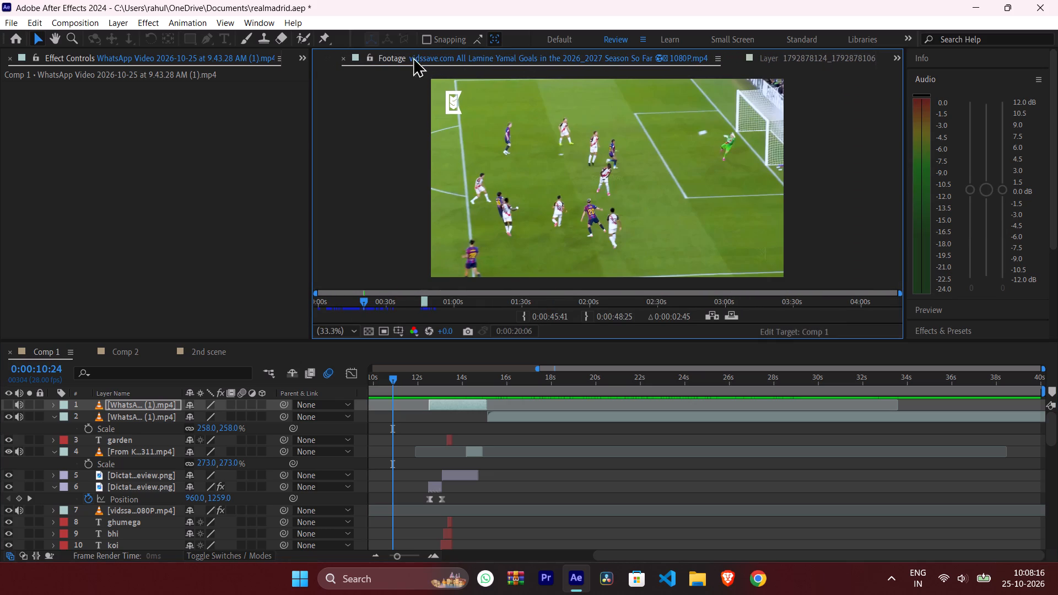
{"action": "left_click", "coordinate": [345, 55]}
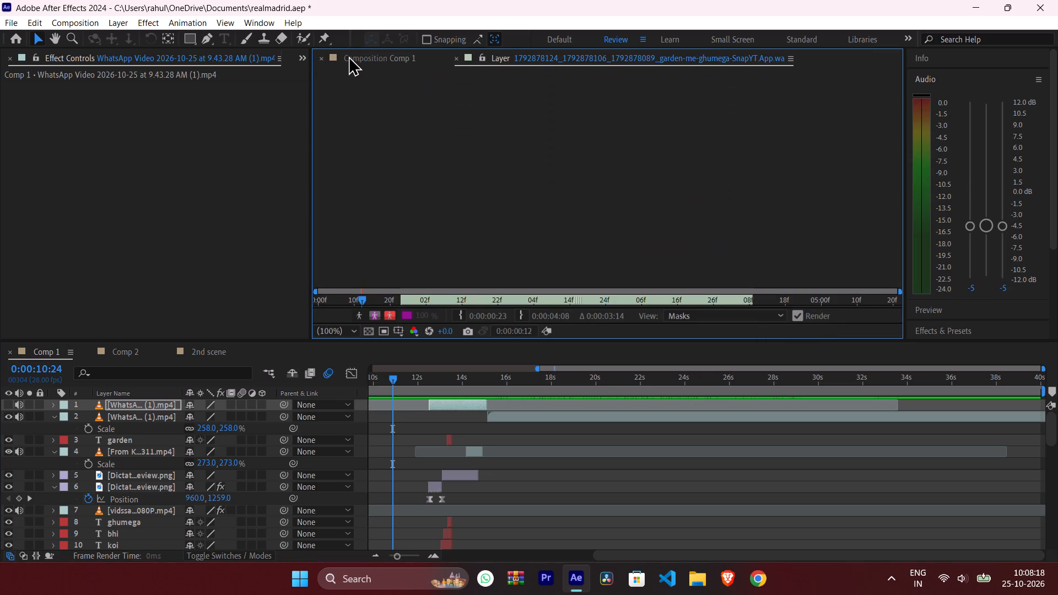
{"action": "left_click", "coordinate": [353, 54]}
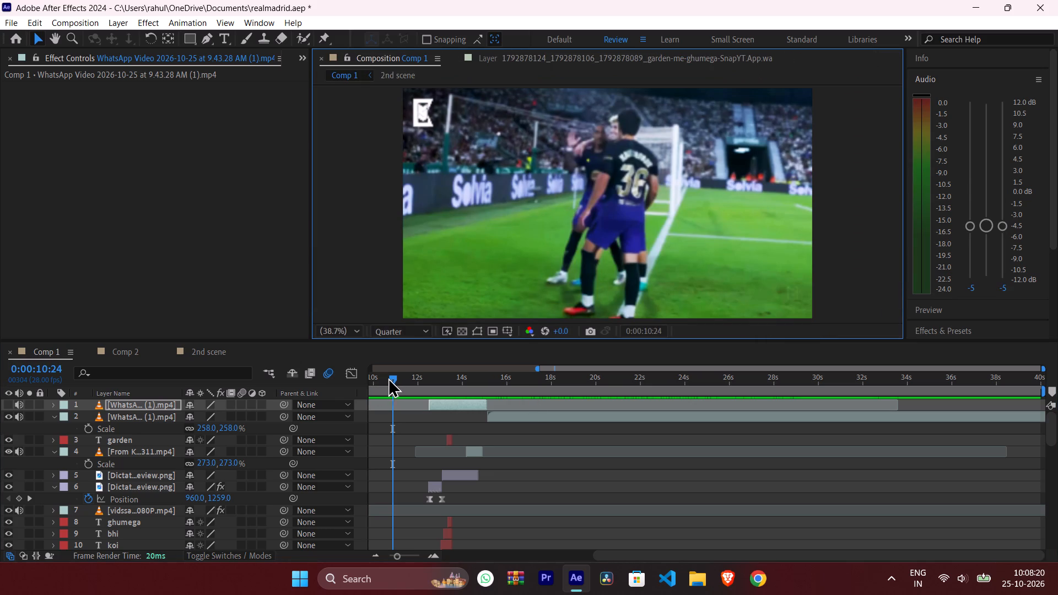
Preview Comp 1 from its start through the Dictator entrance and into the press-conference clip.
{"action": "left_click_drag", "start_coordinate": [390, 377], "coordinate": [279, 397]}
{"action": "key", "text": "space"}
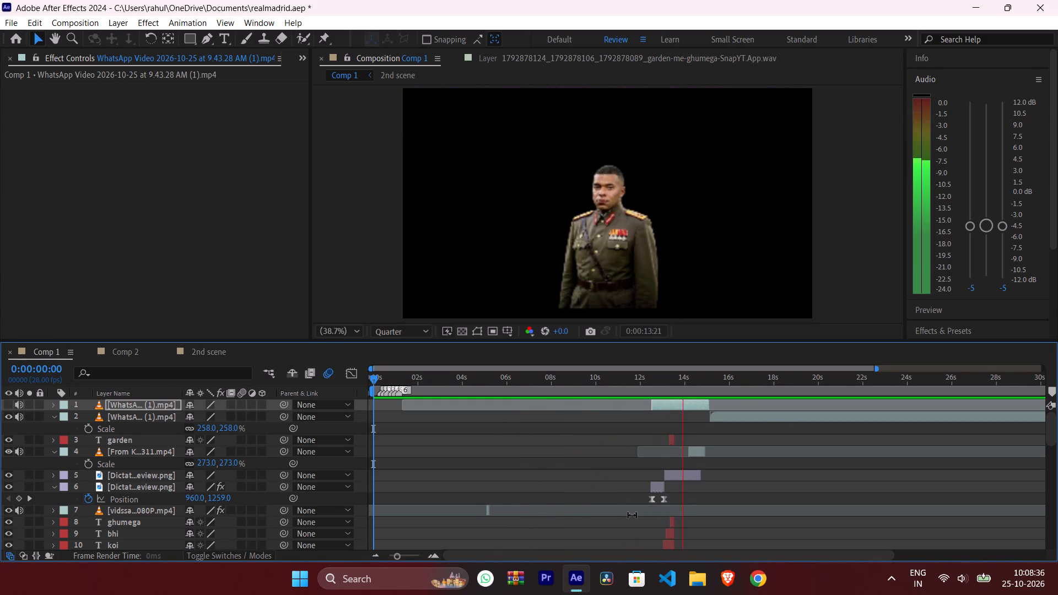
{"action": "key", "text": "space"}
{"action": "key", "text": "space"}
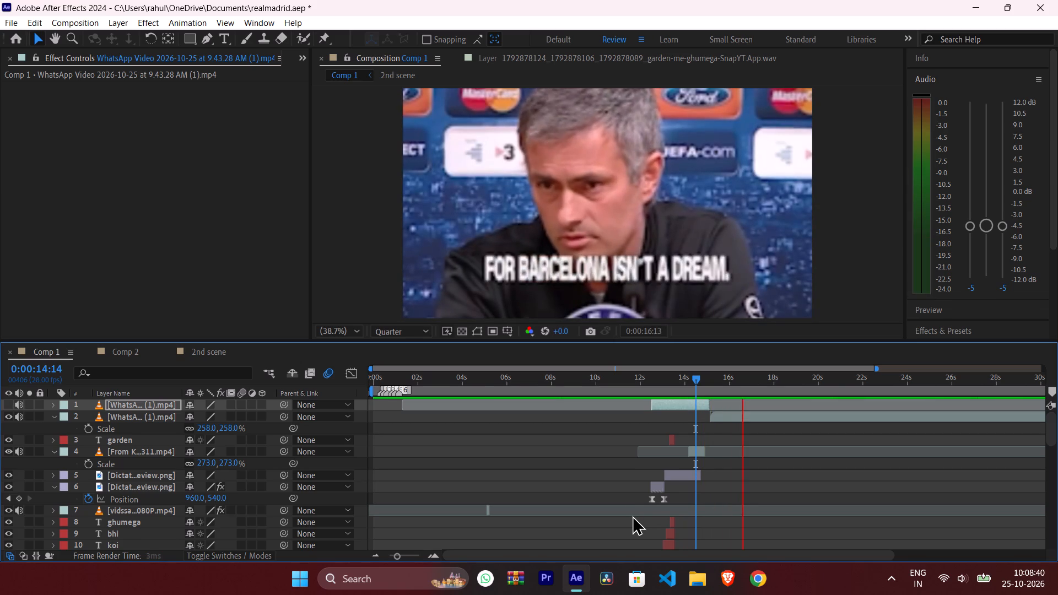
{"action": "key", "text": "space"}
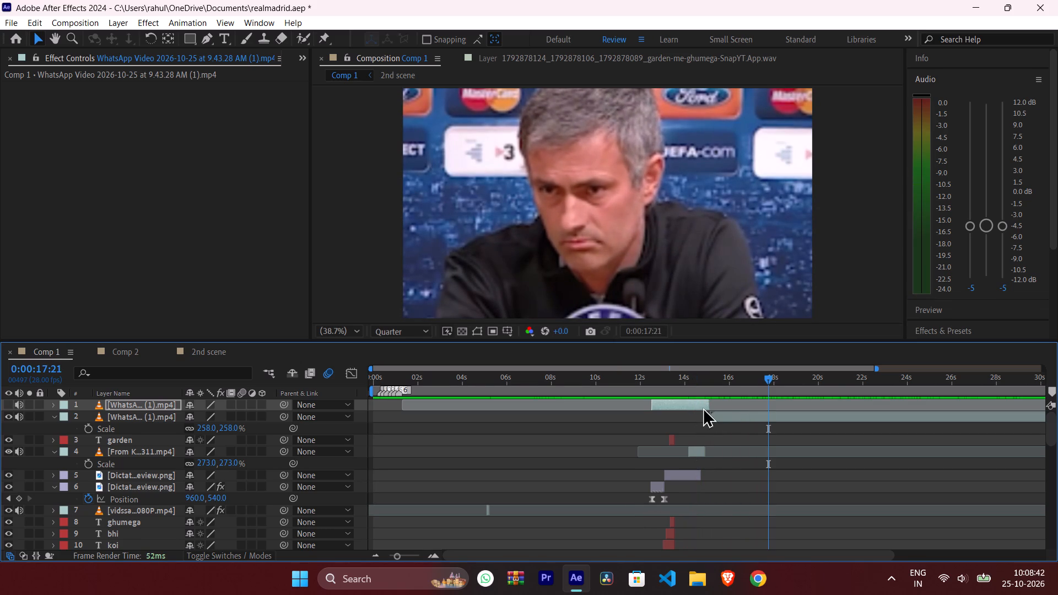
Duplicate the Riser Suction.mp3 layer and move the copy up the layer stack to directly below layer 1.
{"action": "left_click_drag", "start_coordinate": [767, 377], "coordinate": [682, 394]}
{"action": "scroll", "coordinate": [121, 505], "scroll_direction": "down", "scroll_amount": 1}
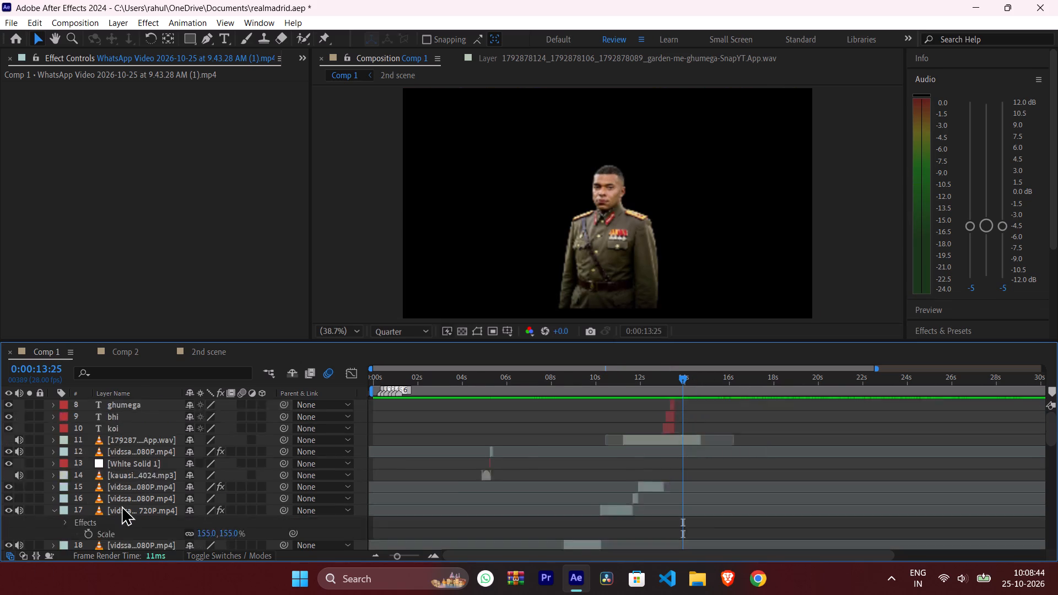
{"action": "scroll", "coordinate": [121, 505], "scroll_direction": "down", "scroll_amount": 2}
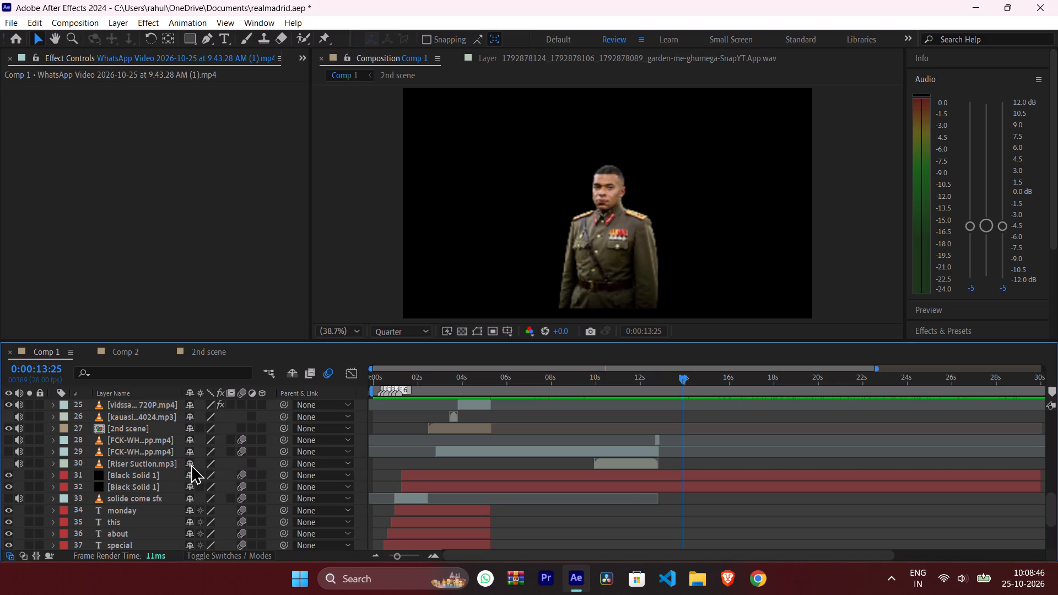
{"action": "left_click", "coordinate": [159, 461]}
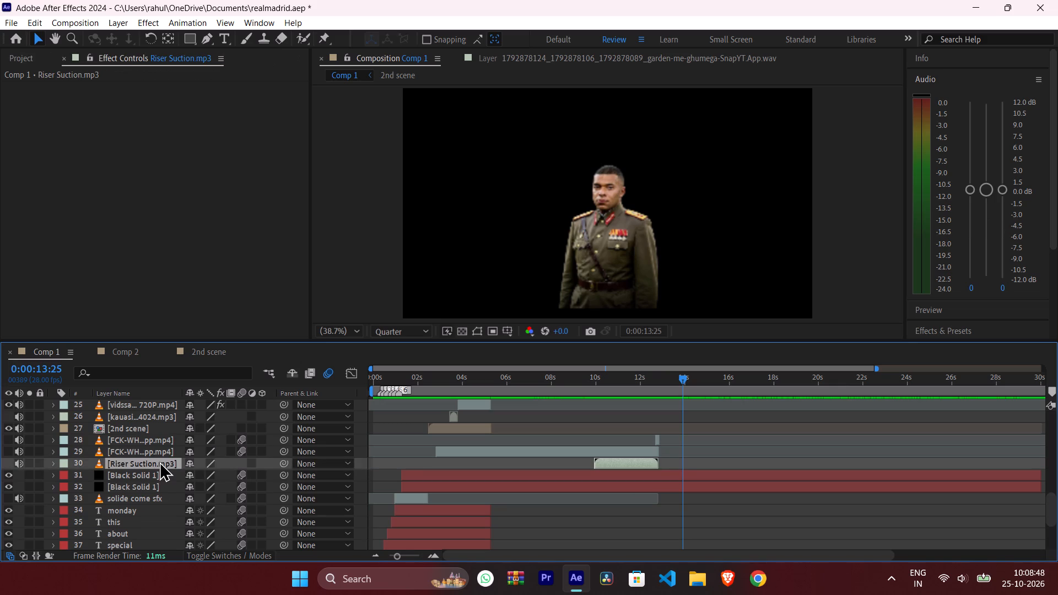
{"action": "key", "text": "ctrl+d"}
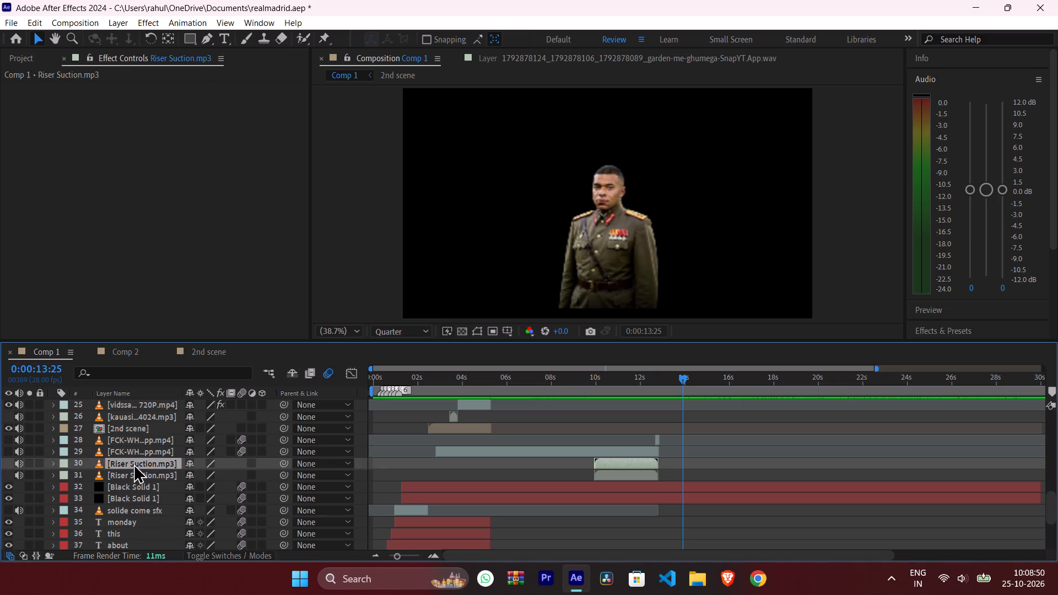
{"action": "left_click_drag", "start_coordinate": [133, 463], "coordinate": [141, 404]}
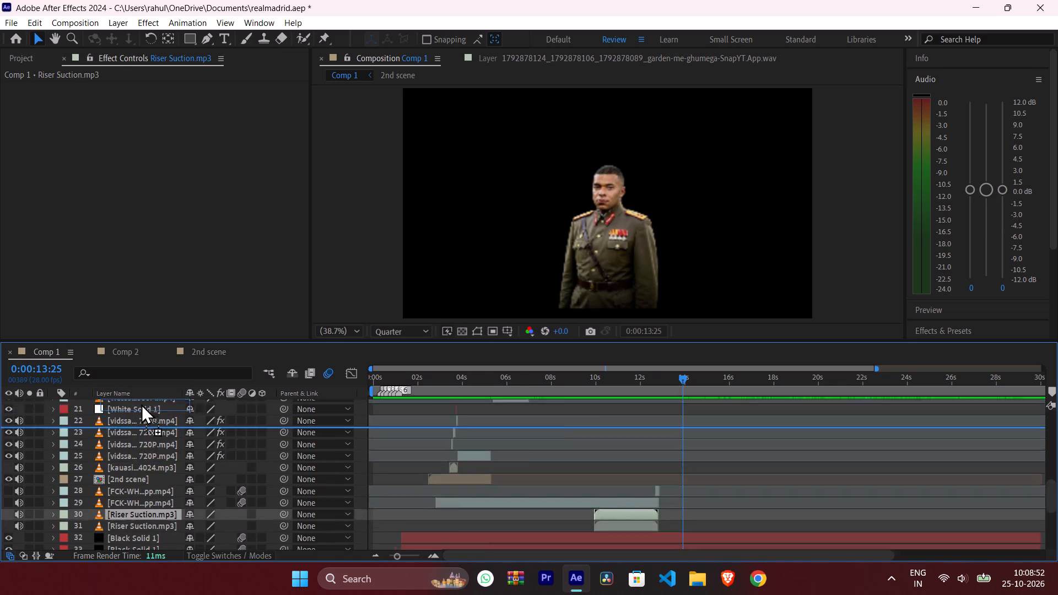
{"action": "left_click_drag", "start_coordinate": [141, 404], "coordinate": [145, 401]}
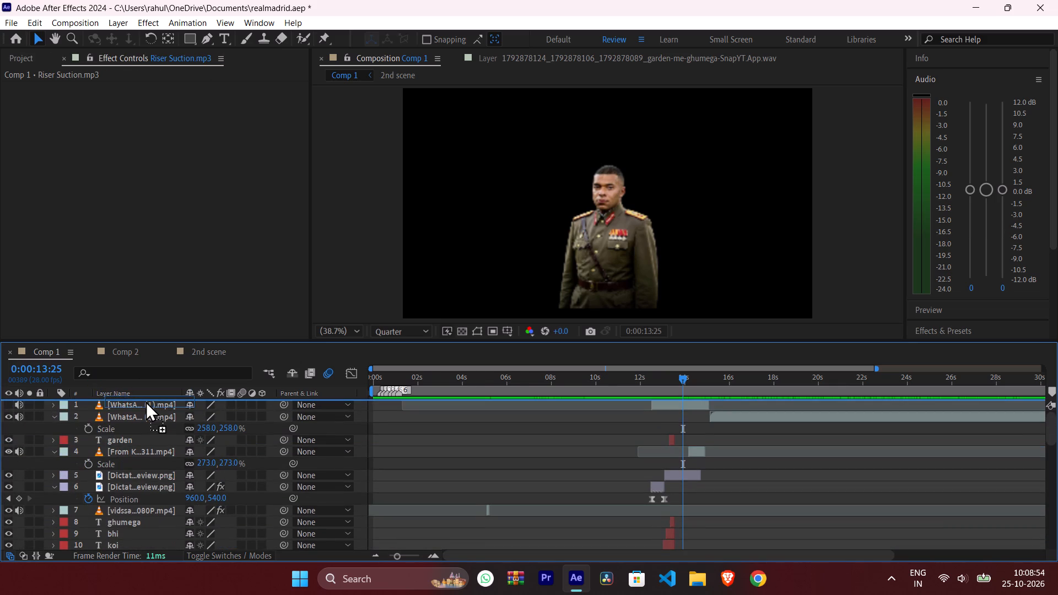
{"action": "left_click_drag", "start_coordinate": [145, 401], "coordinate": [146, 408]}
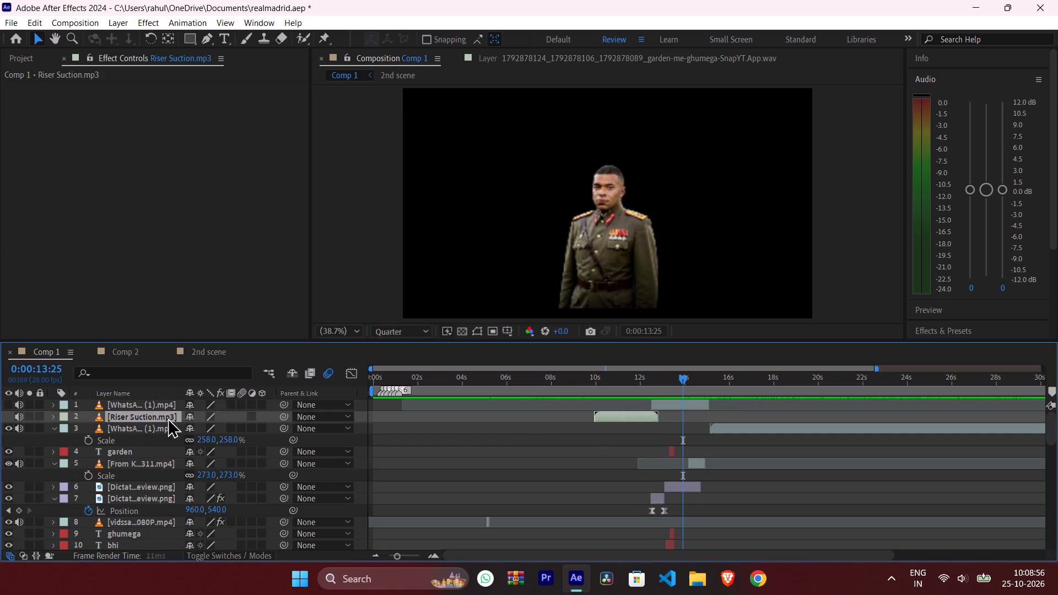
Slide the Riser Suction copy to end where the press-conference clip begins, and trim its start to about 13 seconds.
{"action": "left_click_drag", "start_coordinate": [641, 419], "coordinate": [688, 416]}
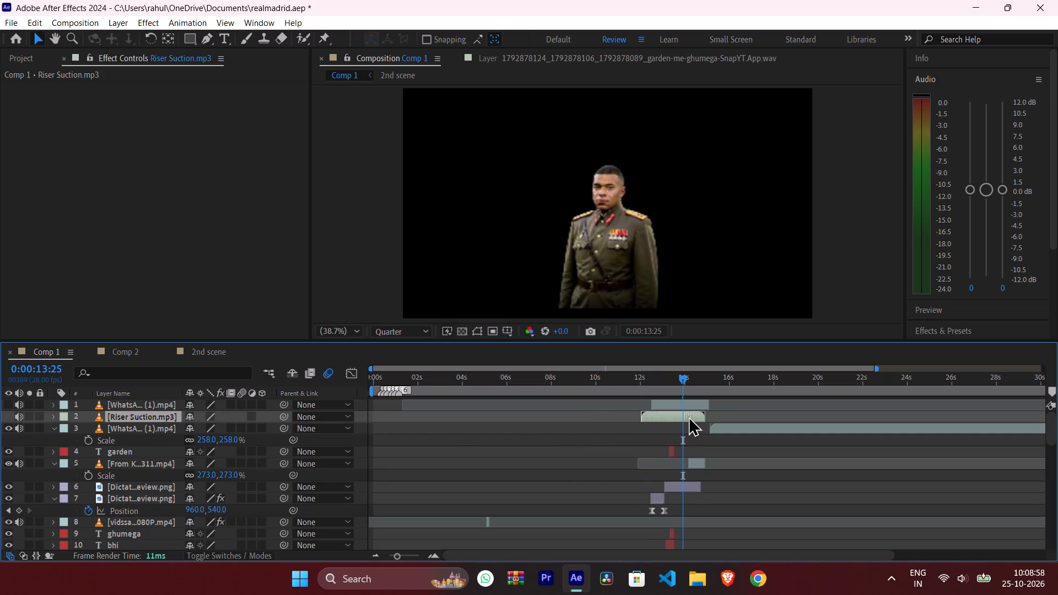
{"action": "left_click_drag", "start_coordinate": [688, 416], "coordinate": [692, 414]}
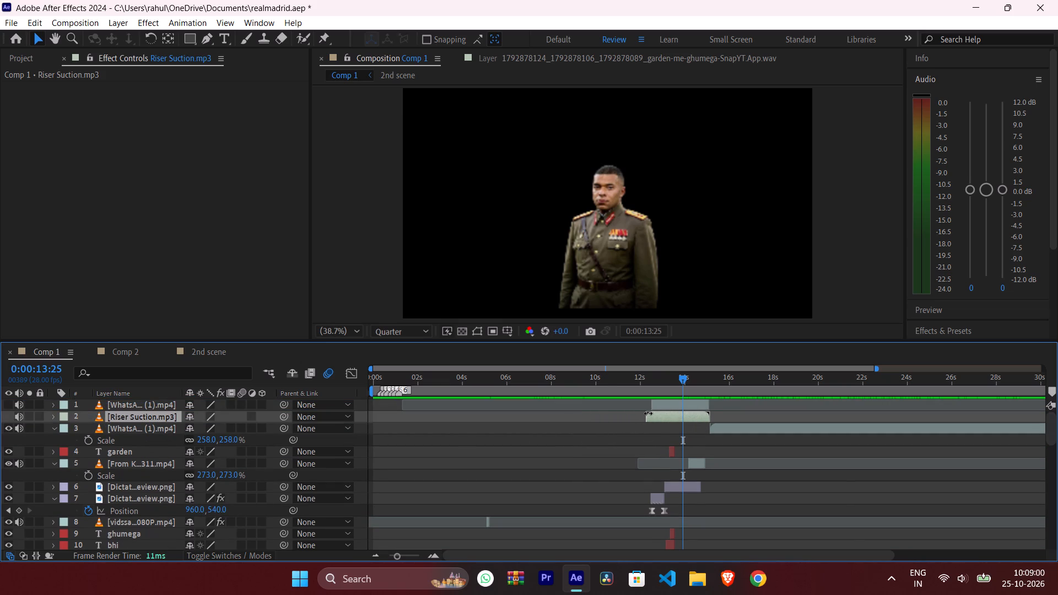
{"action": "left_click_drag", "start_coordinate": [648, 413], "coordinate": [667, 413]}
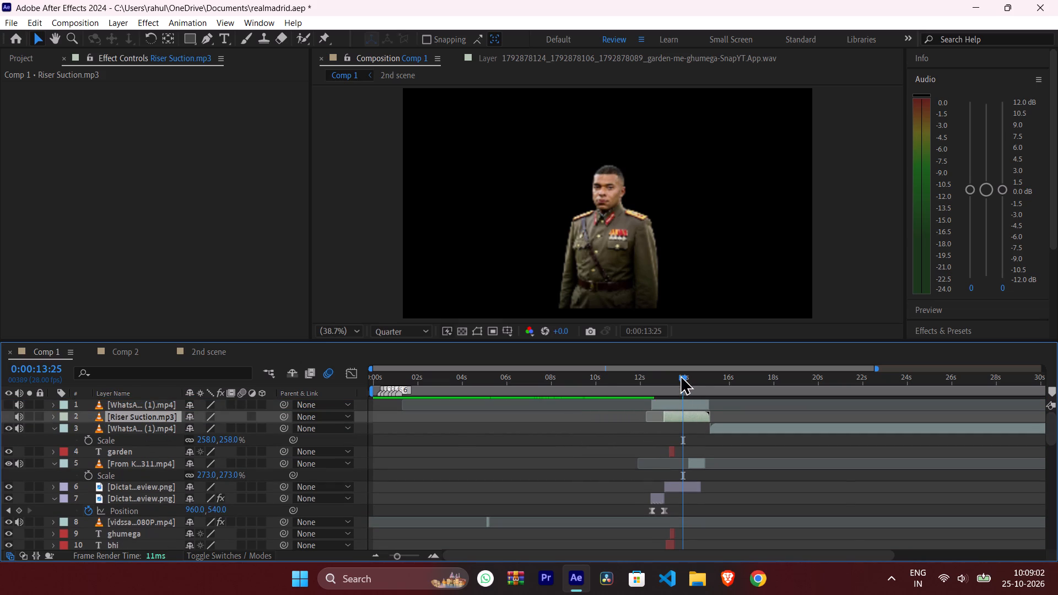
Preview from 0:00:08:20 and shift the press-conference clip later so it starts at about 15.5 seconds.
{"action": "left_click_drag", "start_coordinate": [680, 375], "coordinate": [564, 405]}
{"action": "key", "text": "space"}
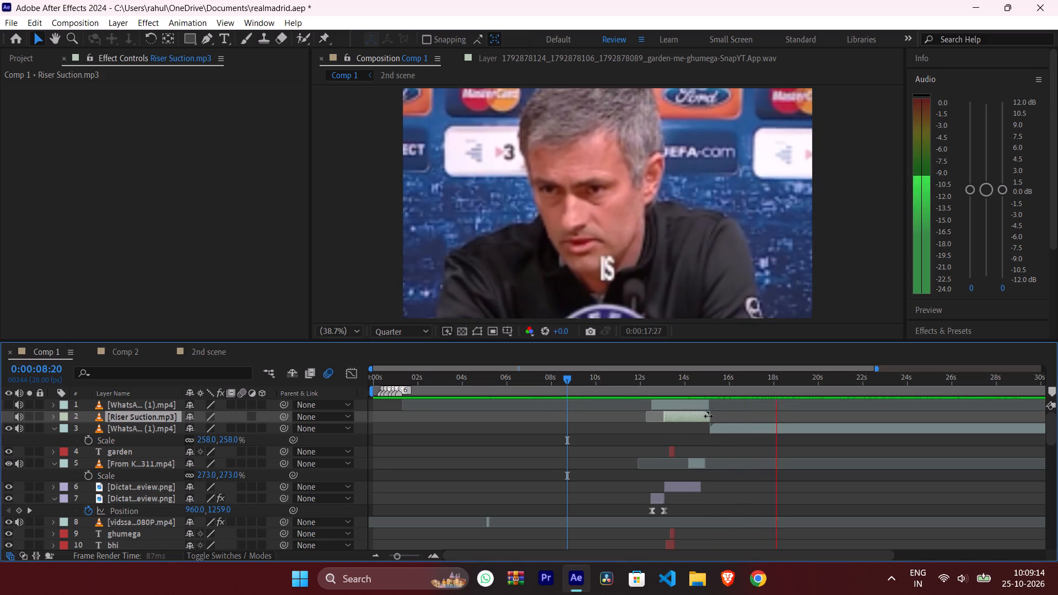
{"action": "left_click_drag", "start_coordinate": [718, 426], "coordinate": [726, 426]}
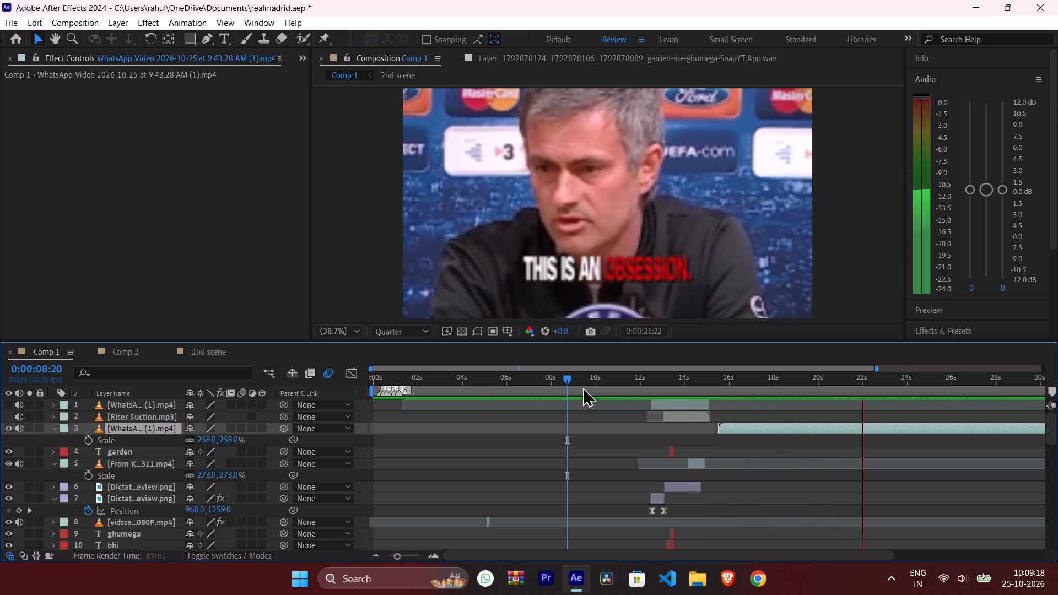
Preview the shifted clip from 0:00:08:20 and lower the Riser Suction copy's audio level to -5 dB.
{"action": "left_click", "coordinate": [565, 380]}
{"action": "key", "text": "space"}
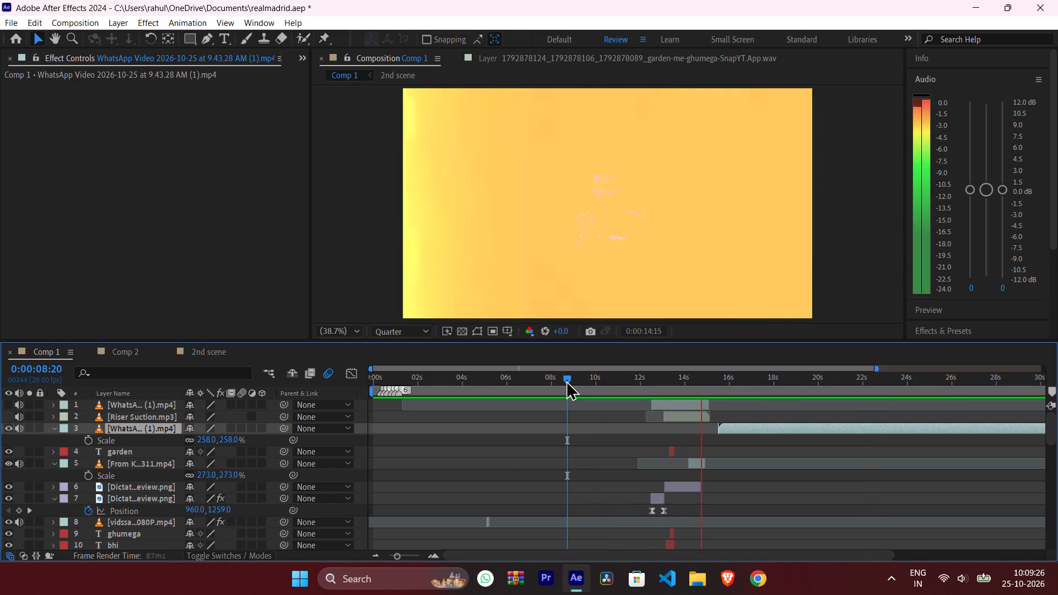
{"action": "left_click", "coordinate": [673, 413]}
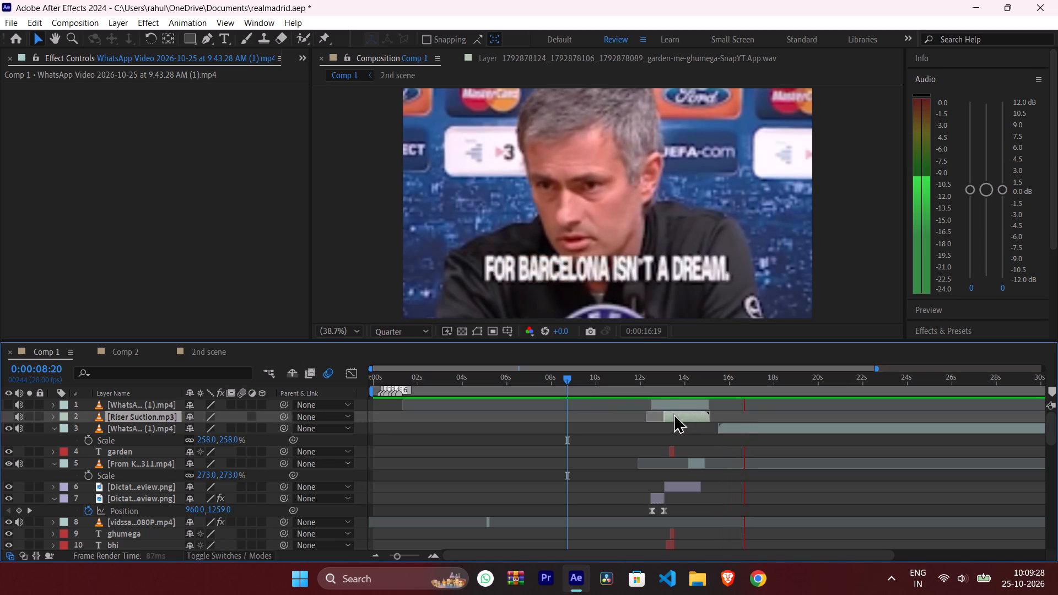
{"action": "key", "text": "space"}
{"action": "left_click", "coordinate": [690, 416]}
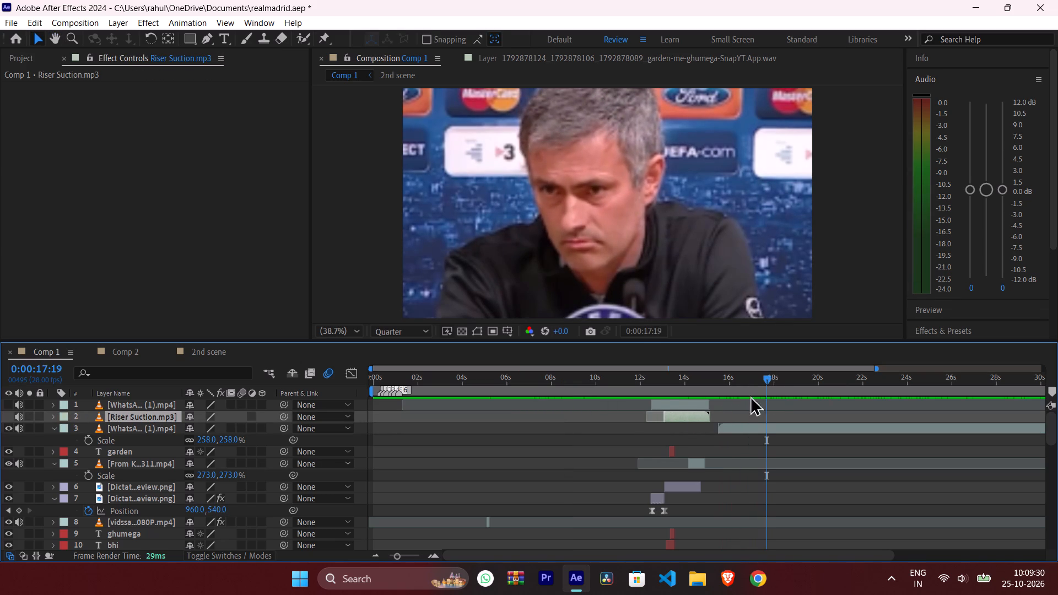
{"action": "left_click_drag", "start_coordinate": [765, 381], "coordinate": [695, 401]}
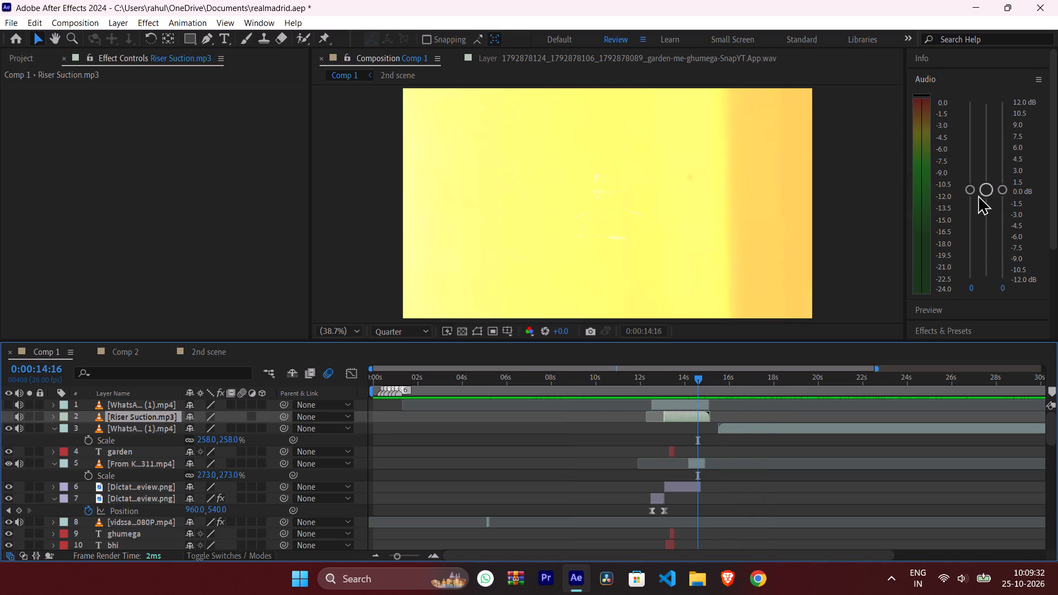
{"action": "left_click_drag", "start_coordinate": [986, 186], "coordinate": [980, 218]}
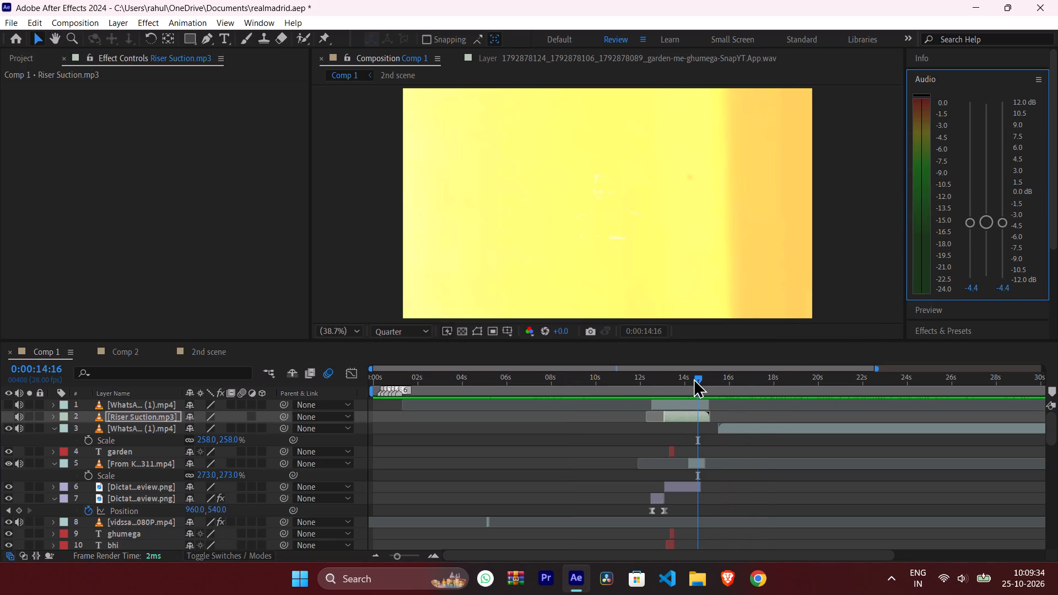
{"action": "left_click", "coordinate": [990, 220]}
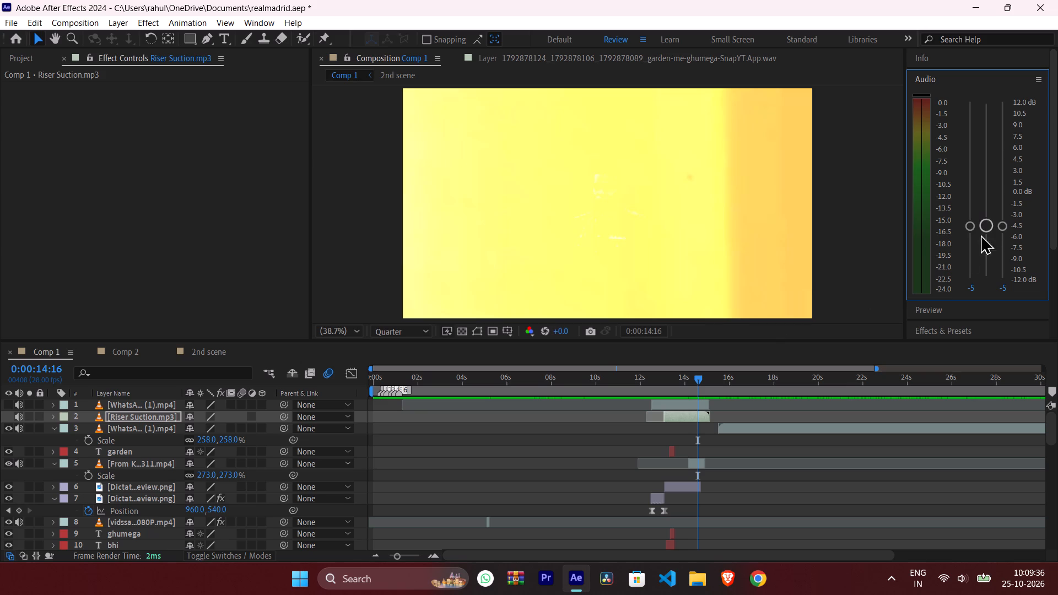
While previewing from 0:00:10:16, move the Riser Suction copy later to start at about 14.2 seconds and trim its end to about 15.4 seconds.
{"action": "left_click_drag", "start_coordinate": [697, 376], "coordinate": [607, 397]}
{"action": "key", "text": "space"}
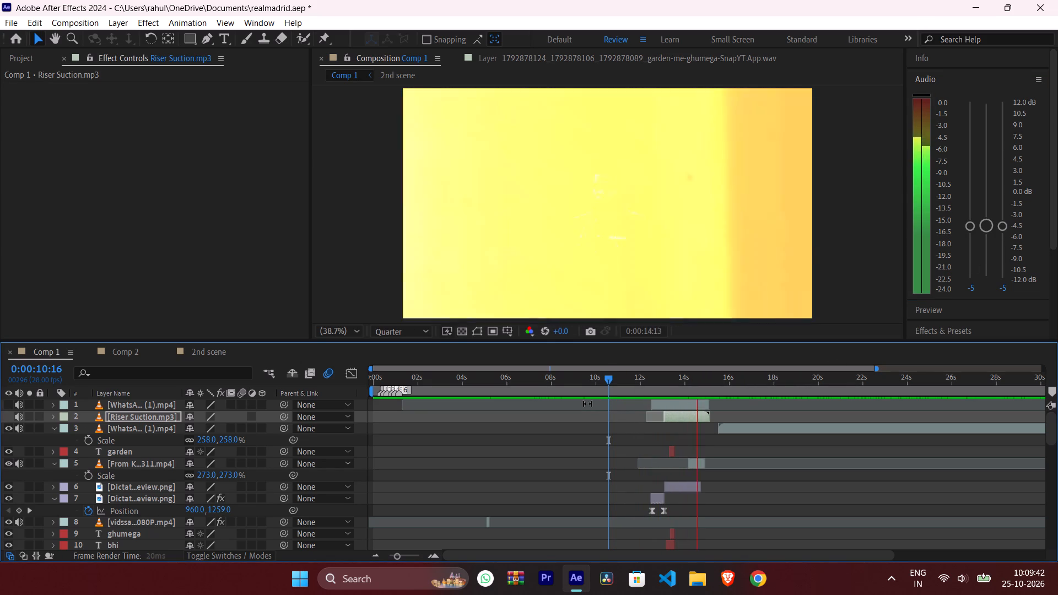
{"action": "left_click_drag", "start_coordinate": [677, 418], "coordinate": [700, 409]}
{"action": "left_click_drag", "start_coordinate": [732, 413], "coordinate": [702, 413]}
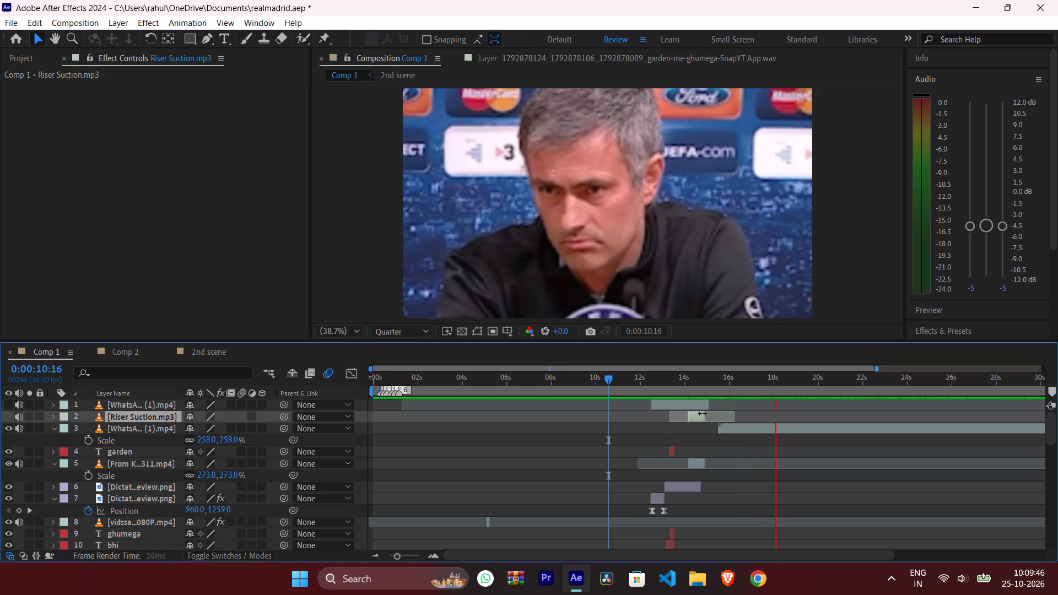
{"action": "left_click_drag", "start_coordinate": [702, 413], "coordinate": [707, 412]}
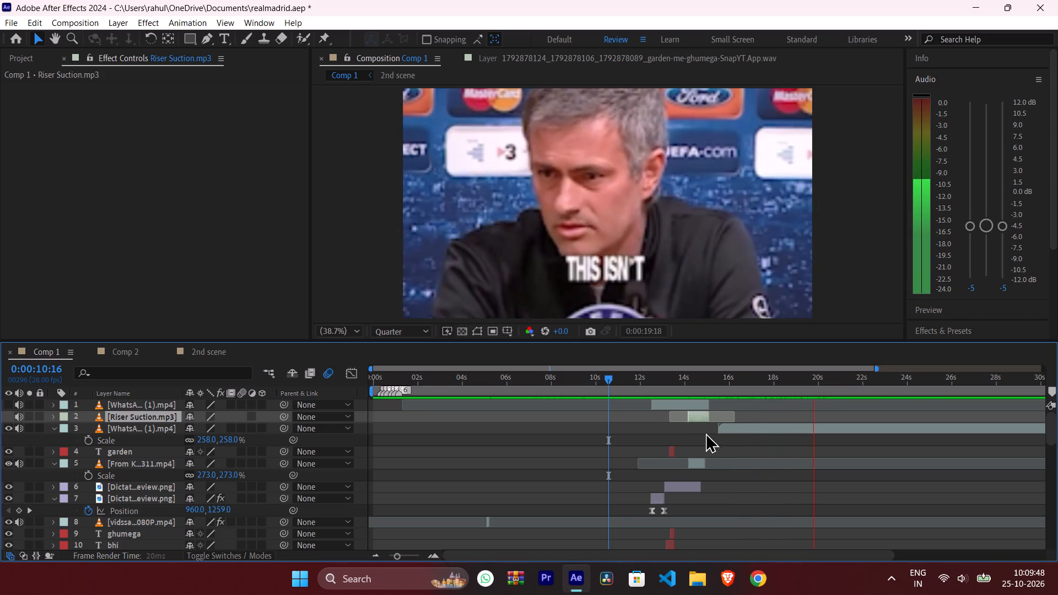
{"action": "left_click", "coordinate": [608, 377]}
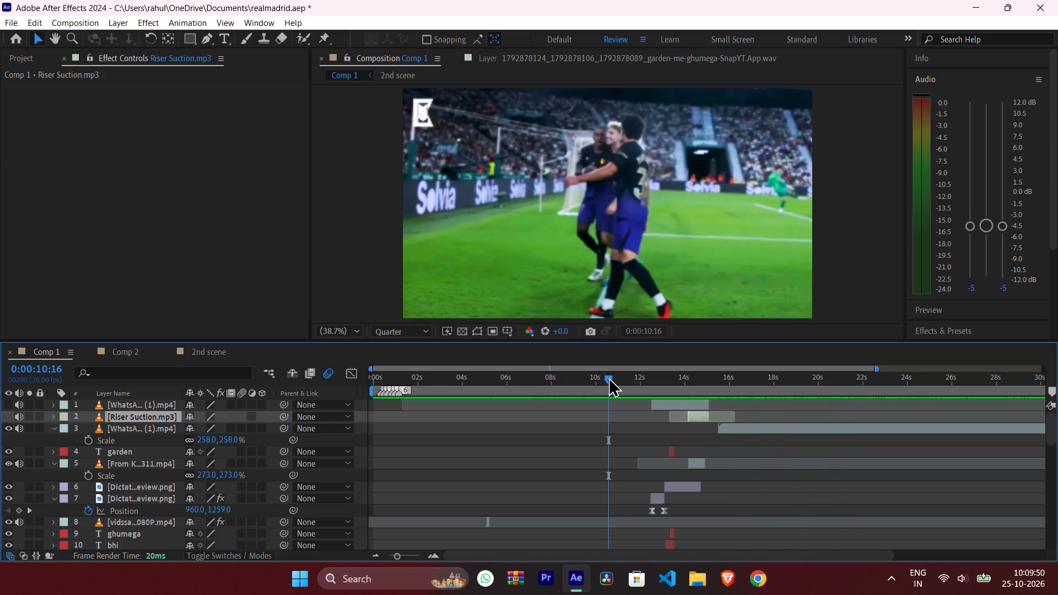
{"action": "key", "text": "space"}
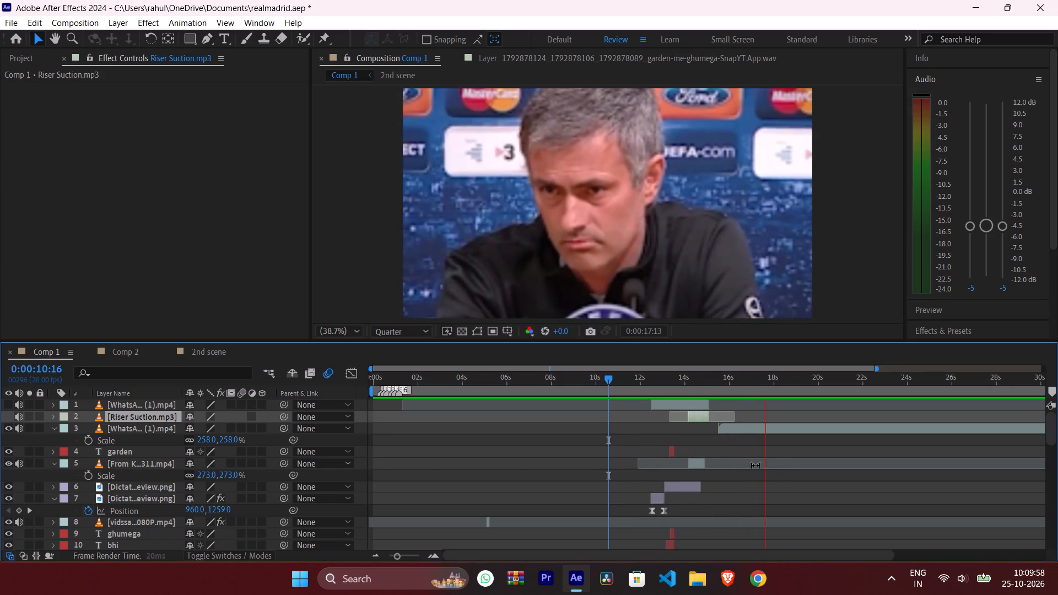
{"action": "left_click_drag", "start_coordinate": [708, 416], "coordinate": [714, 417]}
Preview Comp 1 from 0:00:10:16 through the press-conference clip to check the retimed riser sound.
{"action": "left_click", "coordinate": [605, 377]}
{"action": "key", "text": "space"}
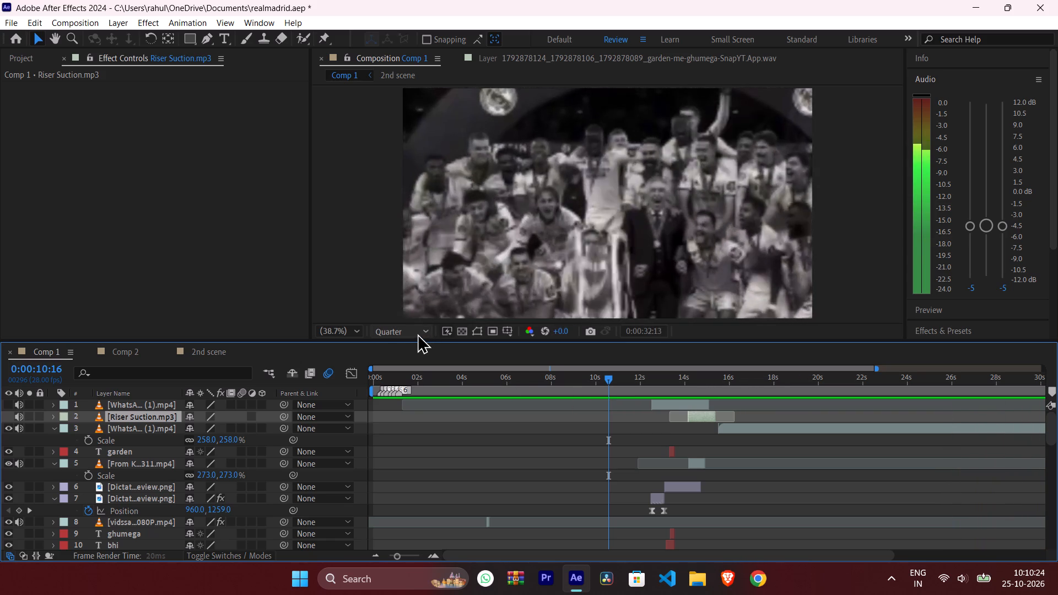
Set the Comp 1 preview resolution to Full.
{"action": "left_click", "coordinate": [412, 332]}
{"action": "left_click", "coordinate": [407, 360]}
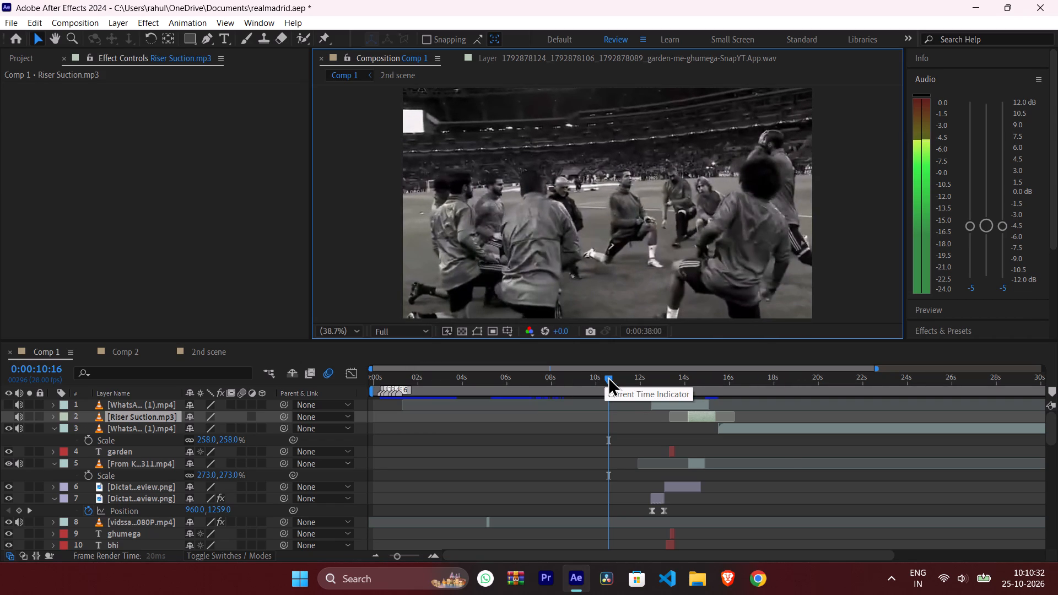
Preview Comp 1 from 0:00:00:00 at full resolution and check its composition settings.
{"action": "left_click_drag", "start_coordinate": [608, 376], "coordinate": [384, 376]}
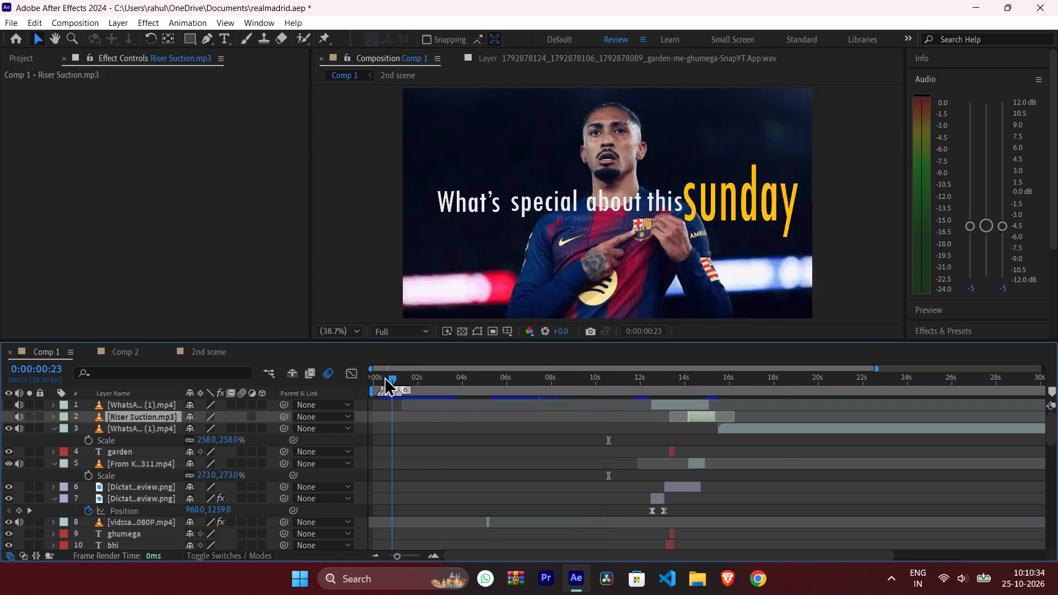
{"action": "left_click_drag", "start_coordinate": [384, 376], "coordinate": [372, 376]}
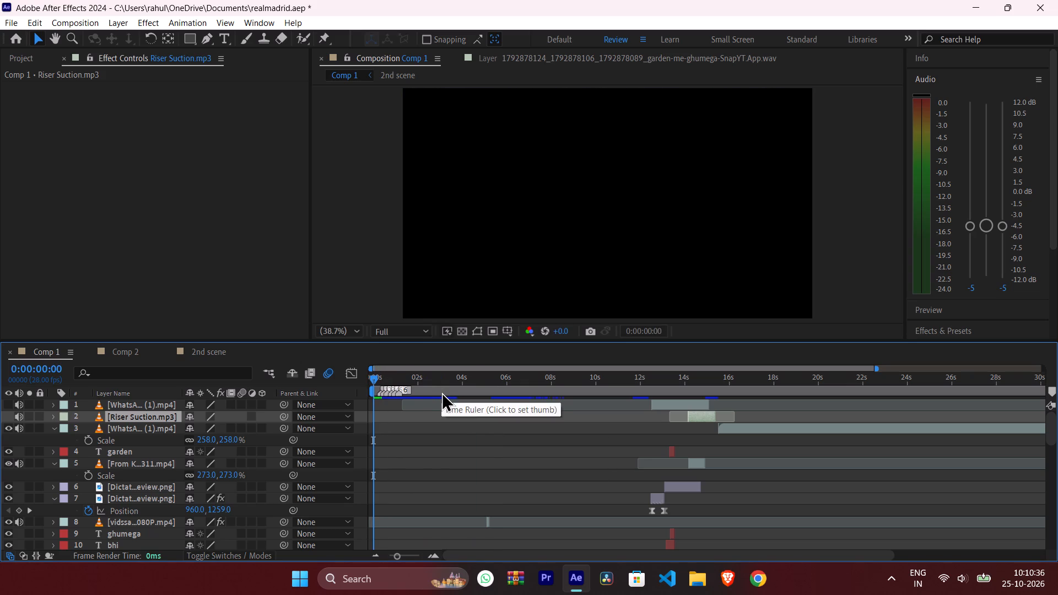
{"action": "key", "text": "space"}
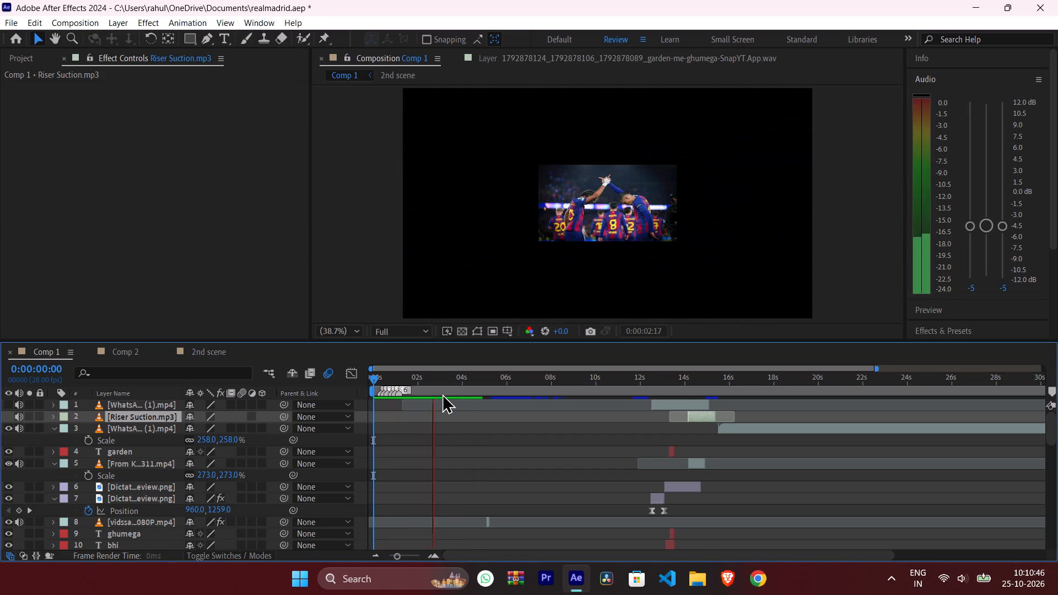
{"action": "key", "text": "ctrl+k"}
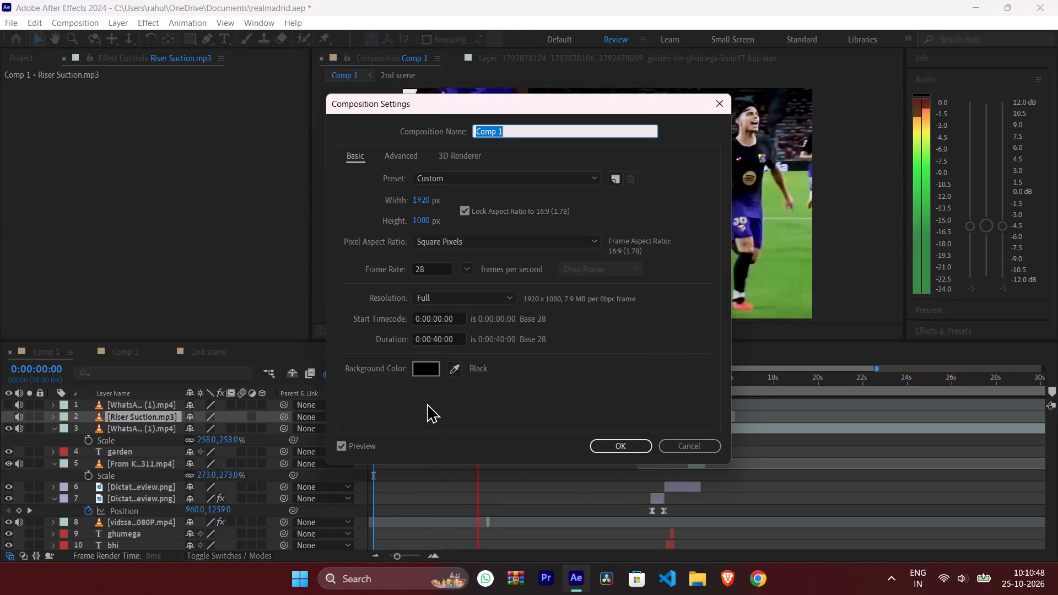
{"action": "left_click", "coordinate": [644, 446]}
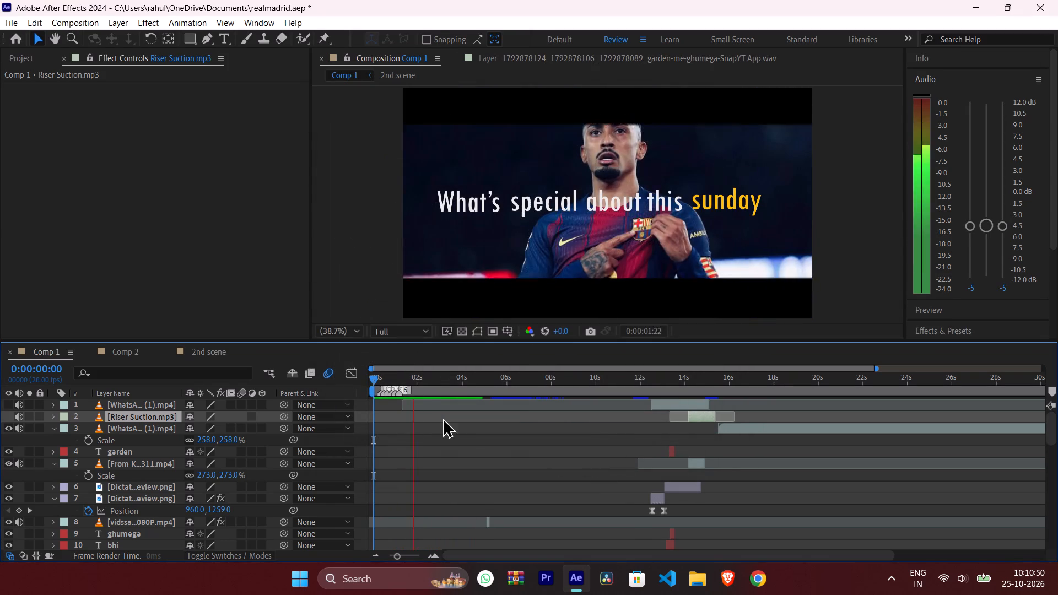
Preview the following sections of Comp 1 from 0:00:04:20, 0:00:09:10 and 0:00:11:10, and move on to 0:00:14:03.
{"action": "left_click_drag", "start_coordinate": [373, 372], "coordinate": [478, 374]}
{"action": "key", "text": "space"}
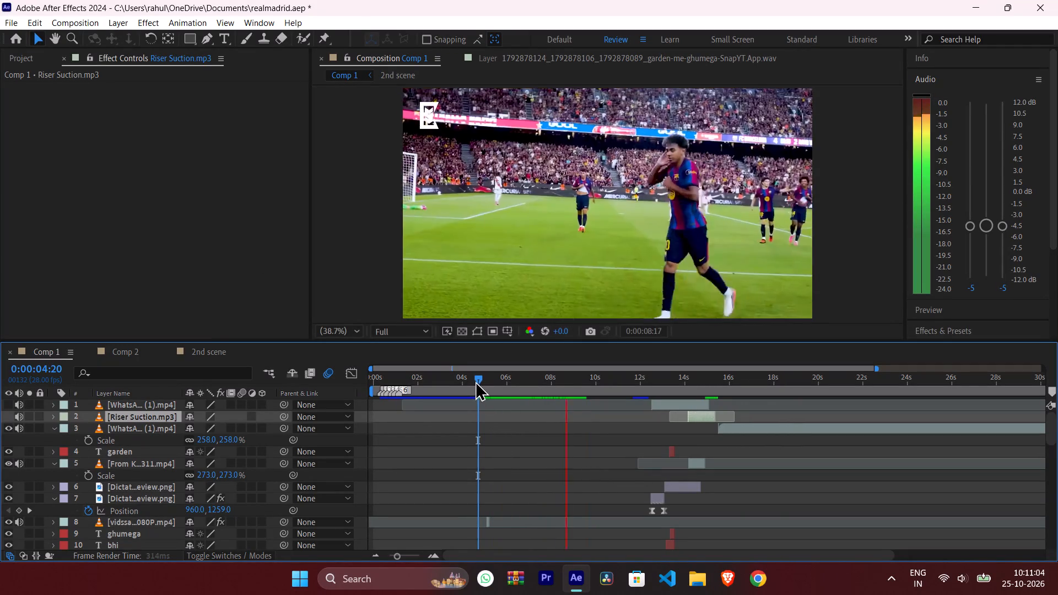
{"action": "left_click_drag", "start_coordinate": [476, 377], "coordinate": [579, 376]}
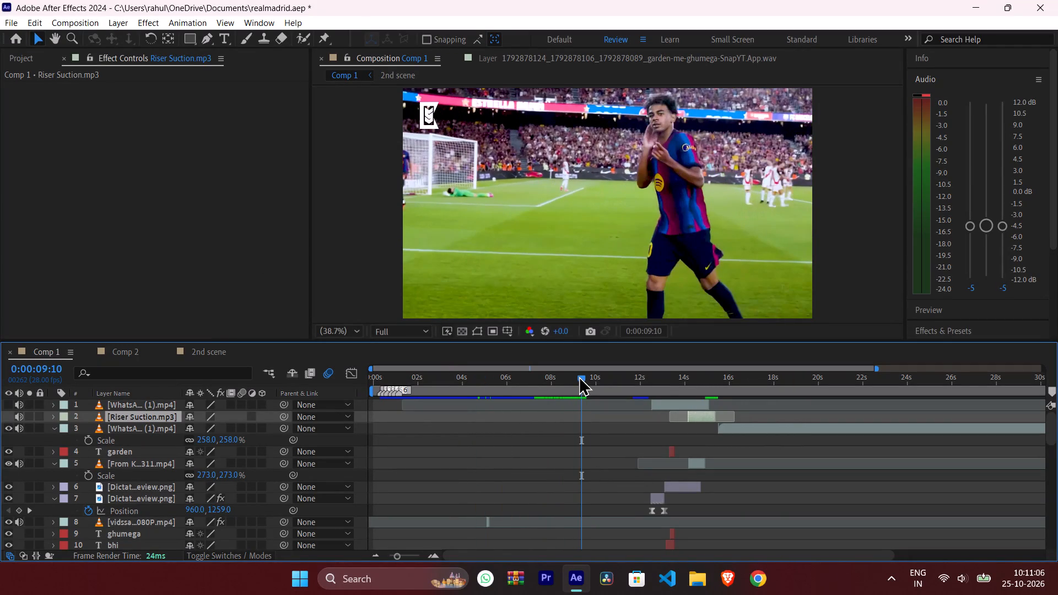
{"action": "key", "text": "space"}
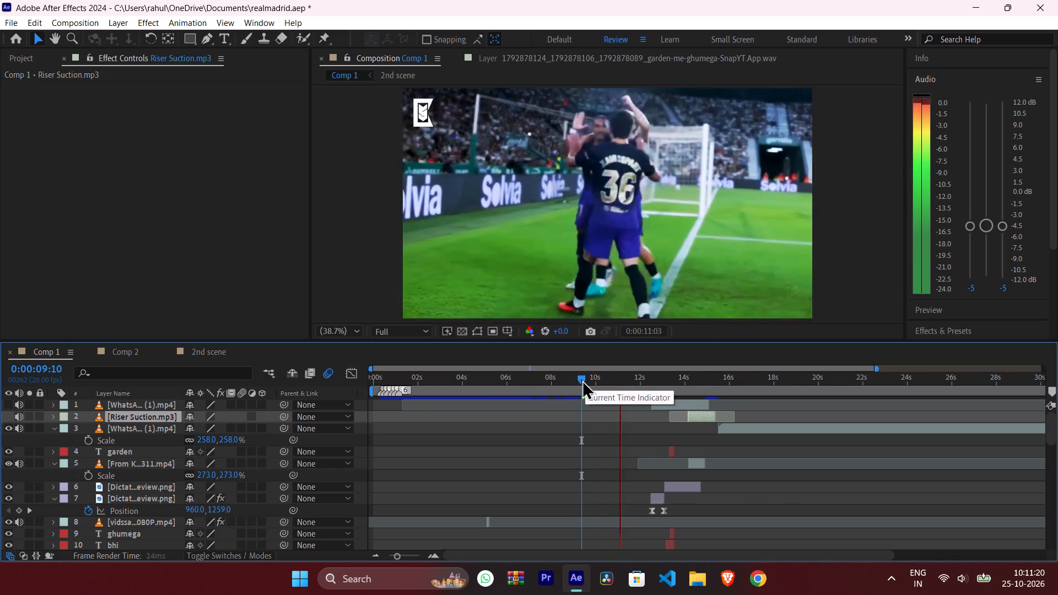
{"action": "left_click_drag", "start_coordinate": [582, 380], "coordinate": [627, 382]}
{"action": "key", "text": "space"}
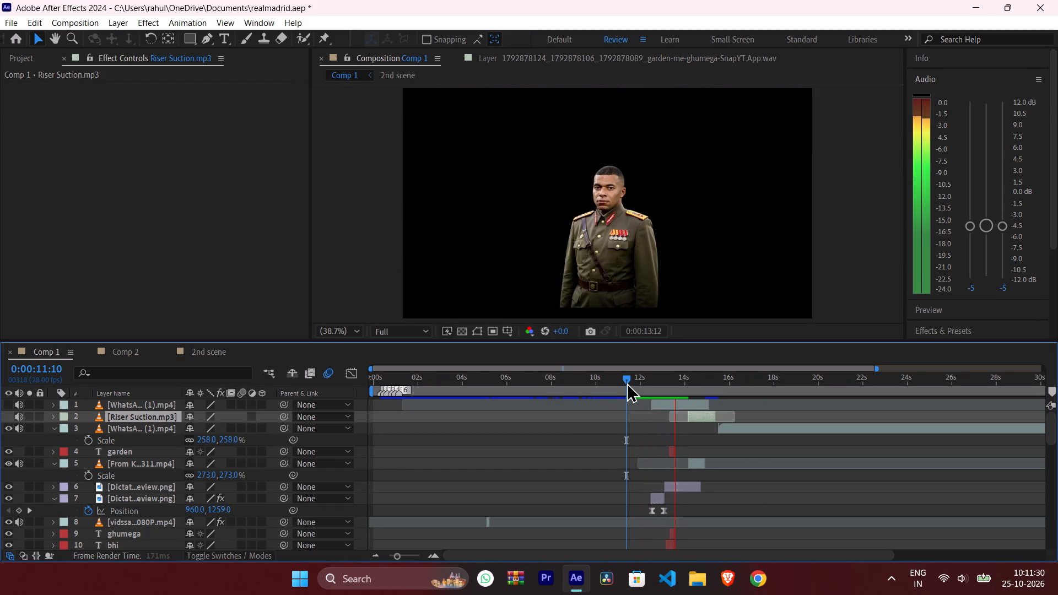
{"action": "left_click_drag", "start_coordinate": [627, 382], "coordinate": [649, 383]}
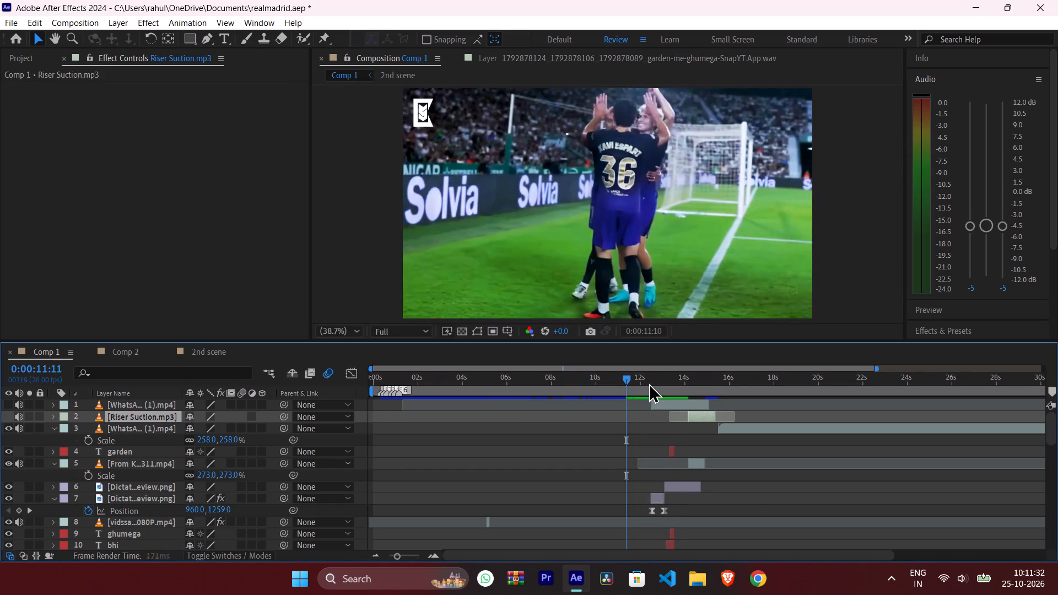
{"action": "left_click_drag", "start_coordinate": [649, 383], "coordinate": [688, 386]}
{"action": "key", "text": "space"}
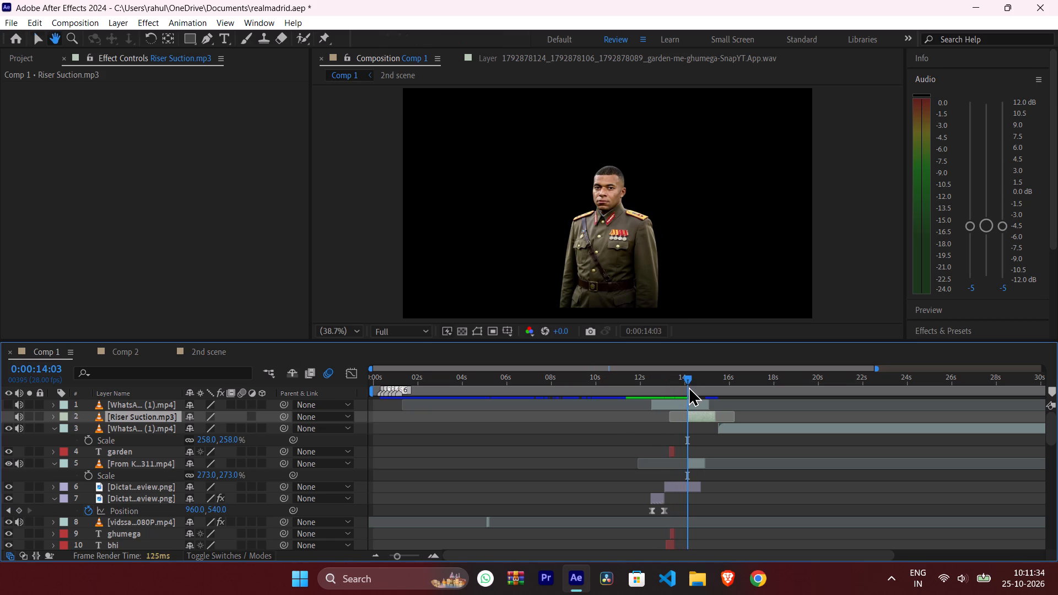
{"action": "key", "text": "space"}
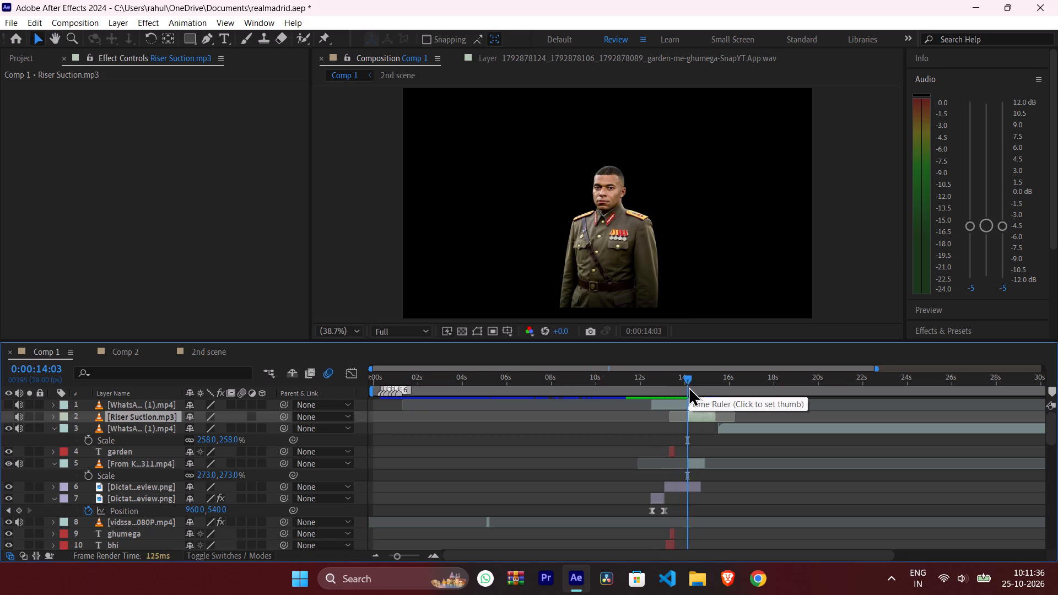
{"action": "key", "text": "space"}
{"action": "key", "text": "space"}
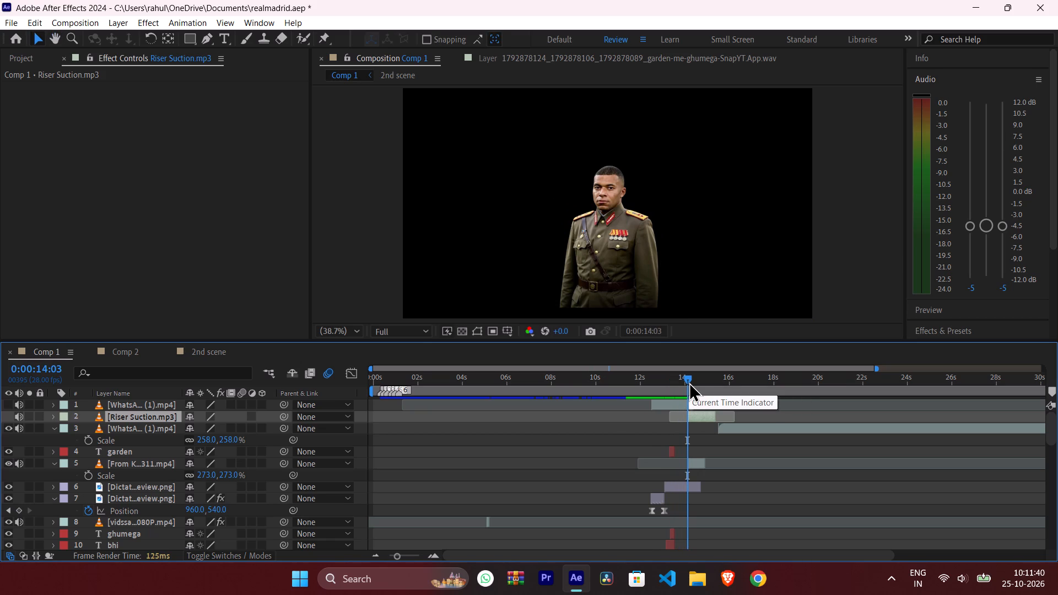
Save the realmadrid project.
{"action": "key", "text": "ctrl+s"}
Preview Comp 1 from 0:00:14:03 into the press-conference clip, and return the playhead to 0:00:01:27.
{"action": "key", "text": "space"}
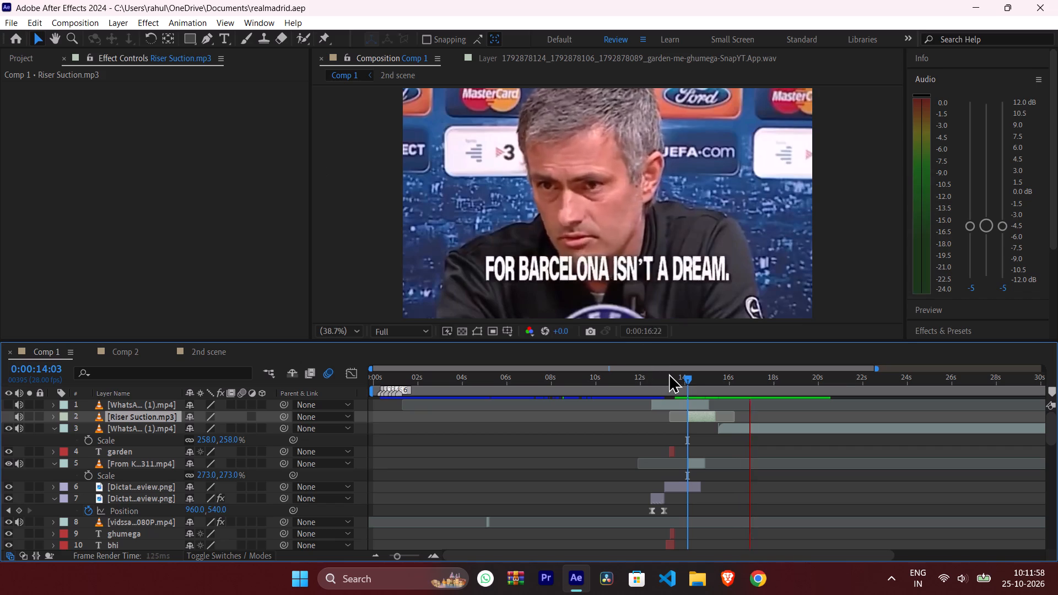
{"action": "left_click_drag", "start_coordinate": [688, 378], "coordinate": [418, 381]}
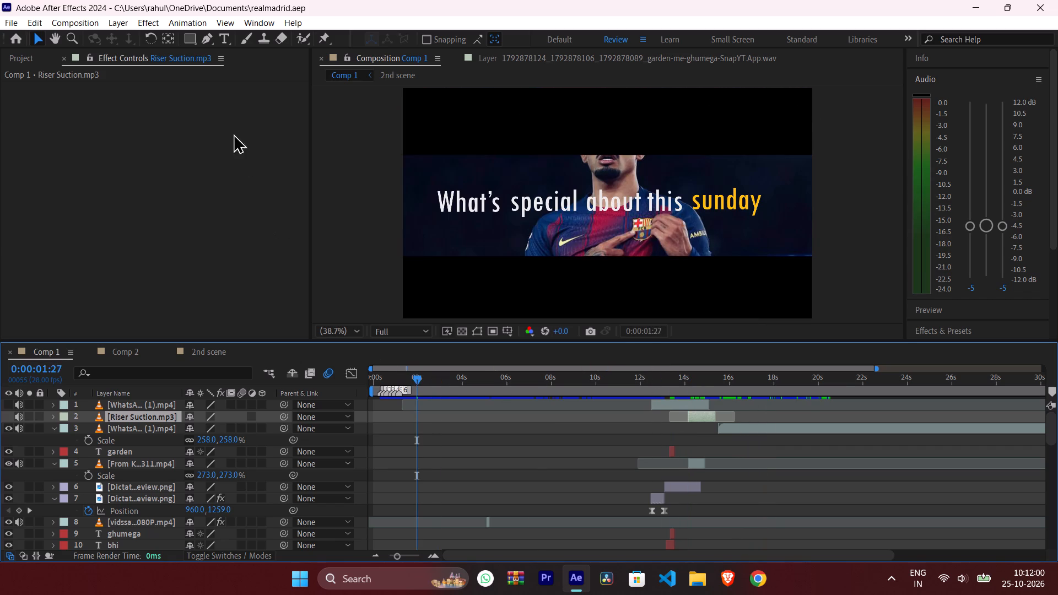
Export Comp 1 to the Adobe Media Encoder queue.
{"action": "left_click", "coordinate": [33, 25]}
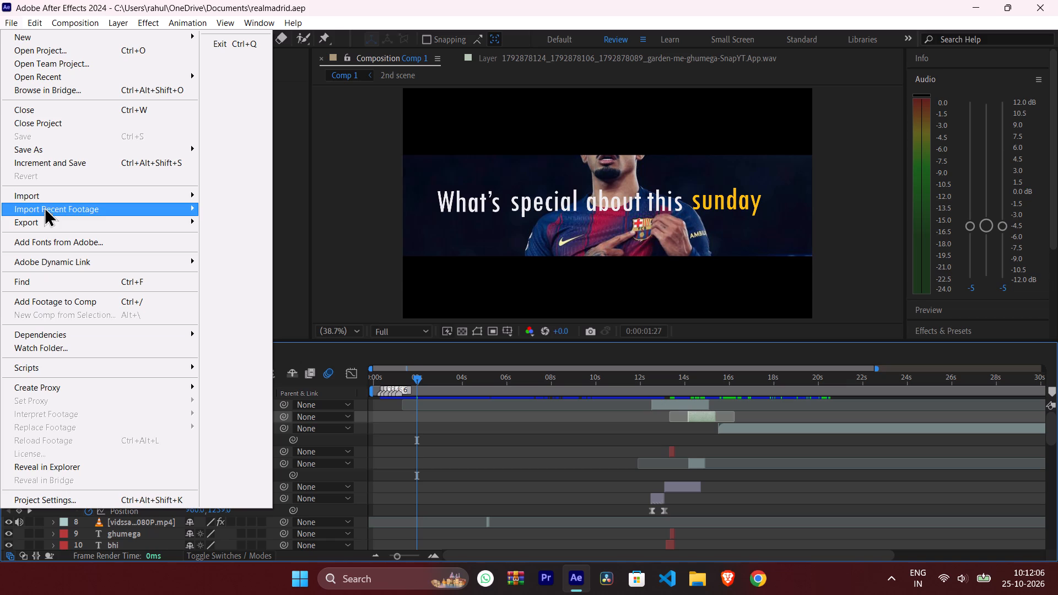
{"action": "left_click", "coordinate": [50, 221]}
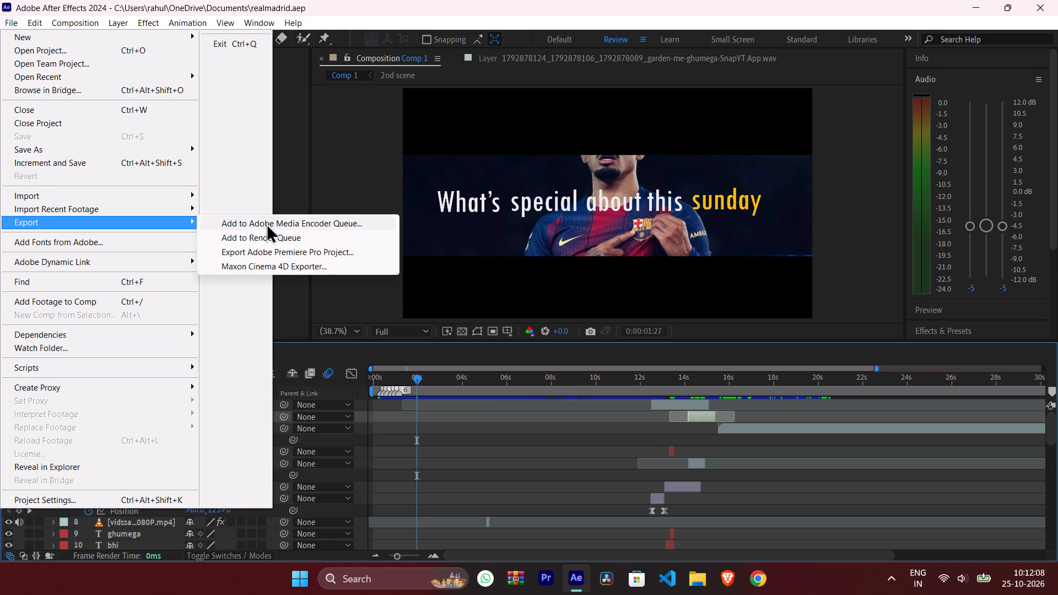
{"action": "left_click", "coordinate": [267, 217]}
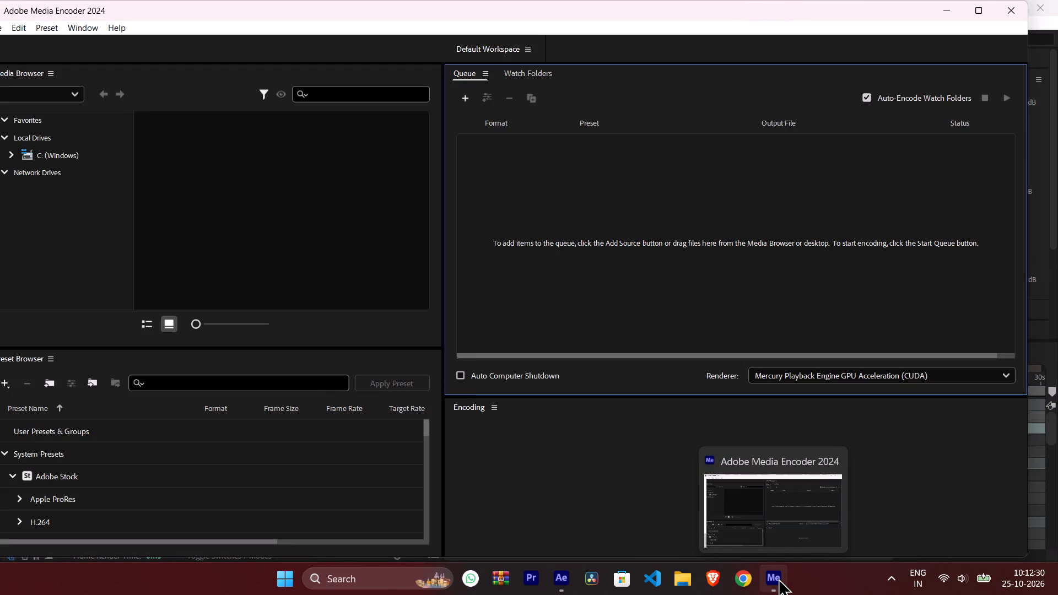
{"action": "left_click", "coordinate": [558, 578]}
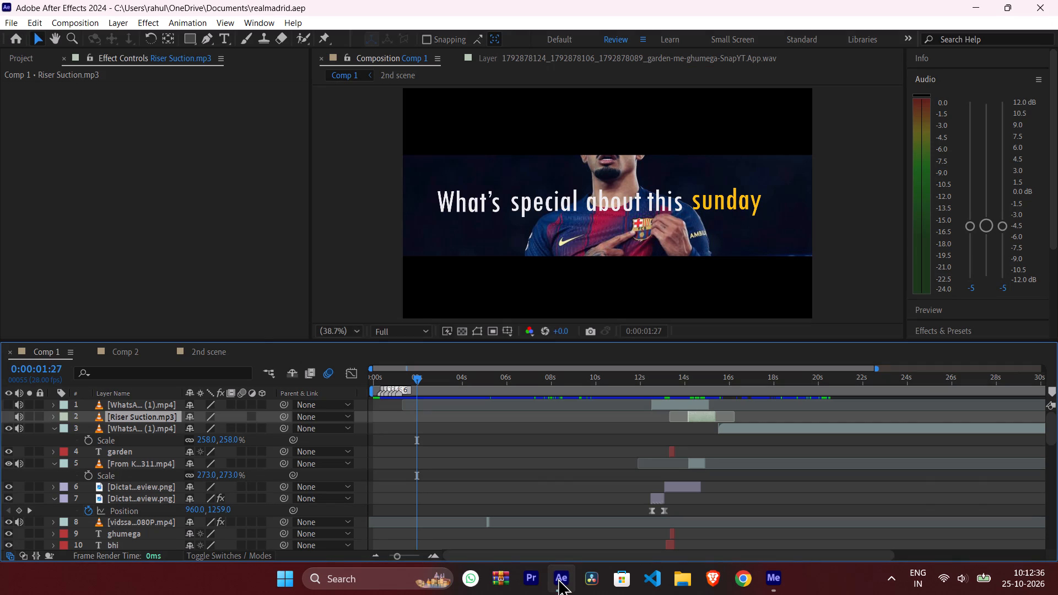
{"action": "left_click", "coordinate": [37, 21]}
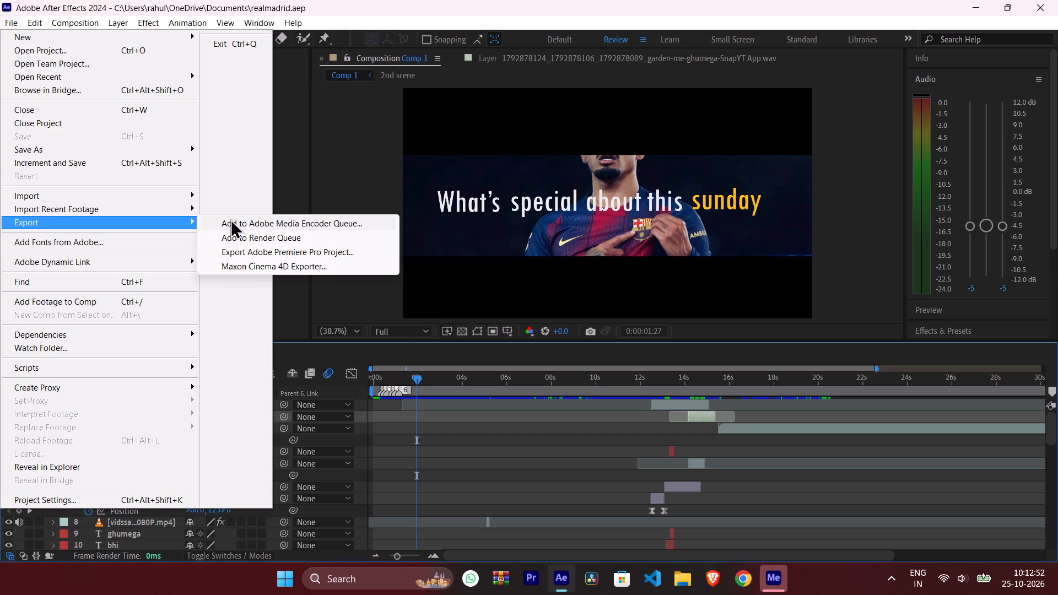
Switch to Adobe Media Encoder and start encoding the queued Comp 1 as H.264 with the Match Source - Adaptive High Bitrate preset.
{"action": "left_click", "coordinate": [773, 574]}
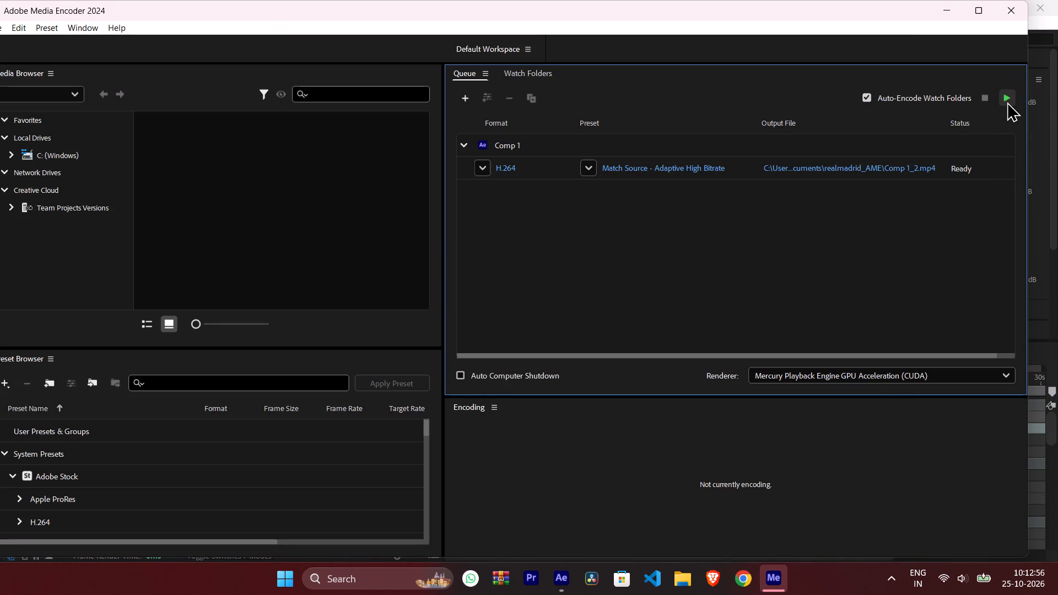
{"action": "left_click", "coordinate": [1007, 101]}
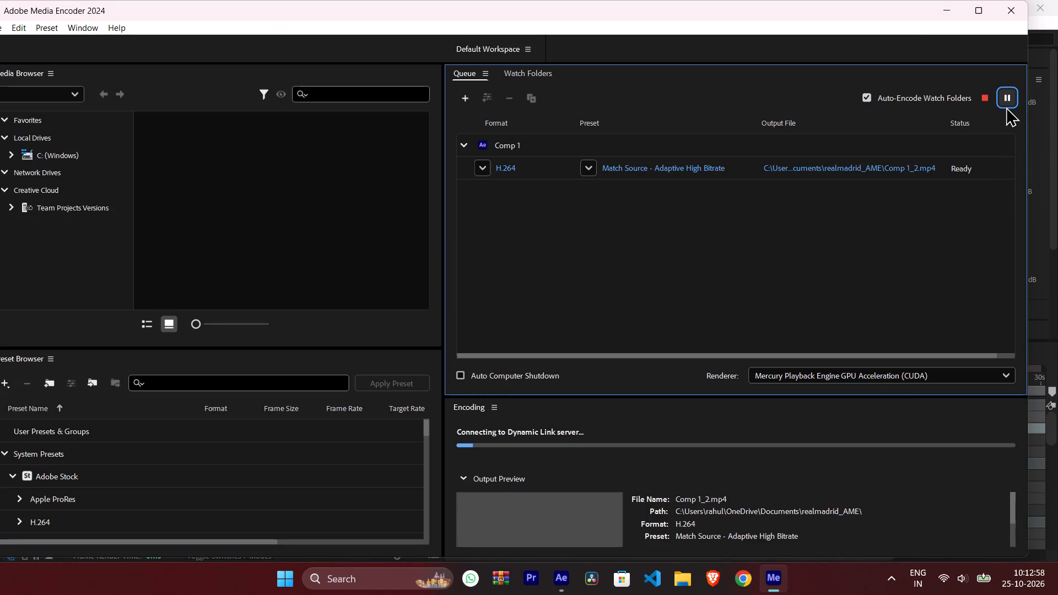
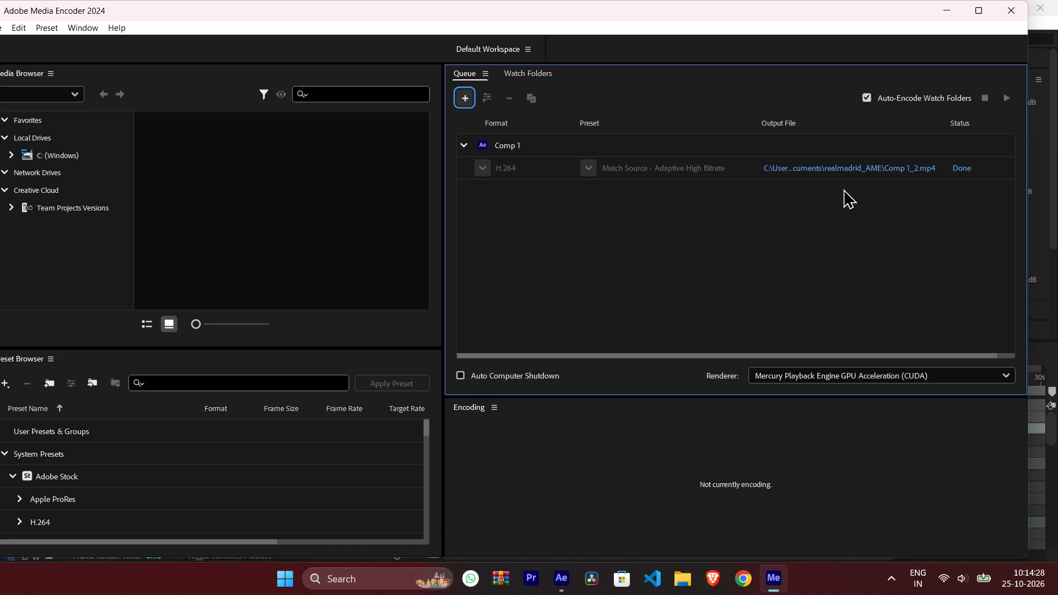
Open the output folder of the finished encode and play the exported Comp 1_2 video in VLC media player.
{"action": "left_click", "coordinate": [856, 166]}
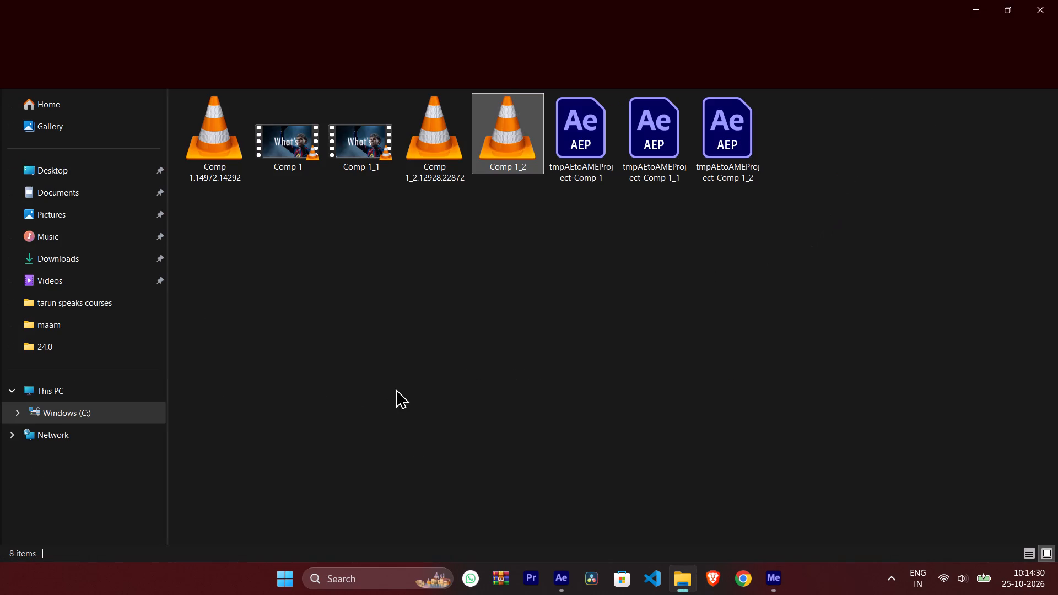
{"action": "double_click", "coordinate": [516, 128]}
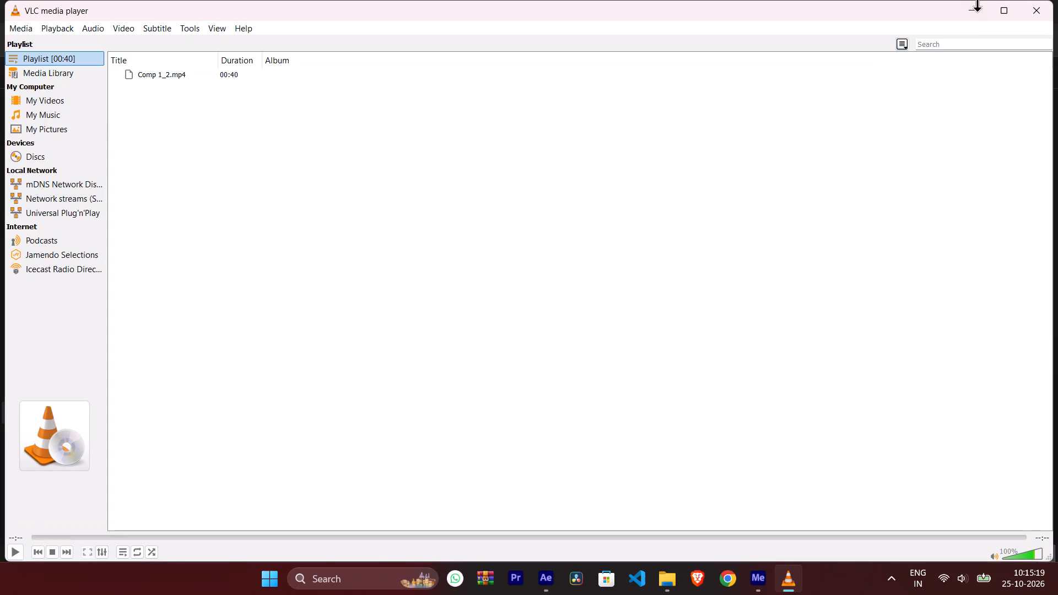
Replay the exported Comp 1_2 video, declining the phone photo import, and close the media player.
{"action": "left_click", "coordinate": [13, 552]}
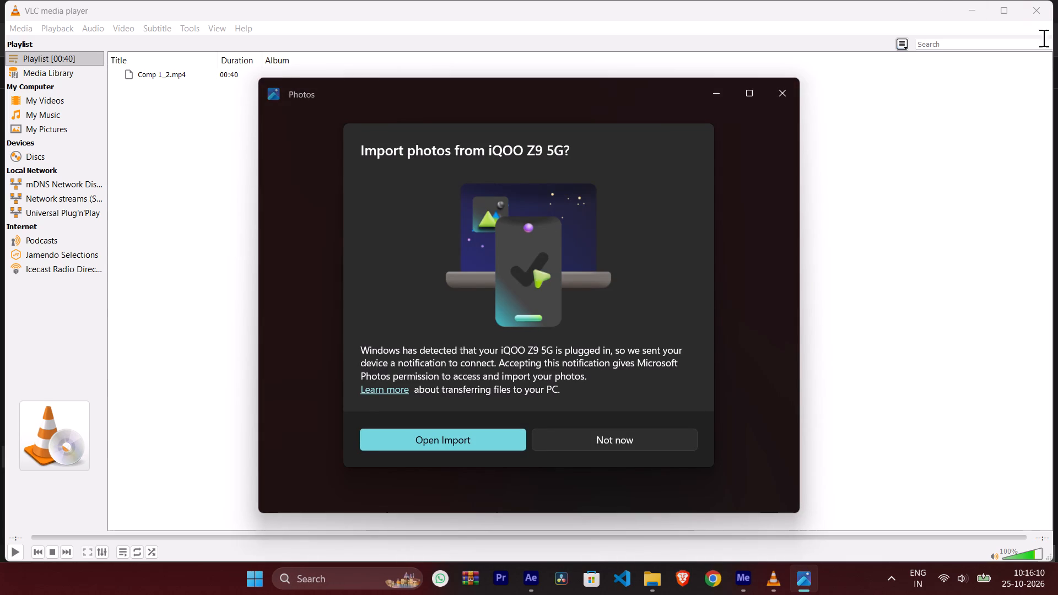
{"action": "left_click", "coordinate": [610, 443]}
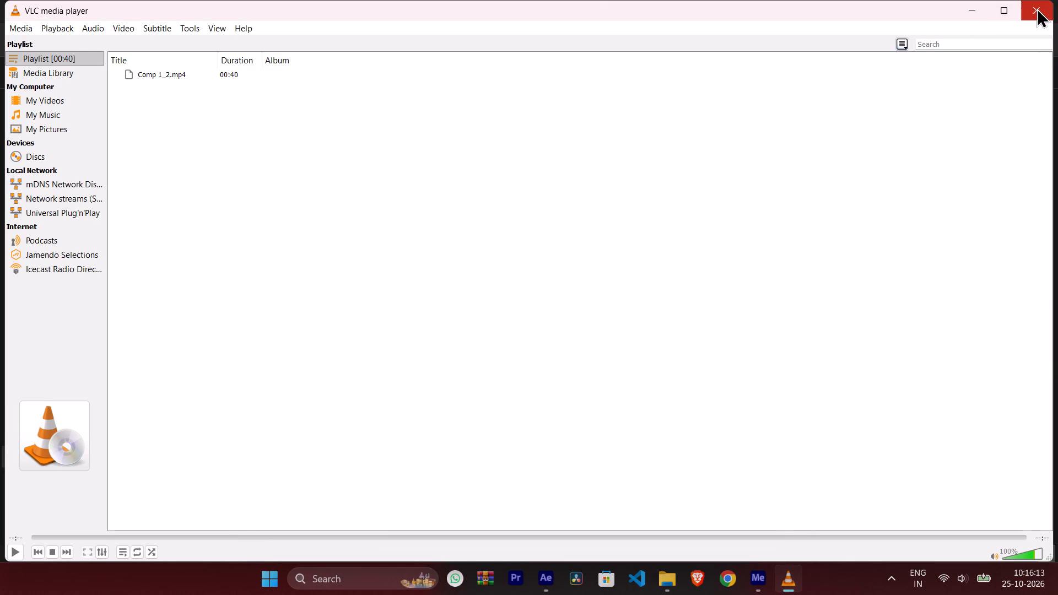
{"action": "left_click", "coordinate": [1037, 8]}
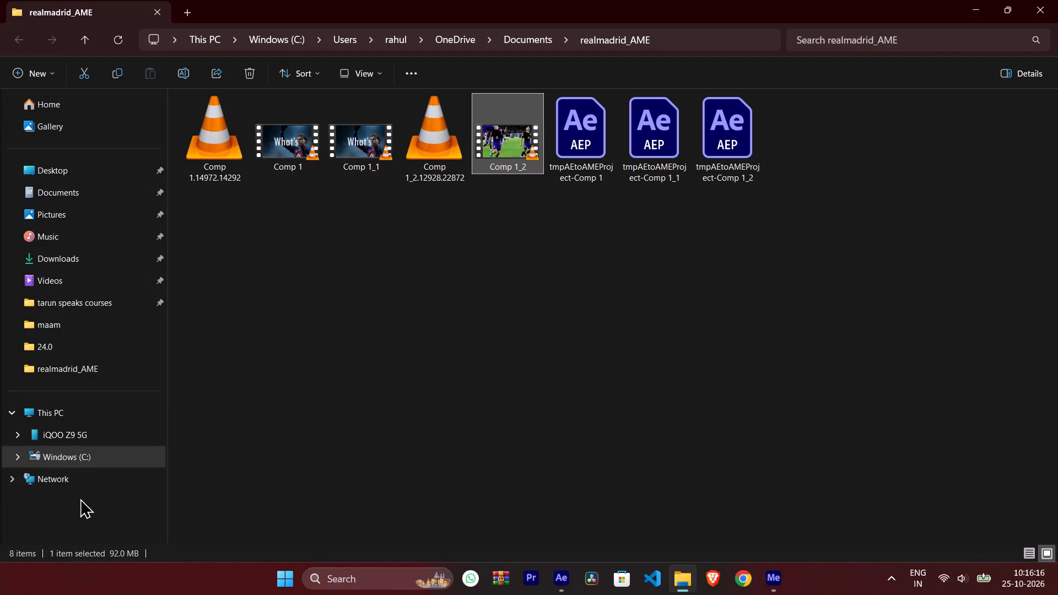
Copy the Comp 1_2 video from the realmadrid_AME folder to the connected iQOO Z9 5G phone.
{"action": "left_click_drag", "start_coordinate": [519, 136], "coordinate": [60, 429]}
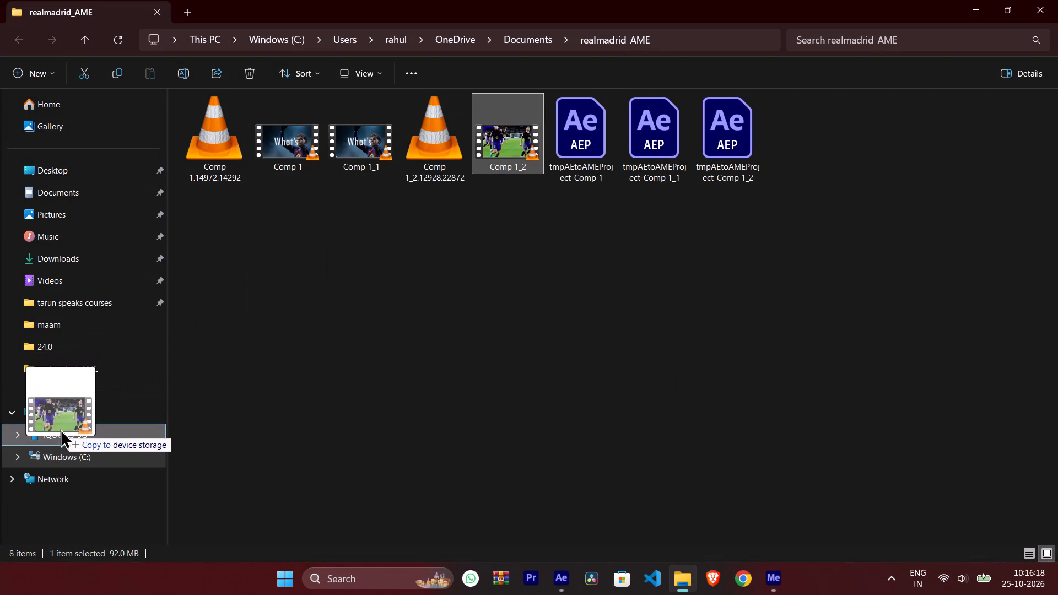
{"action": "left_click_drag", "start_coordinate": [60, 429], "coordinate": [63, 435]}
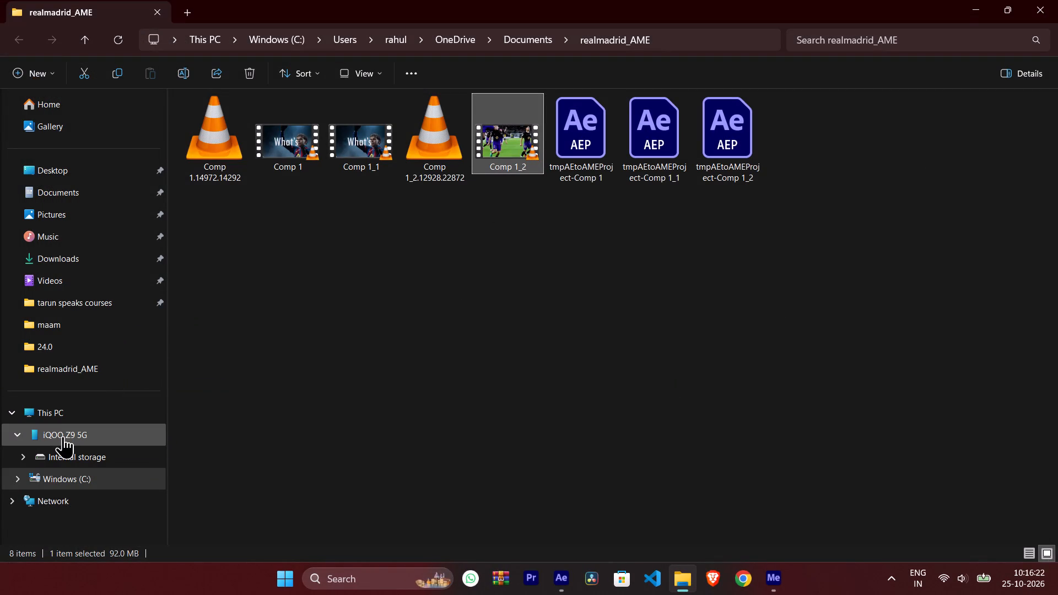
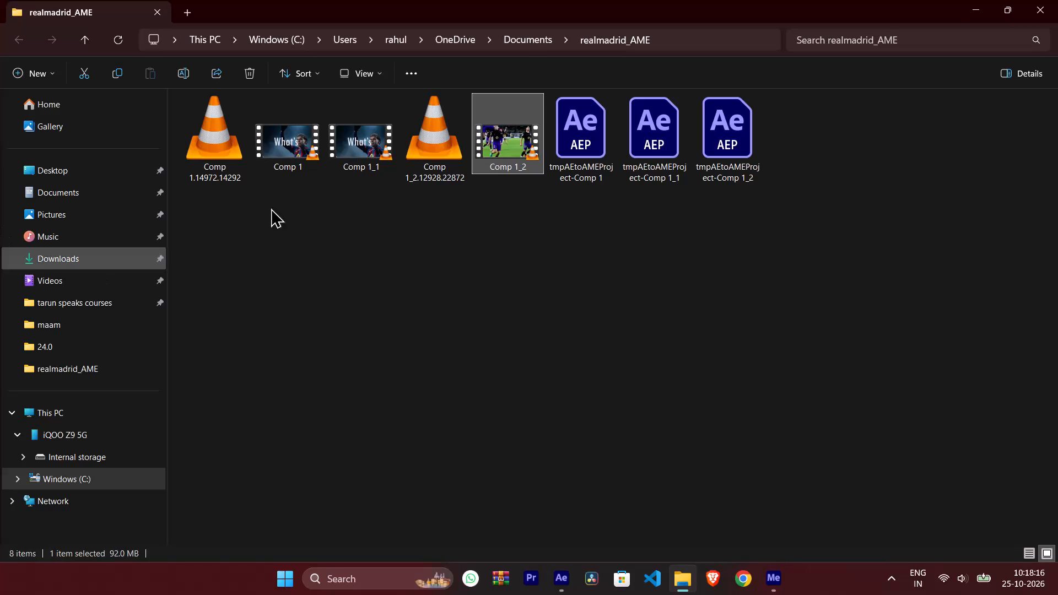
Close the realmadrid_AME output folder, Adobe Media Encoder and After Effects.
{"action": "left_click", "coordinate": [1057, 0]}
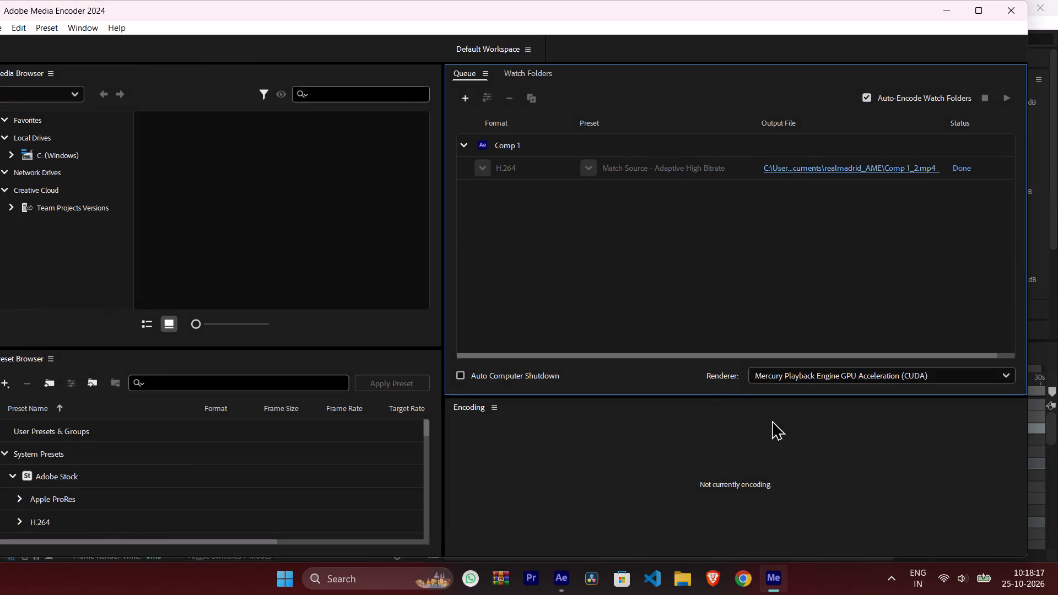
{"action": "left_click", "coordinate": [1008, 10]}
{"action": "left_click", "coordinate": [1039, 4]}
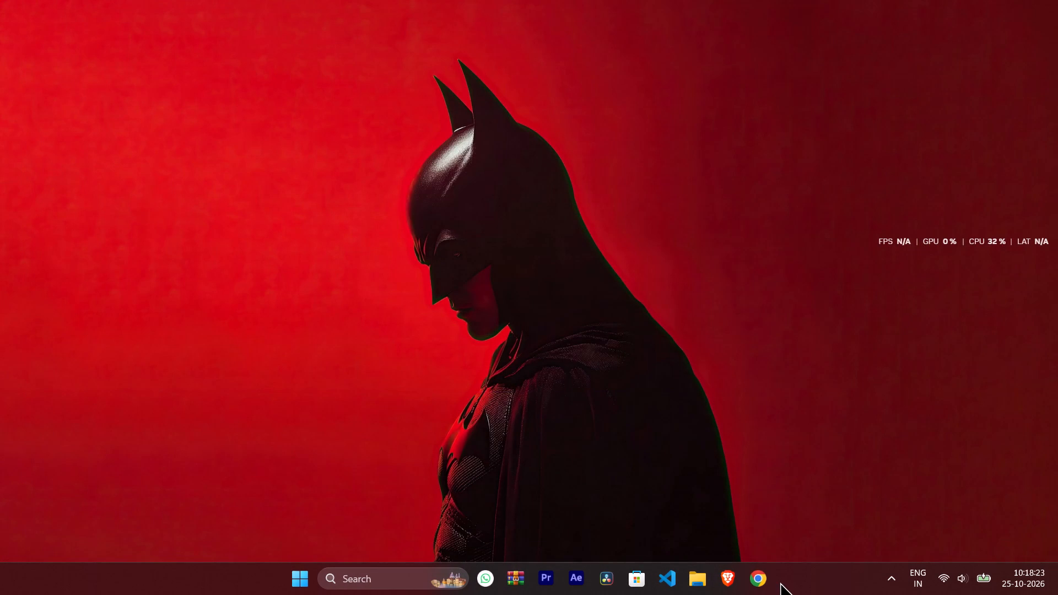
Open Google Chrome.
{"action": "left_click", "coordinate": [763, 585]}
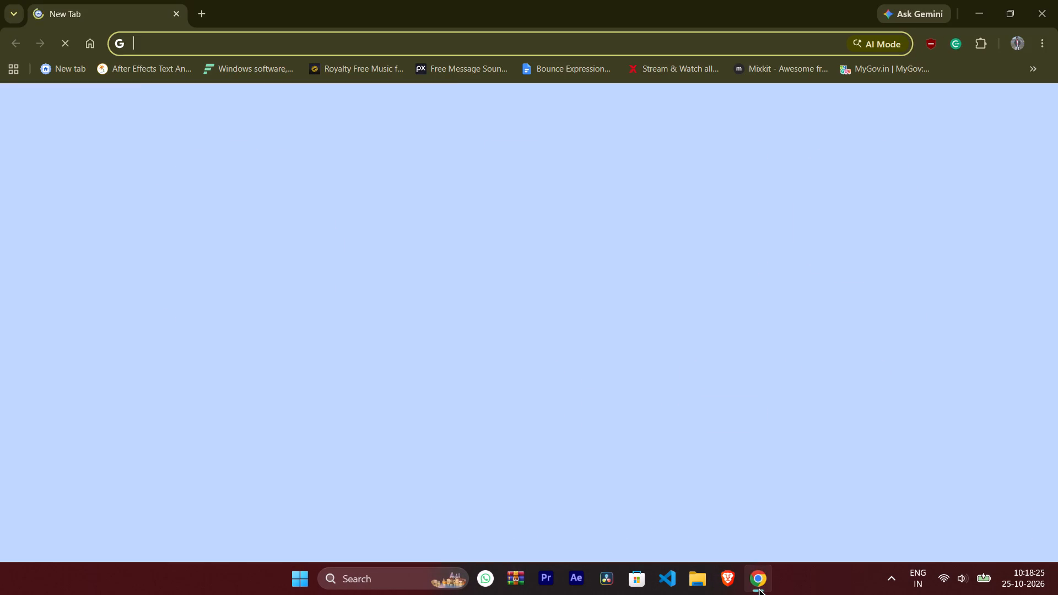